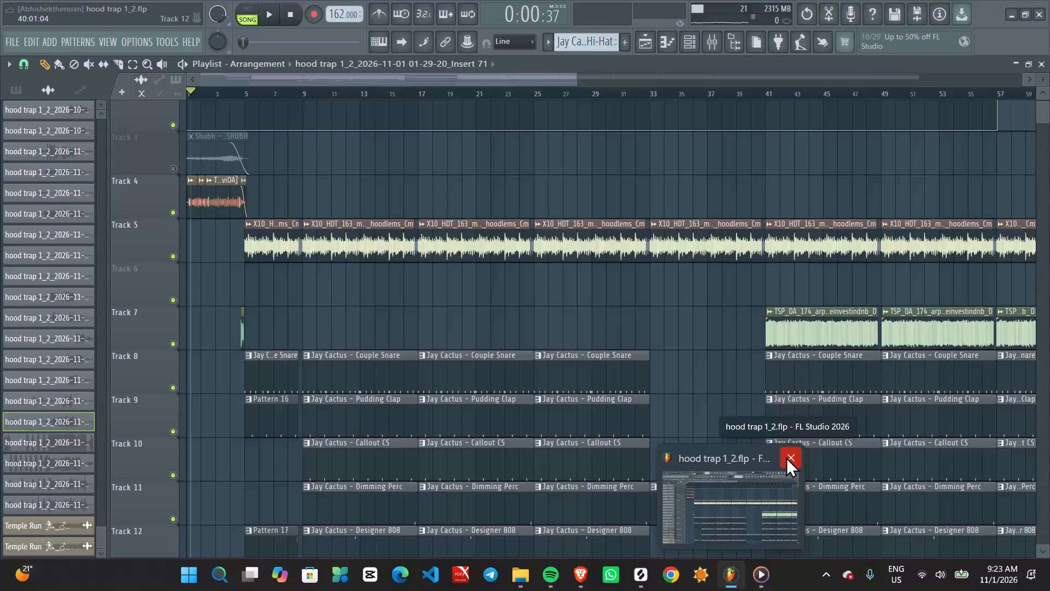
Close FL Studio, saving the changes to hood trap 1_2.flp.
left_click(786, 457)
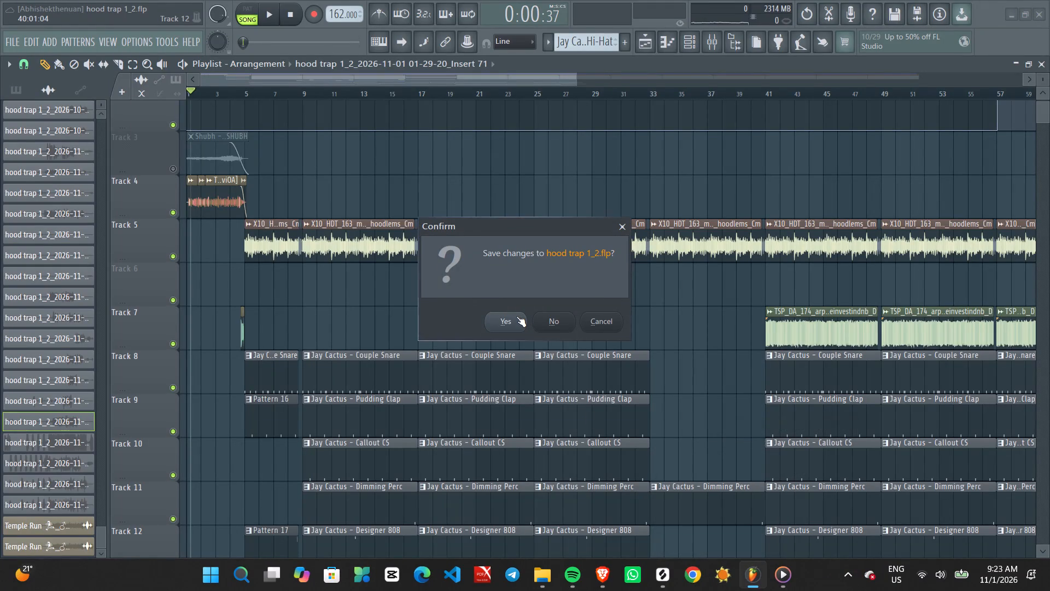
left_click(516, 316)
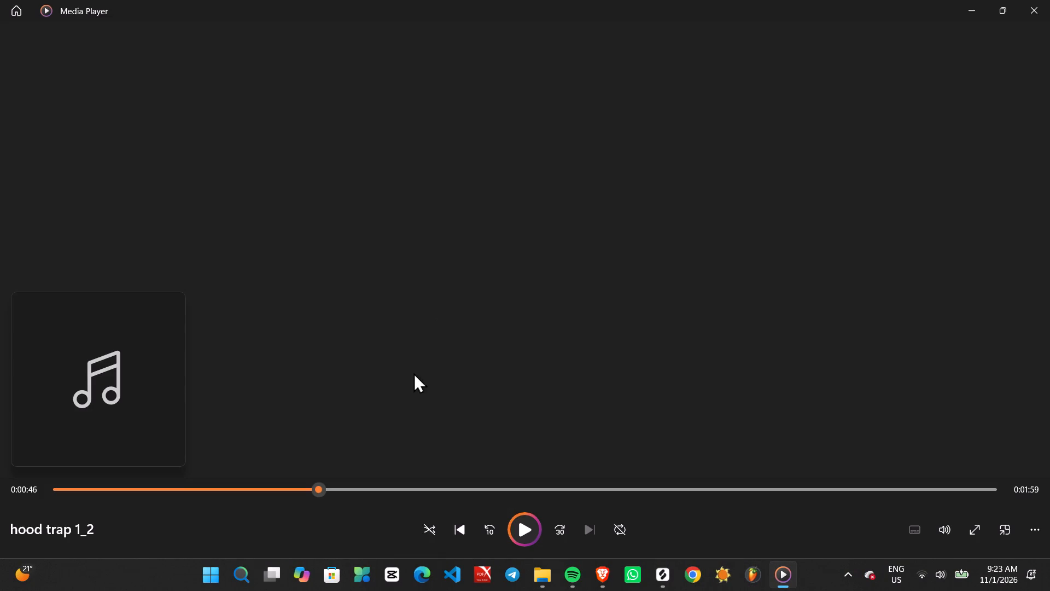
Switch to FL Studio by launching it again and open the recent project tabha.flp.
left_click(764, 575)
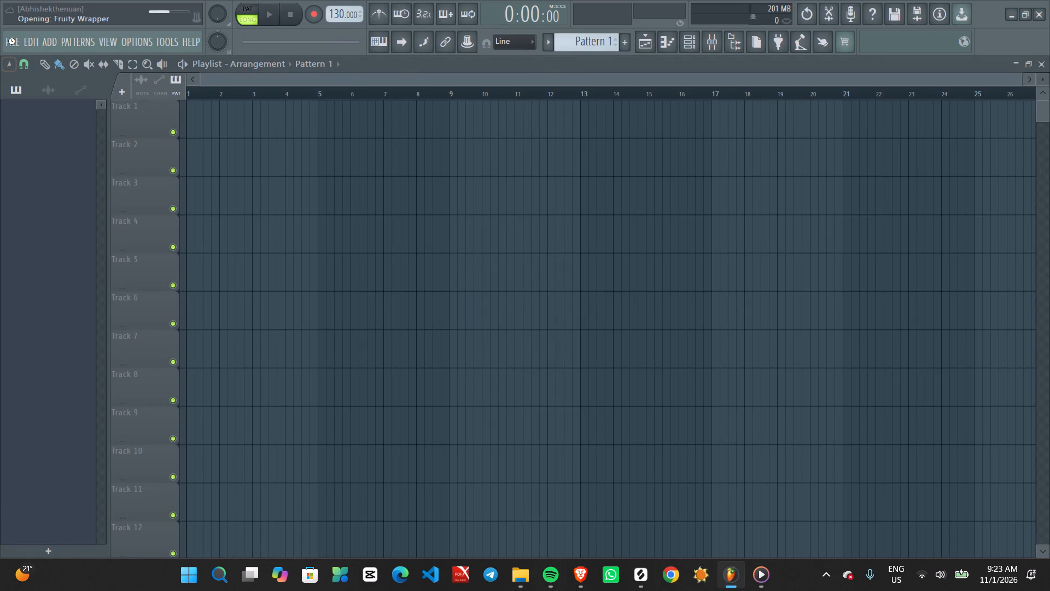
left_click(11, 41)
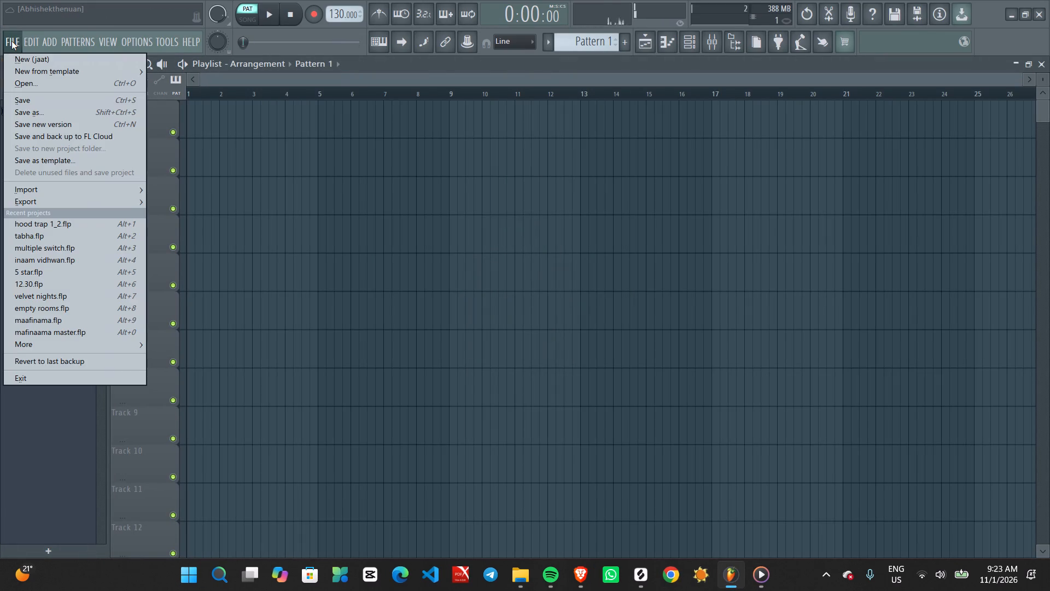
left_click(33, 232)
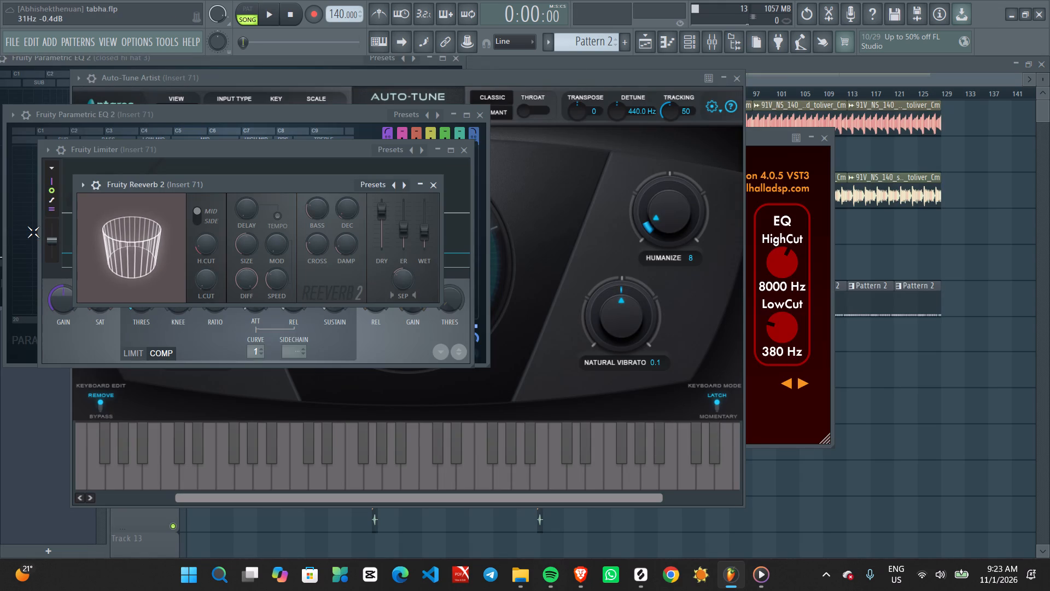
Play the song from the start and bring the playlist in front of the open plugin windows.
key("space")
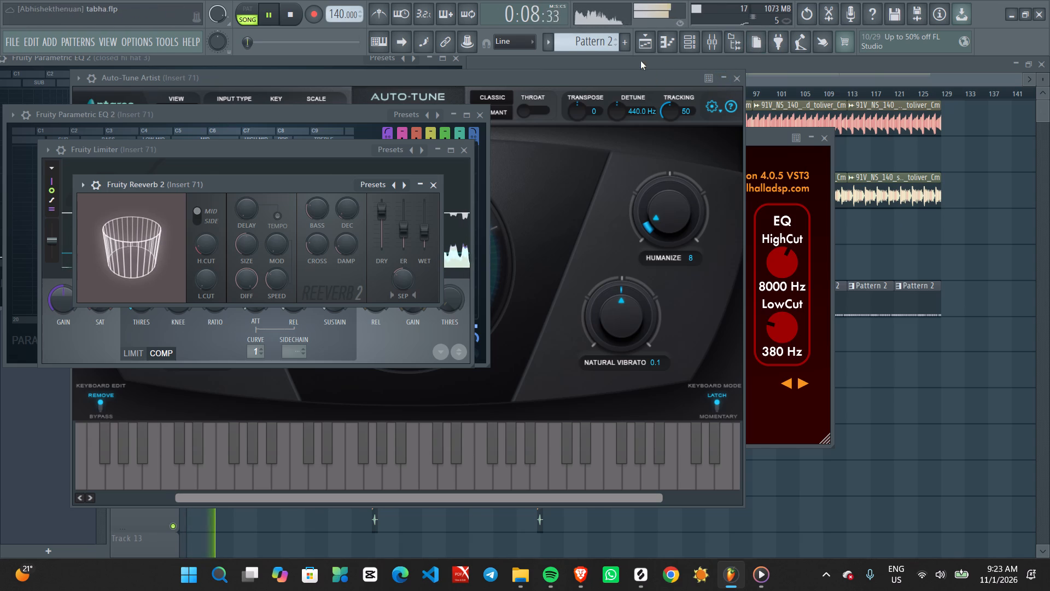
left_click(643, 45)
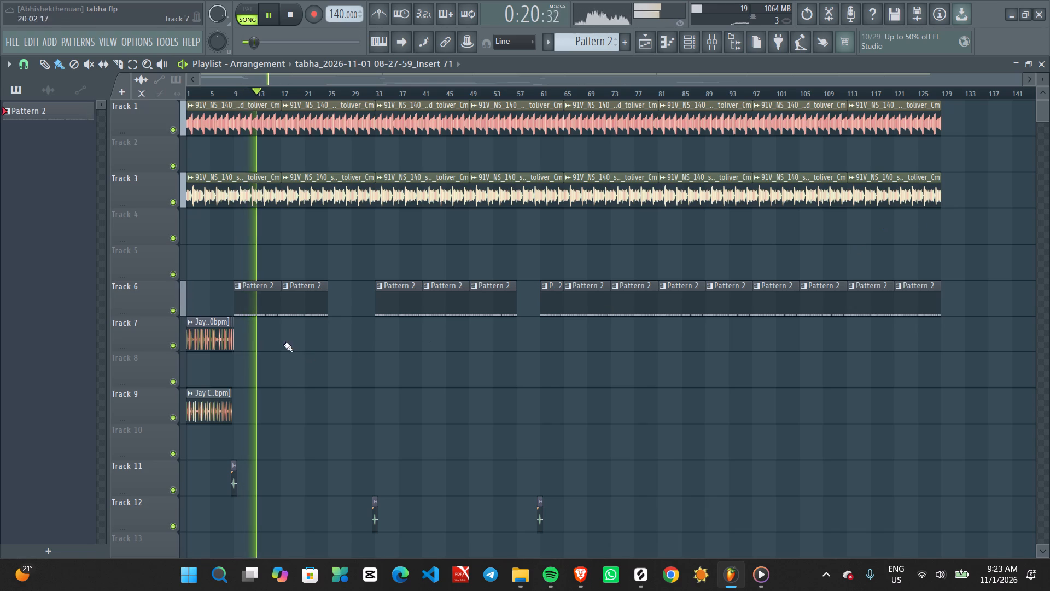
Open the Boomy Drum Break clip's settings from Track 7 and look through its time-stretching modes.
double_click(225, 344)
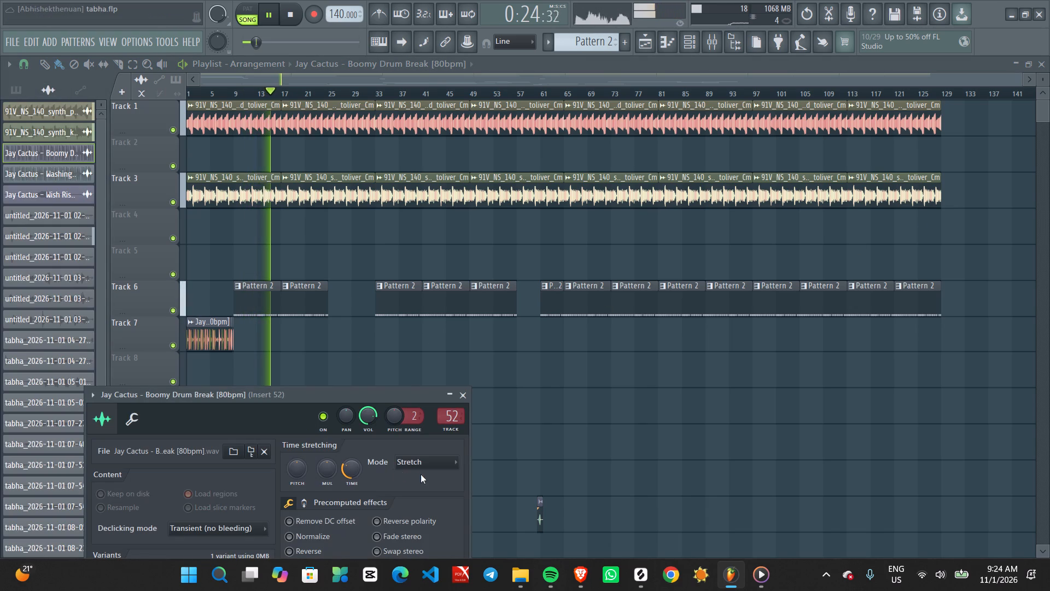
left_click(444, 463)
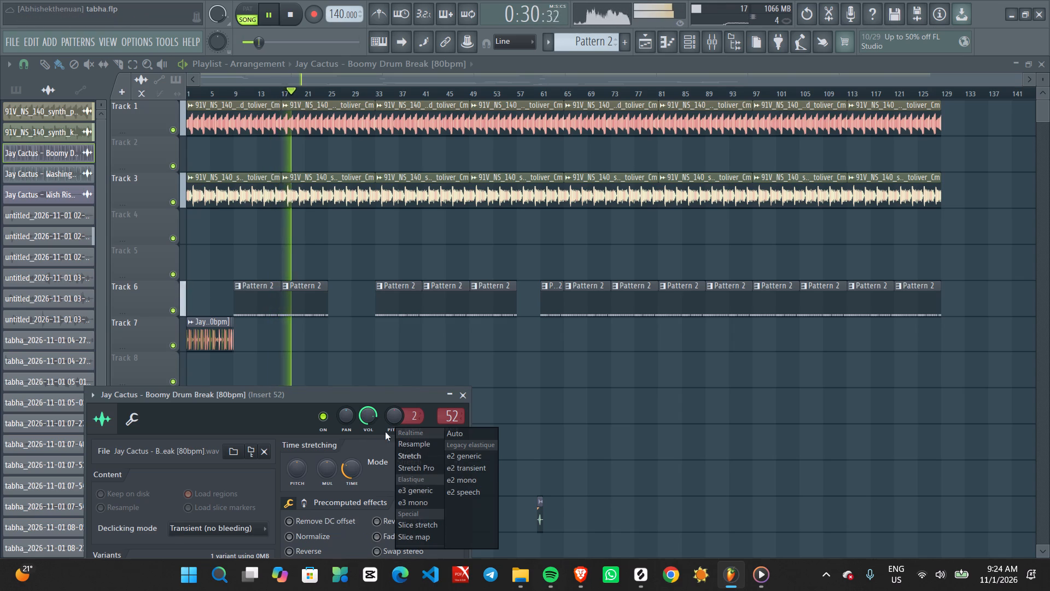
left_click(377, 484)
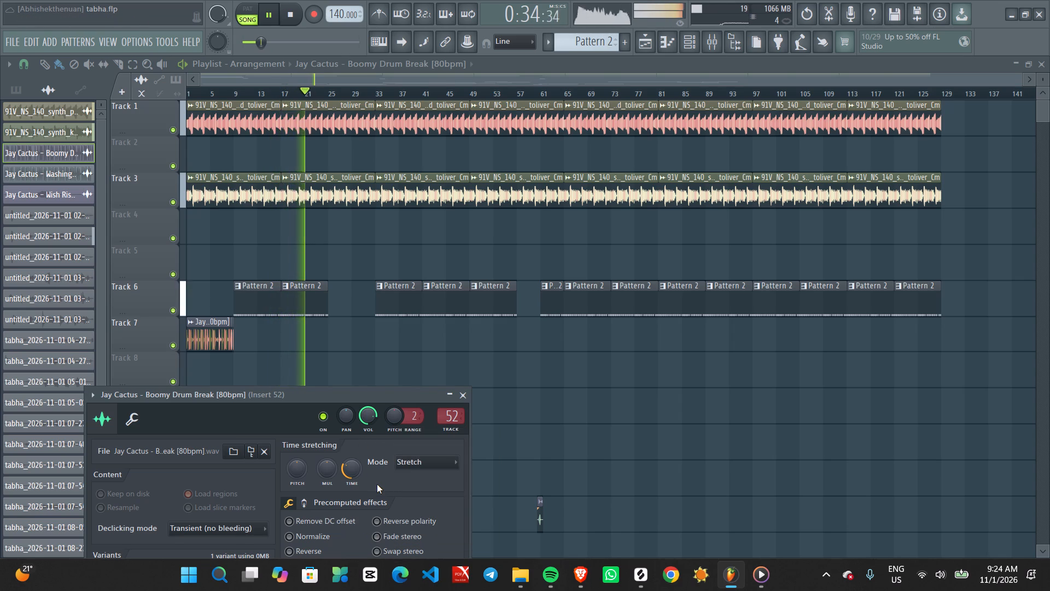
Examine the recorded audio tracks lower in the playlist and inspect the channel settings of the Insert 71 #2 clip on Track 23.
scroll(377, 484, "down", 1)
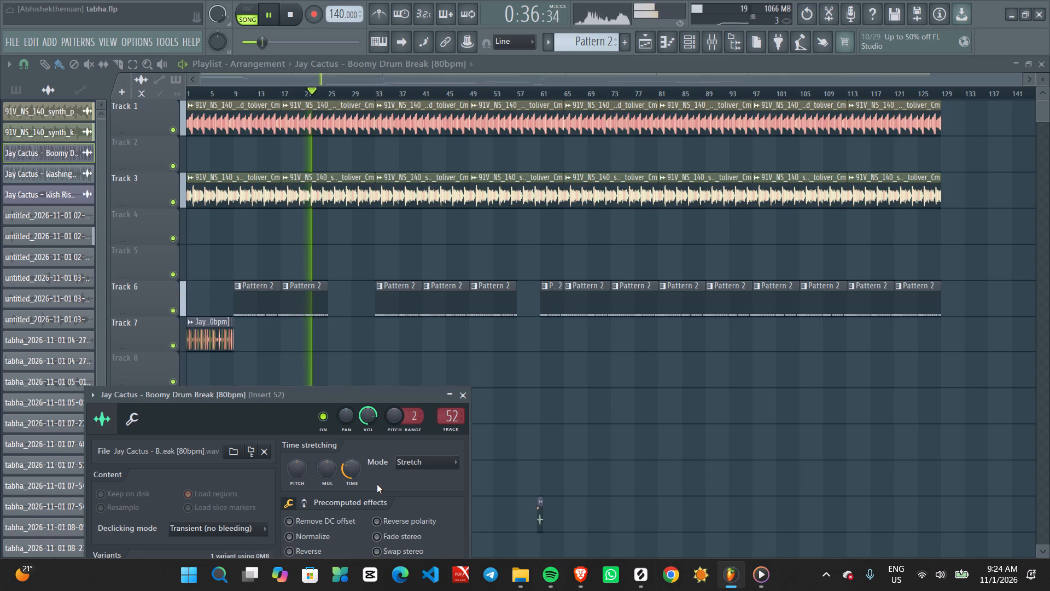
scroll(377, 484, "down", 1)
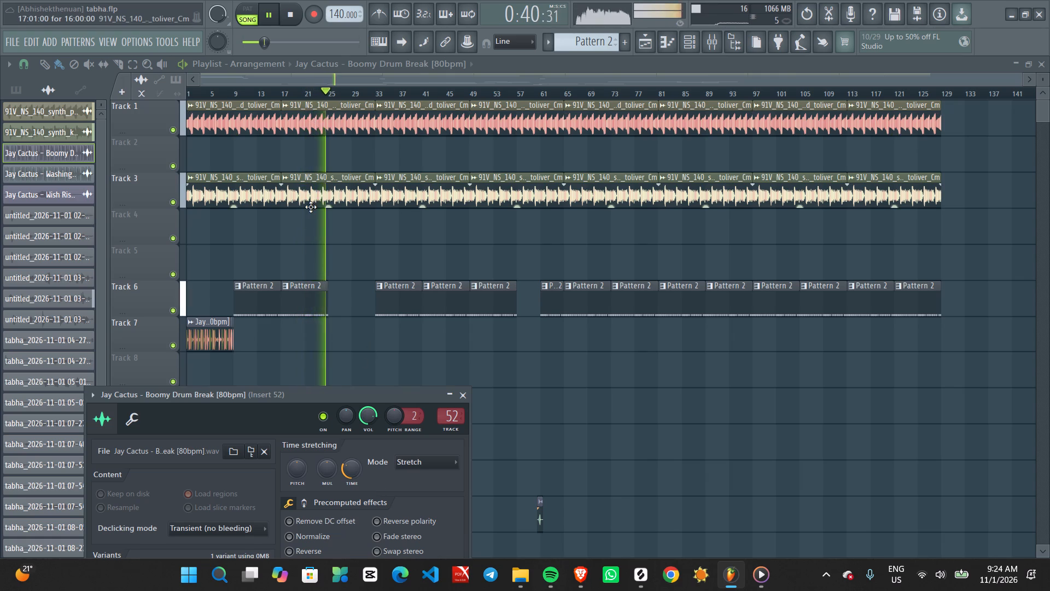
scroll(311, 207, "down", 2)
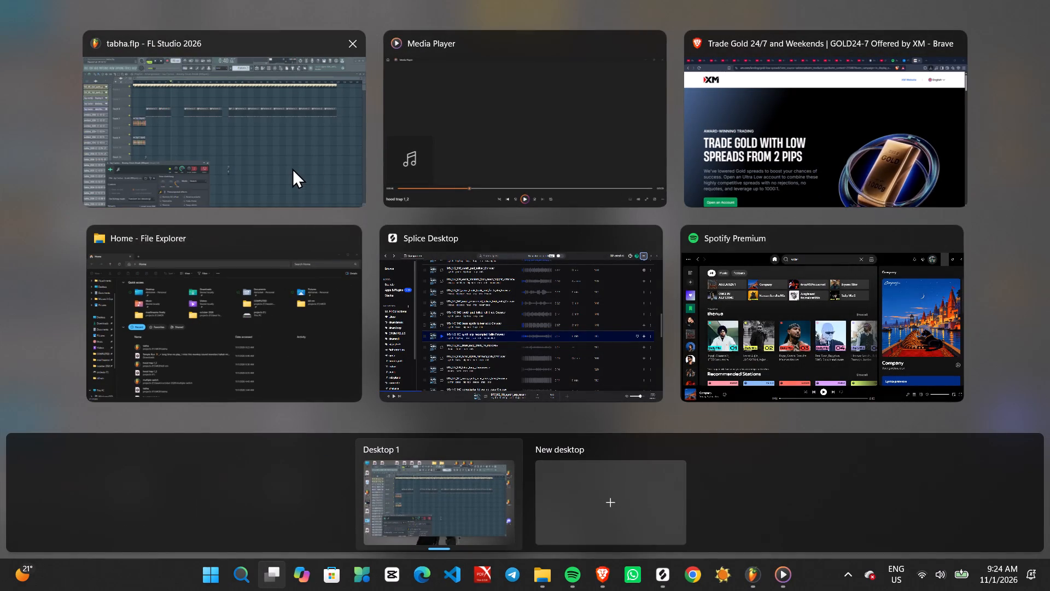
left_click(292, 168)
scroll(318, 249, "down", 1)
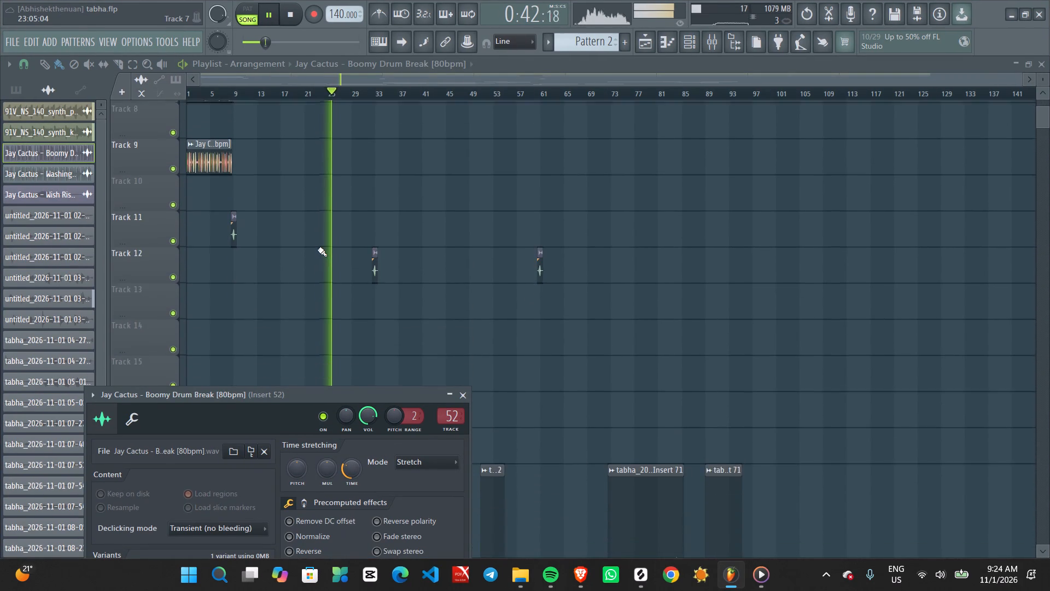
scroll(318, 249, "down", 5)
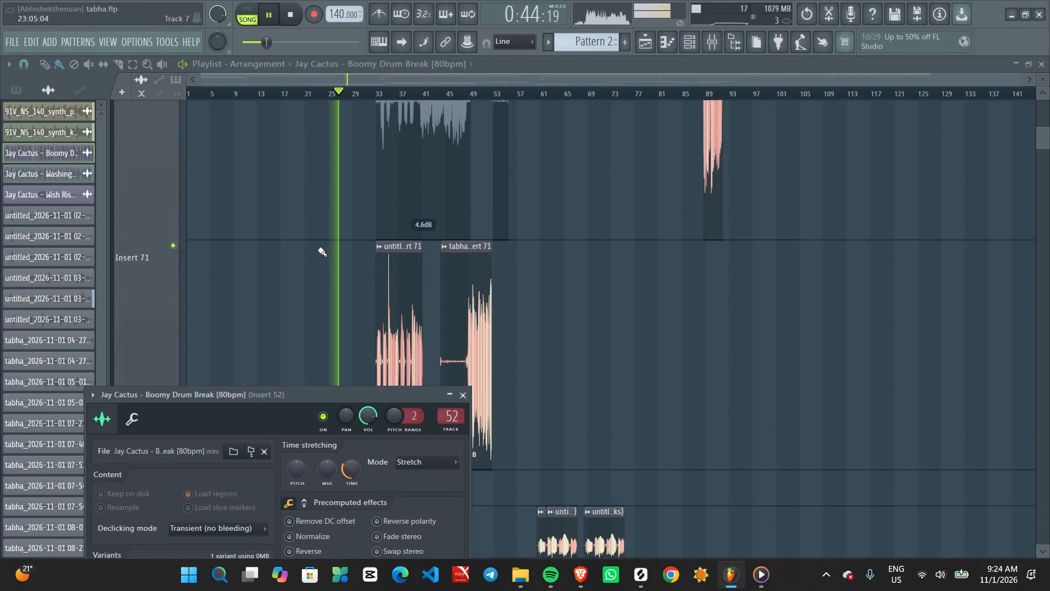
scroll(318, 249, "down", 2)
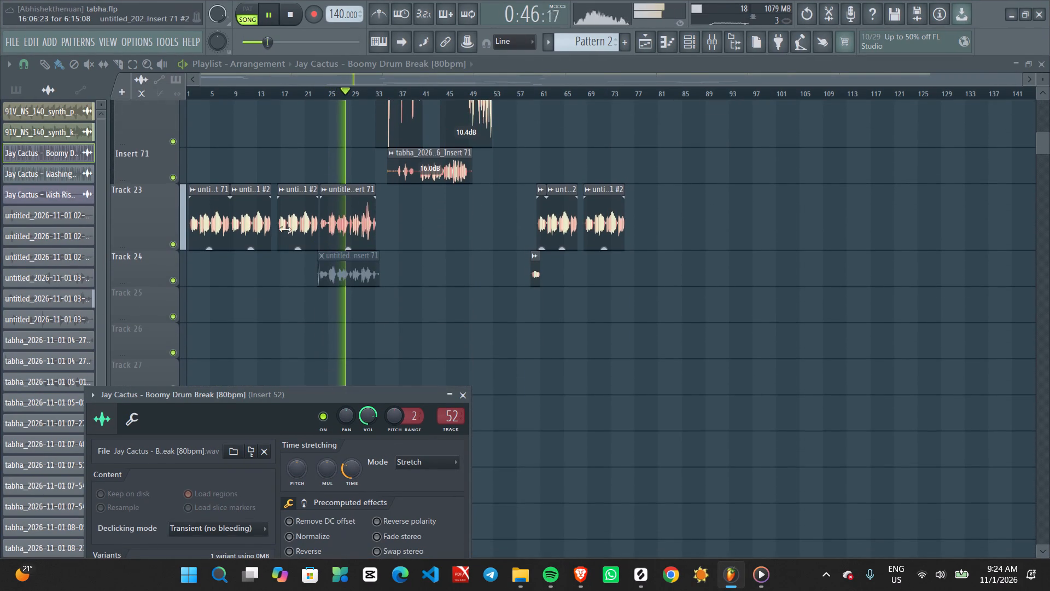
double_click(285, 229)
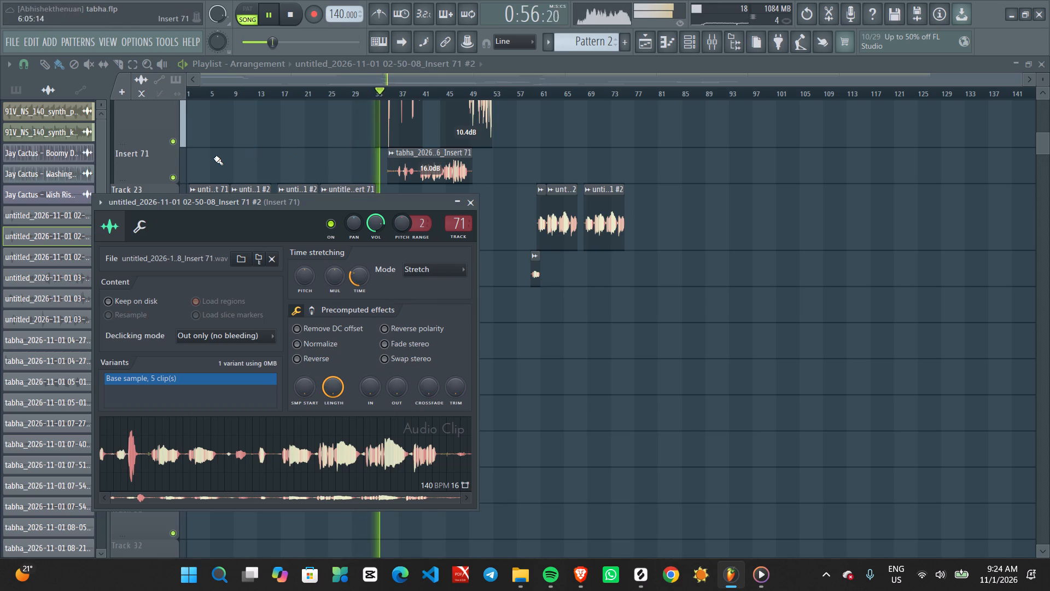
left_click(471, 198)
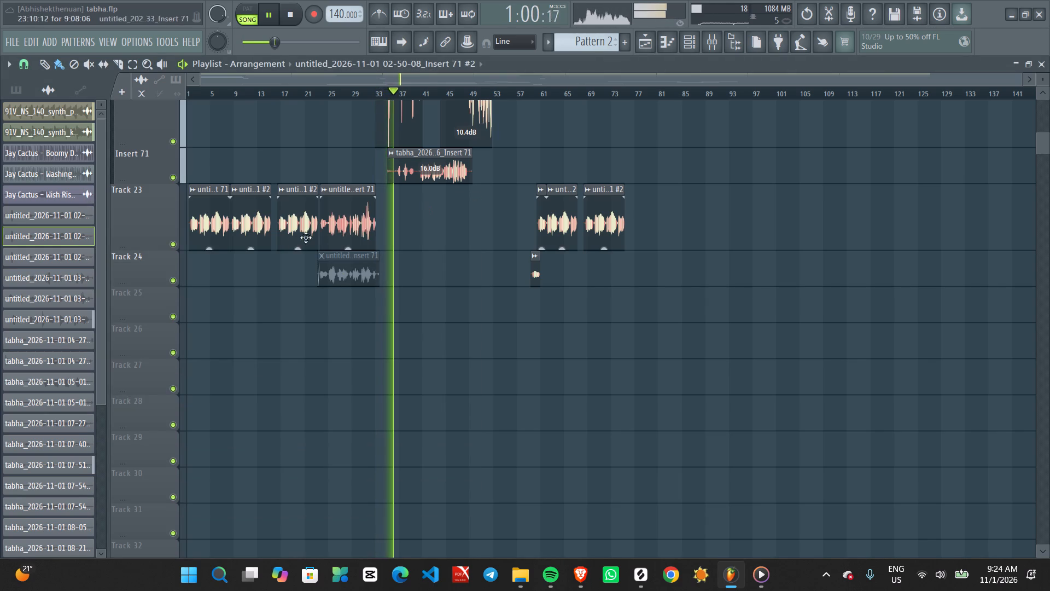
Return to the drum tracks and check the Boomy Drum Break clip's settings on Track 7 again, leaving its window closed.
scroll(223, 292, "up", 4)
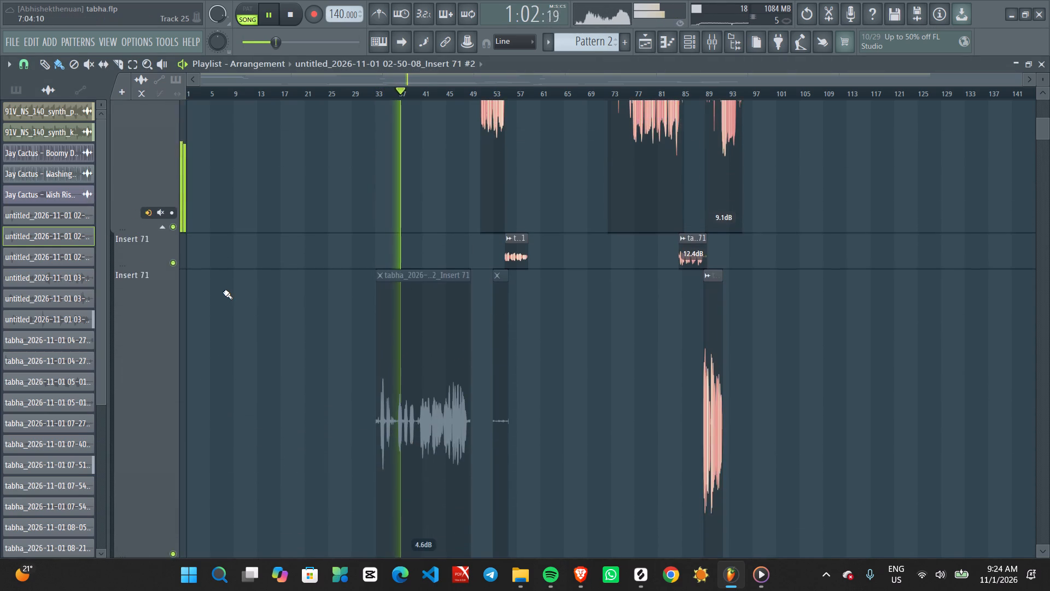
scroll(223, 292, "up", 4)
double_click(215, 289)
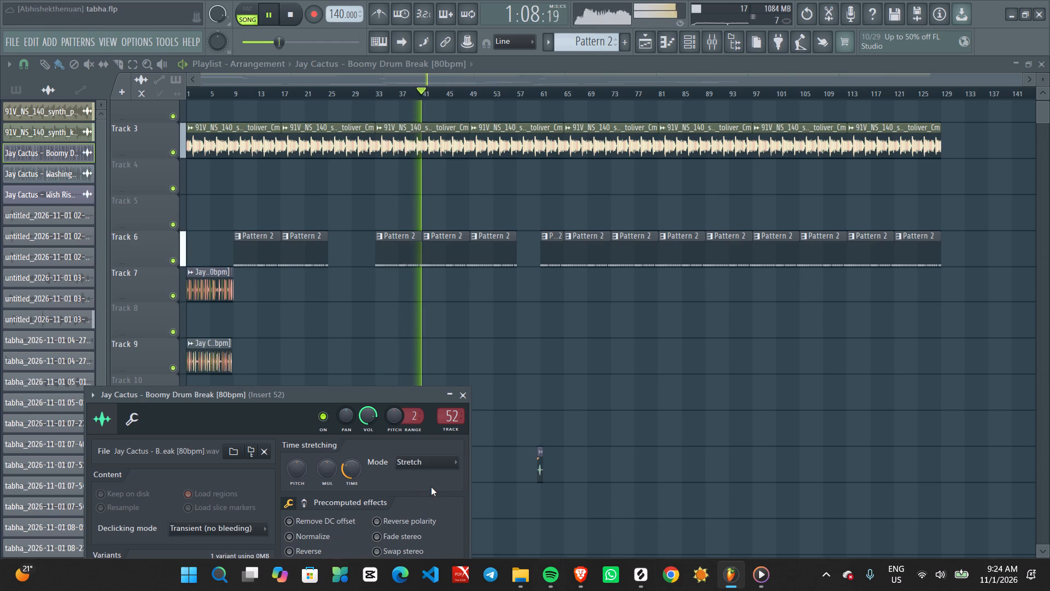
left_click(463, 400)
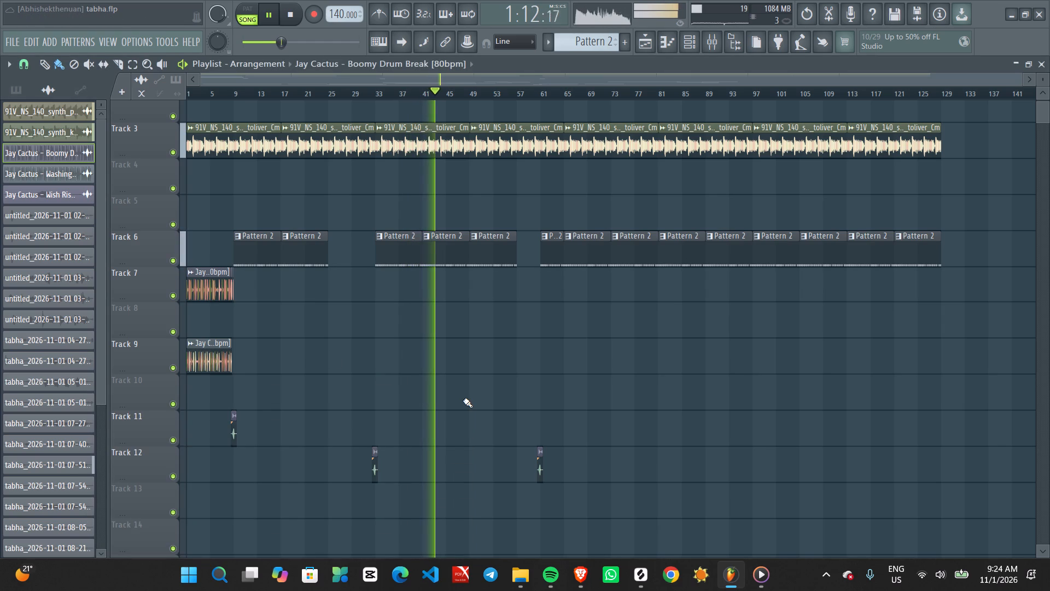
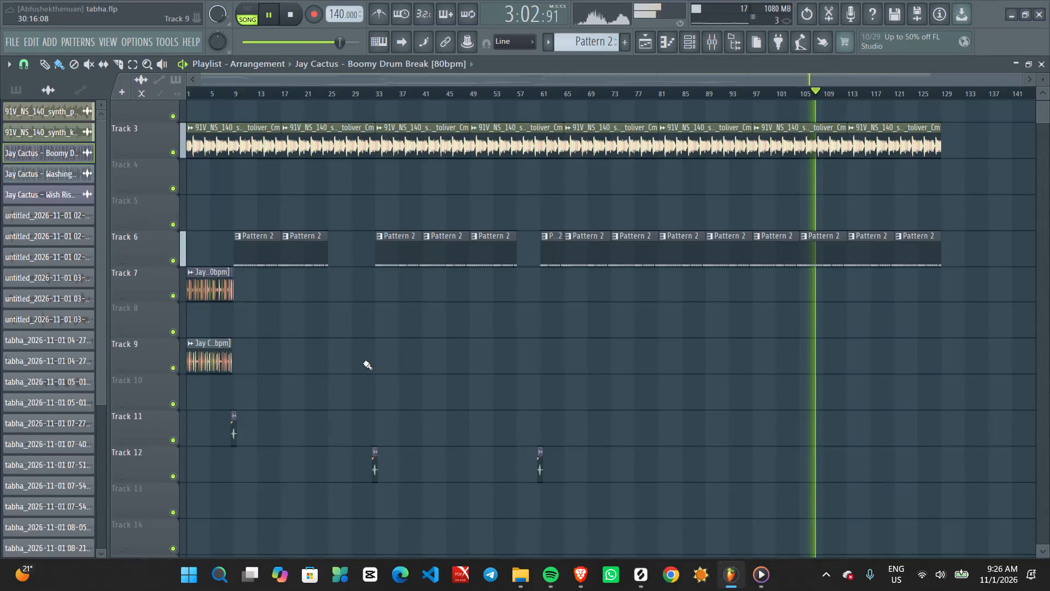
Listen to the recorded clips on the Insert 71 tracks, playing from several points between about bars 71 and 52.
scroll(363, 362, "down", 3, "ctrl")
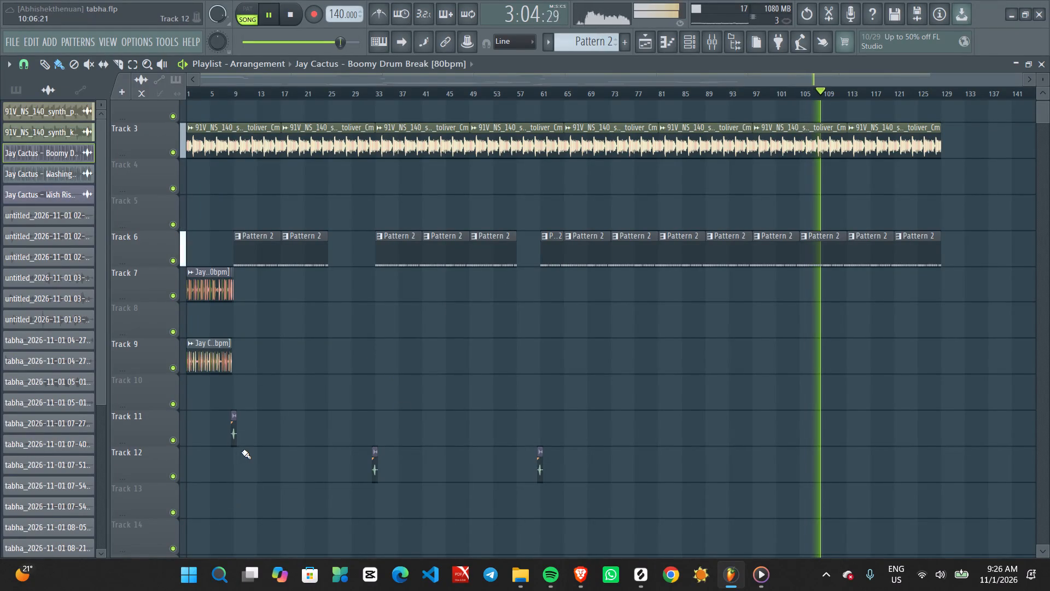
scroll(242, 451, "right", 2)
scroll(333, 376, "down", 2)
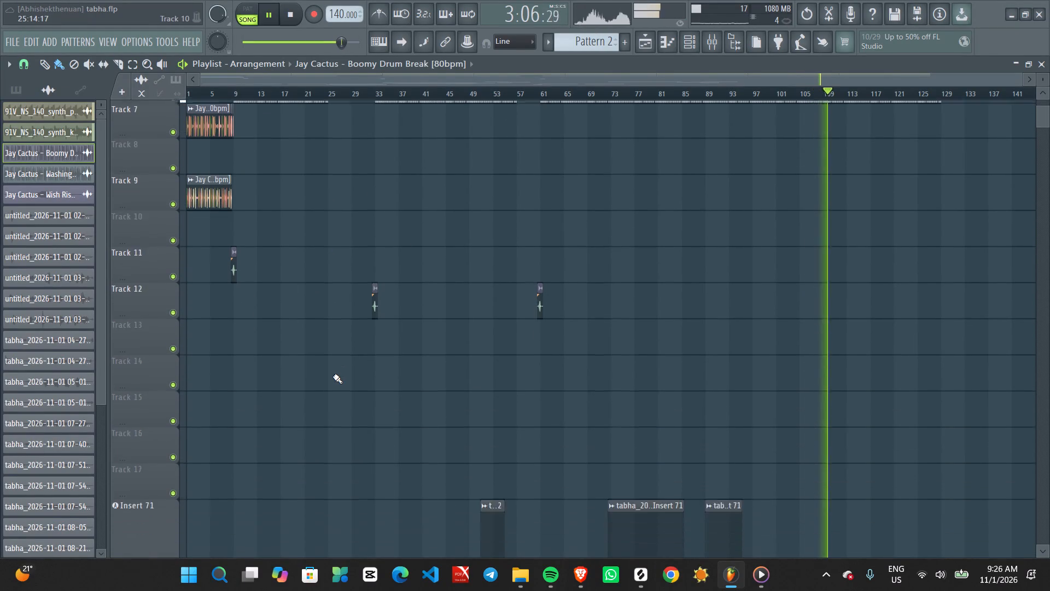
scroll(333, 376, "down", 5)
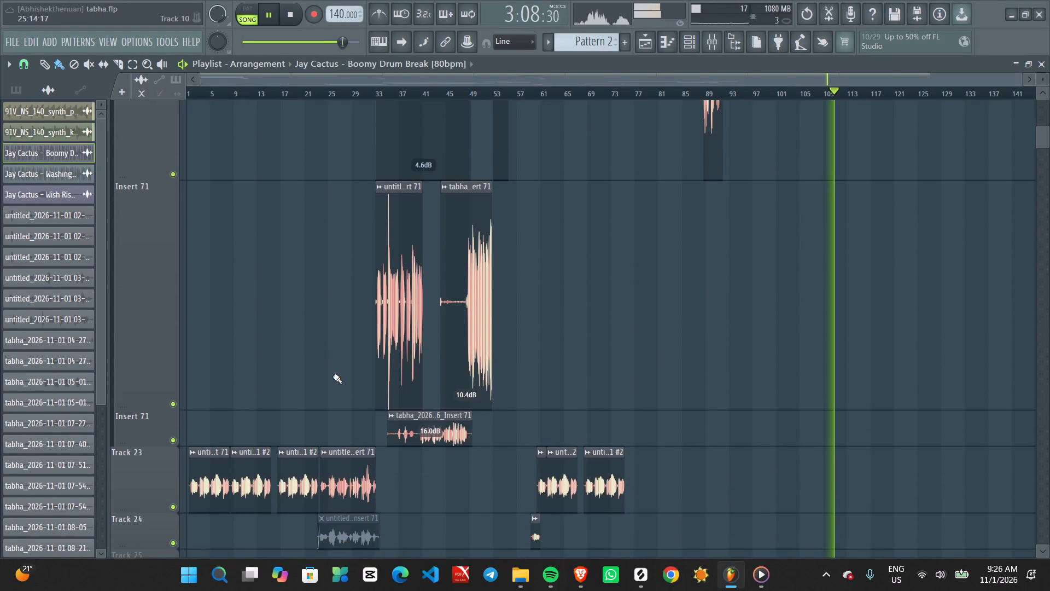
scroll(333, 376, "up", 2)
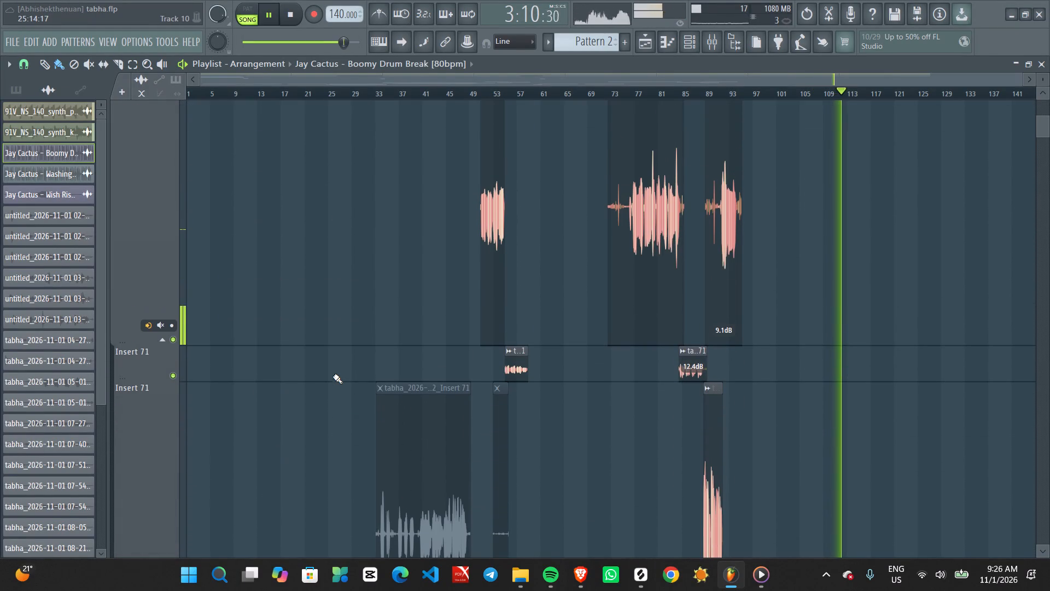
left_click(603, 93)
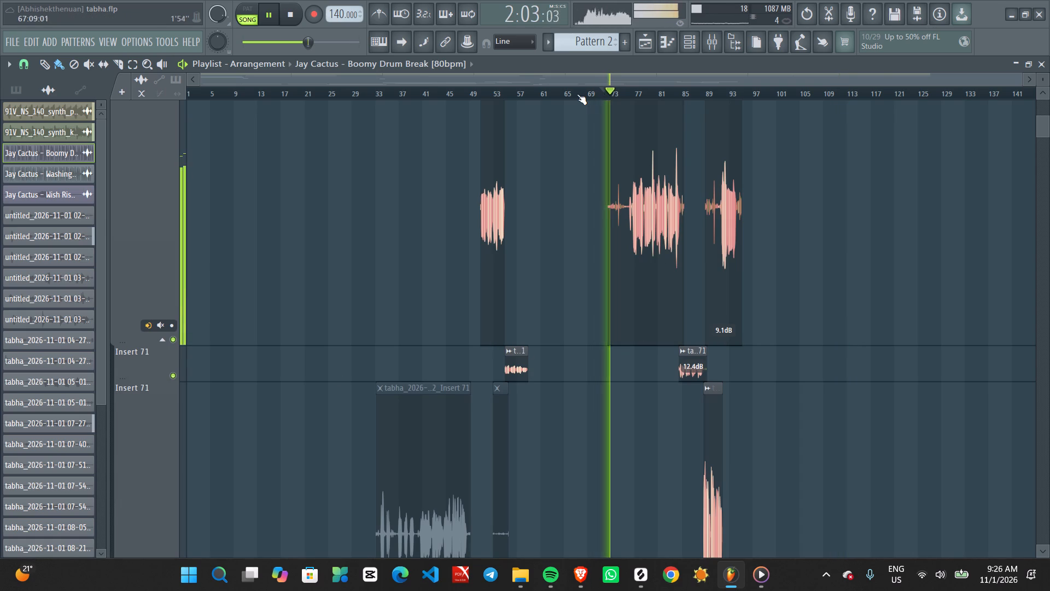
left_click(573, 94)
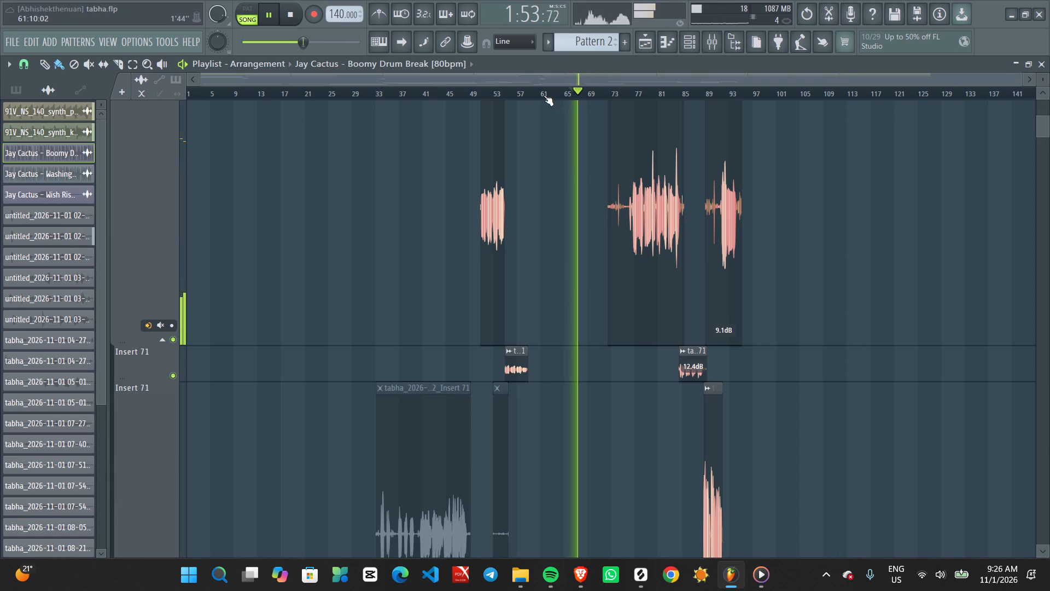
left_click(539, 95)
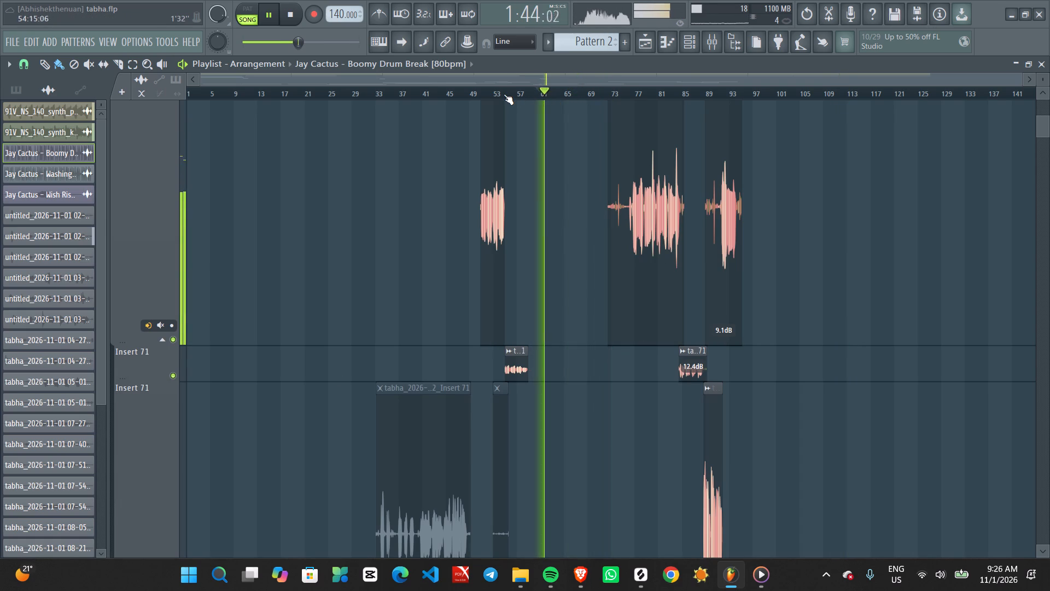
left_click(504, 93)
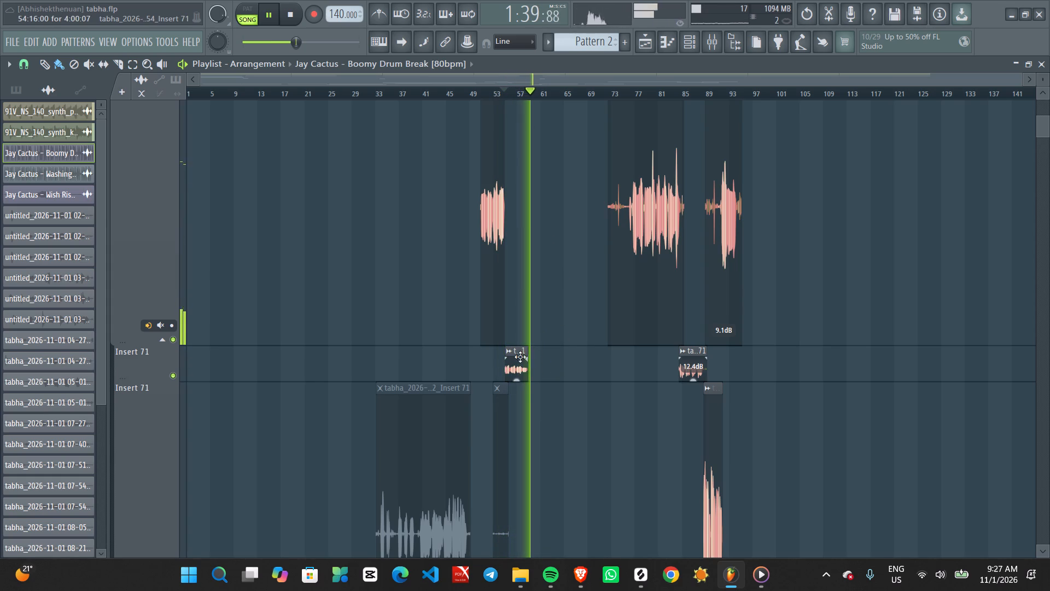
key("space")
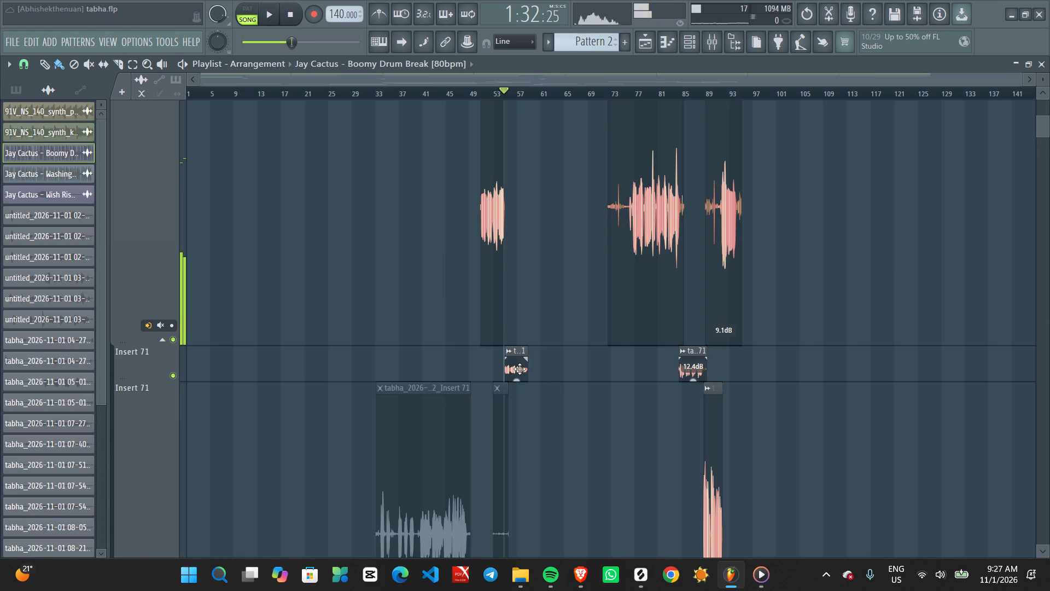
left_click(493, 89)
key("space")
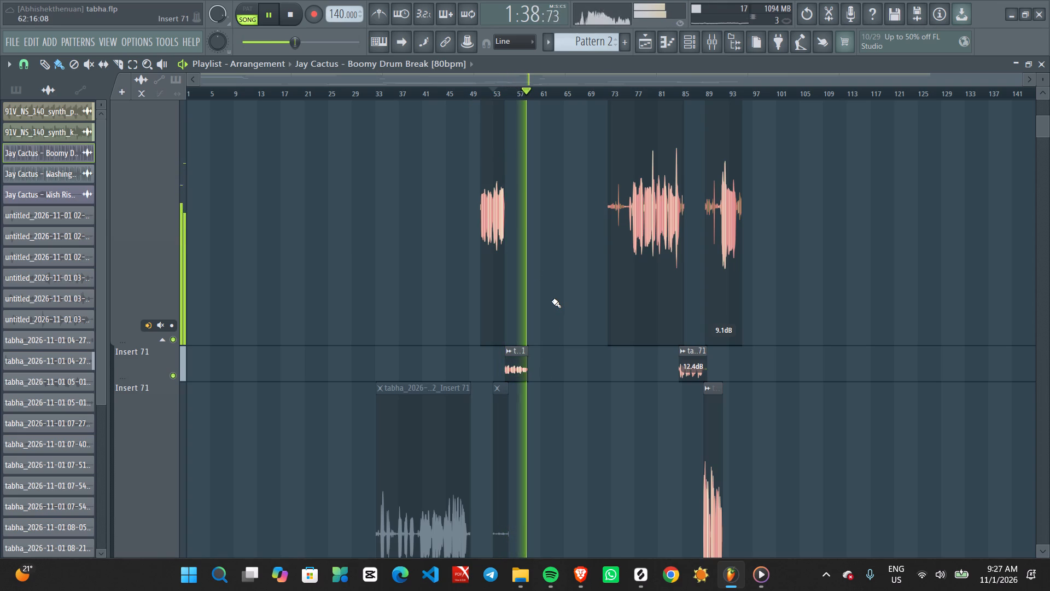
Copy the two adjoining recorded clips near bars 51 and 55 on the Insert 71 tracks, placing the copies from about bar 109.
left_click_drag(552, 300, 498, 363, "ctrl")
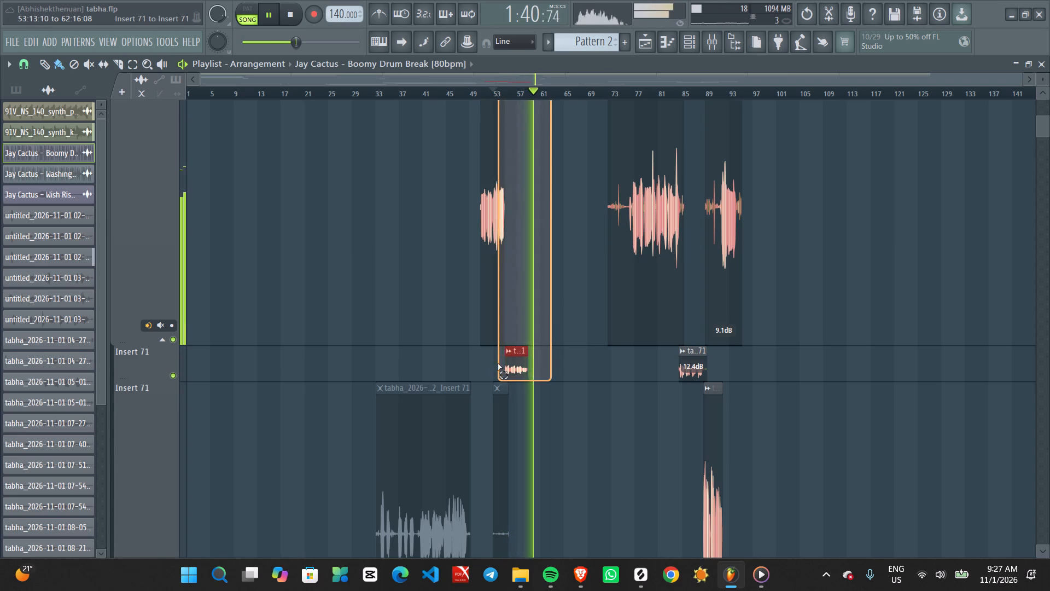
left_click_drag(498, 363, 498, 362, "ctrl")
left_click_drag(495, 304, 539, 298, "shift")
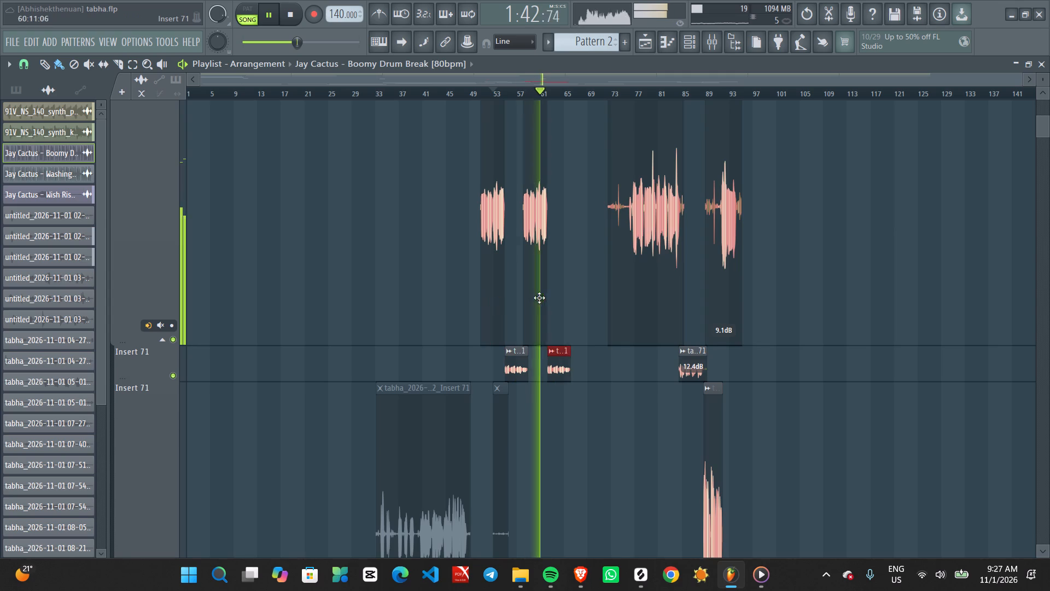
left_click_drag(539, 298, 812, 291, "shift")
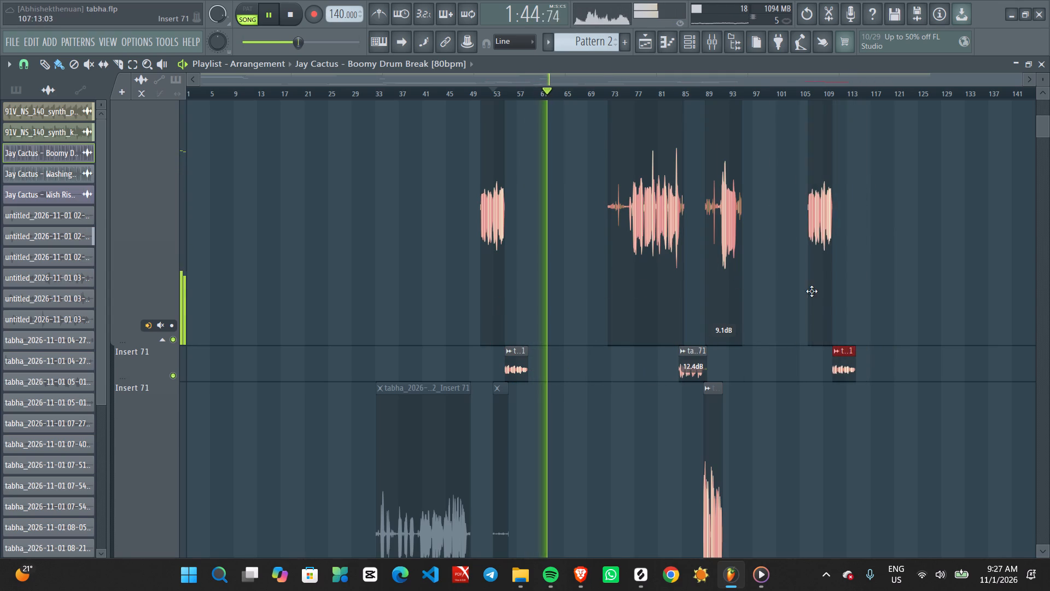
left_click_drag(812, 291, 842, 294, "shift")
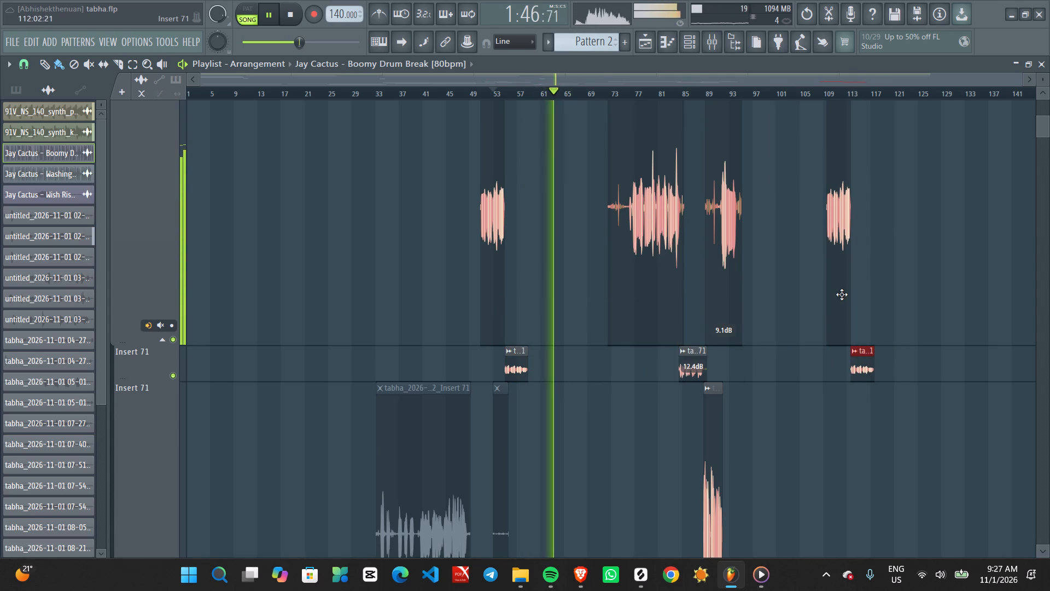
left_click_drag(842, 294, 842, 294, "shift")
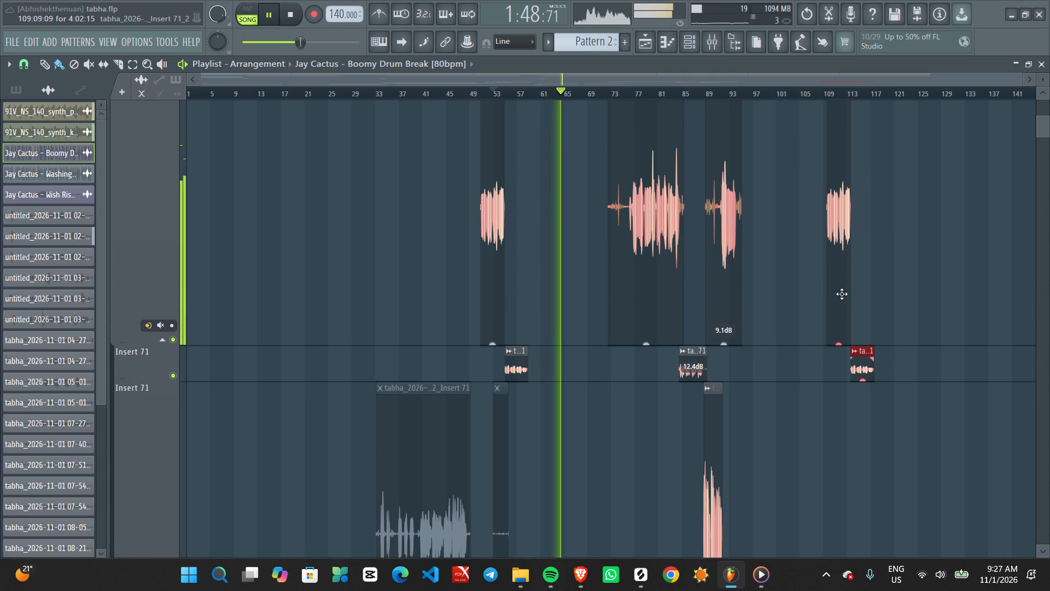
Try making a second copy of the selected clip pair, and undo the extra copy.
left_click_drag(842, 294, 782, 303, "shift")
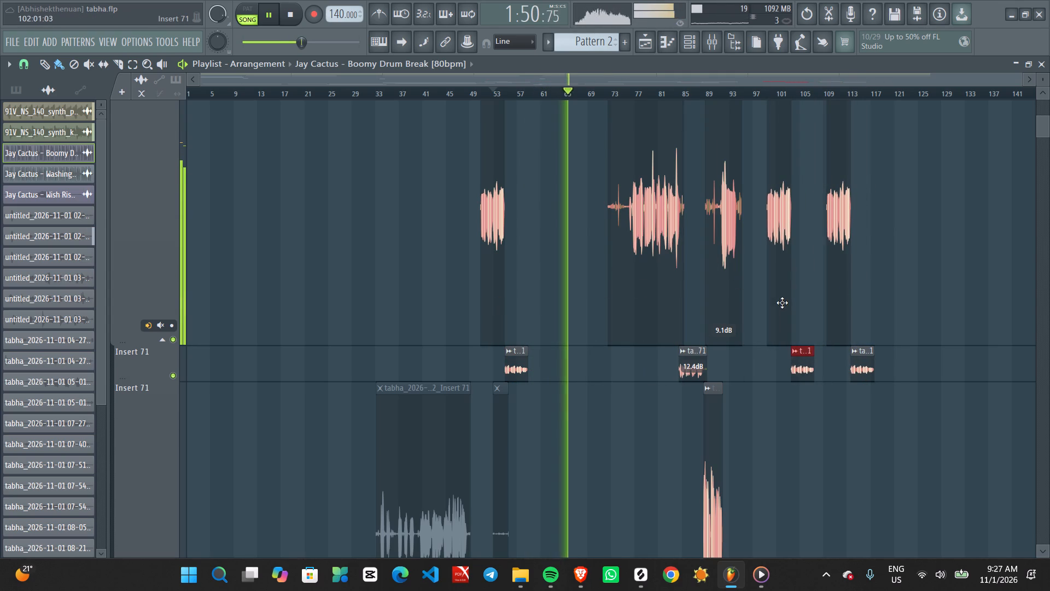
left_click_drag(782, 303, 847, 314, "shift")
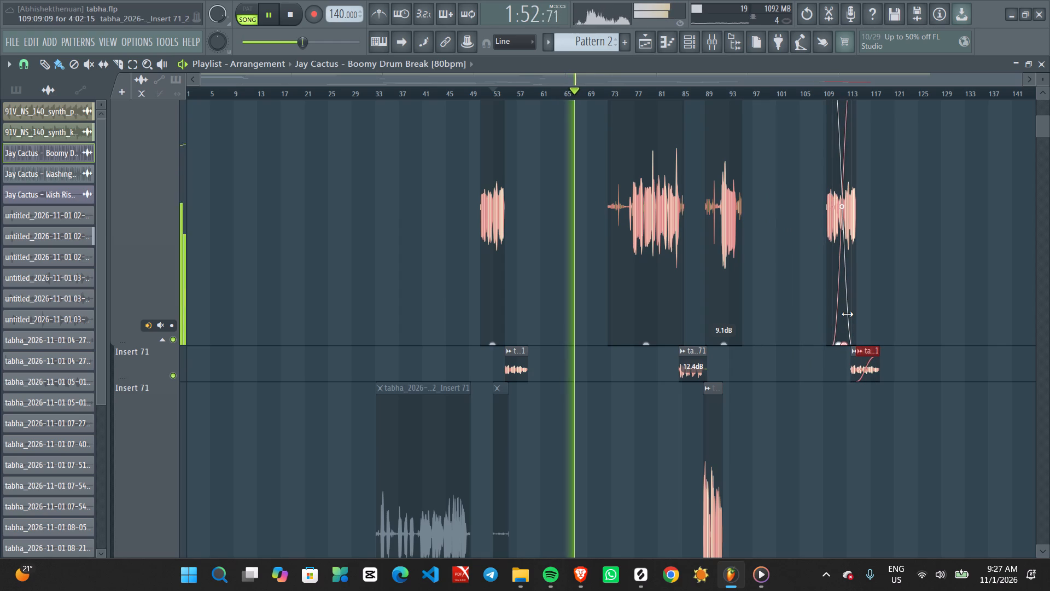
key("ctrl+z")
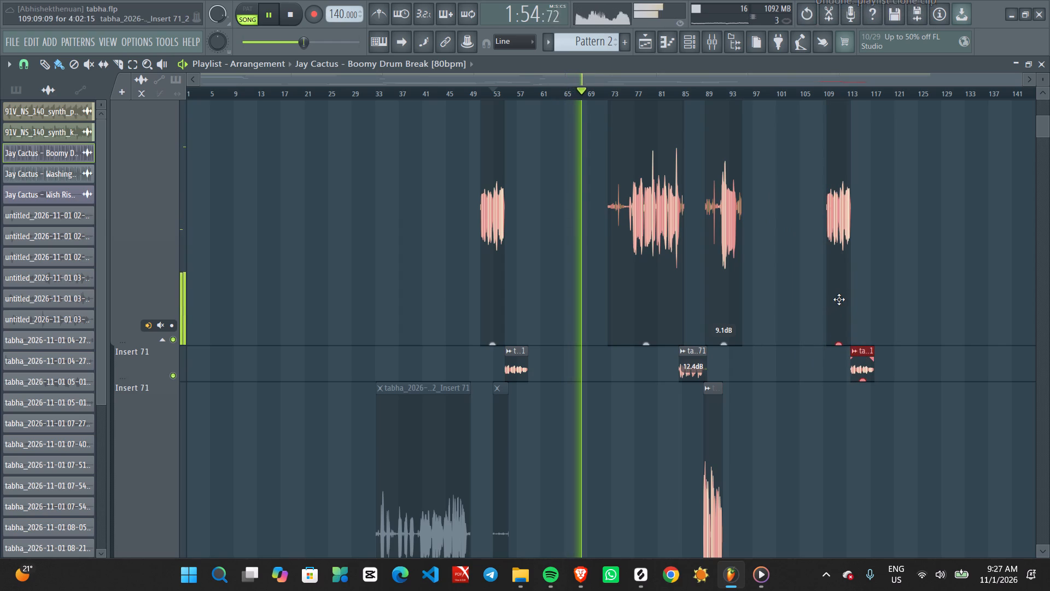
Move the copied clip pair earlier to start at about bar 95, right after the clip marked 9.1dB.
left_click_drag(839, 298, 762, 306)
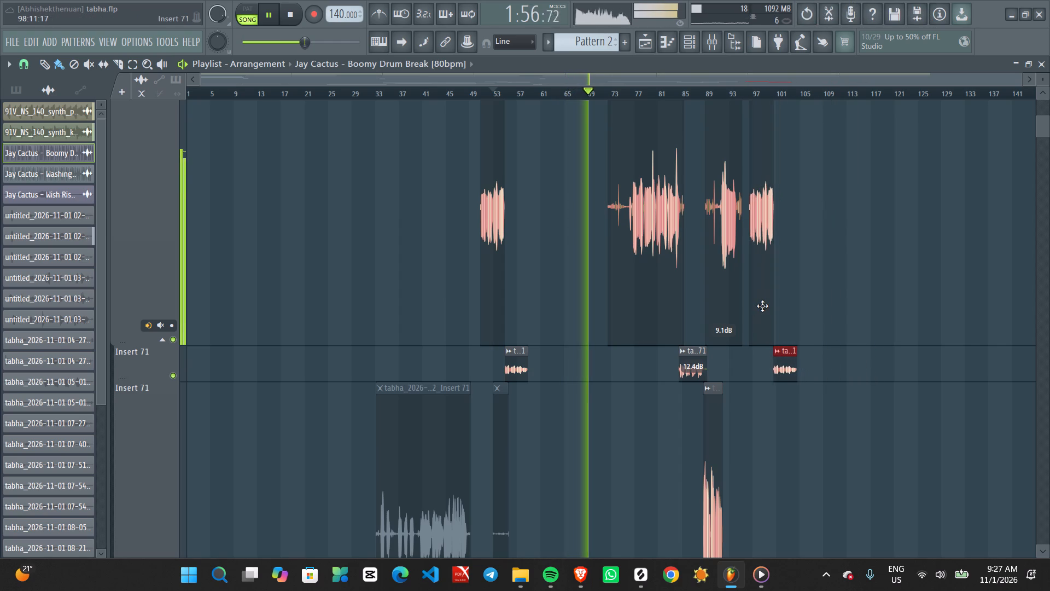
left_click_drag(762, 306, 794, 306)
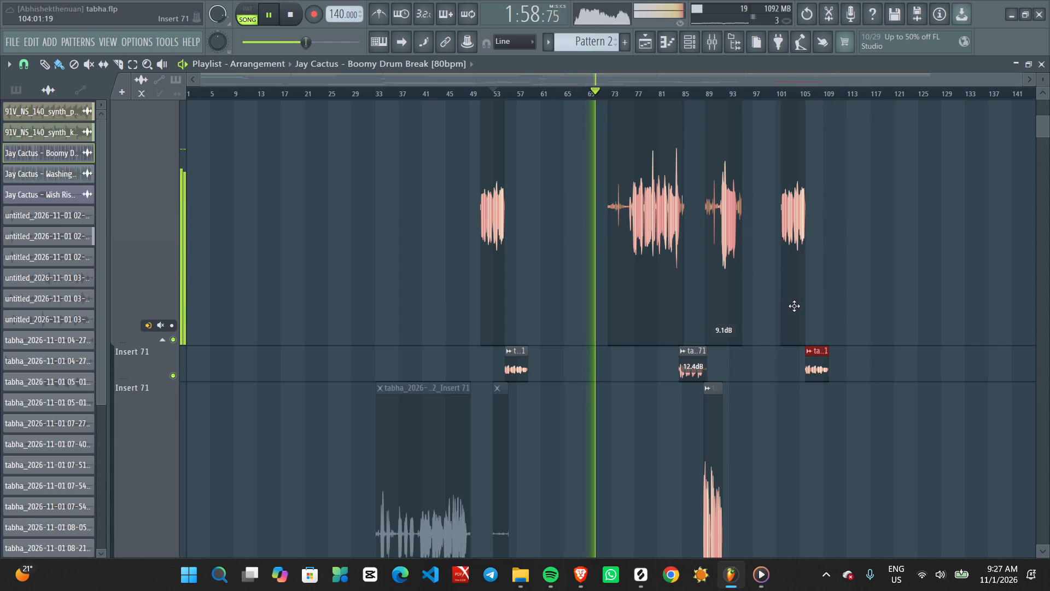
left_click_drag(794, 306, 757, 308)
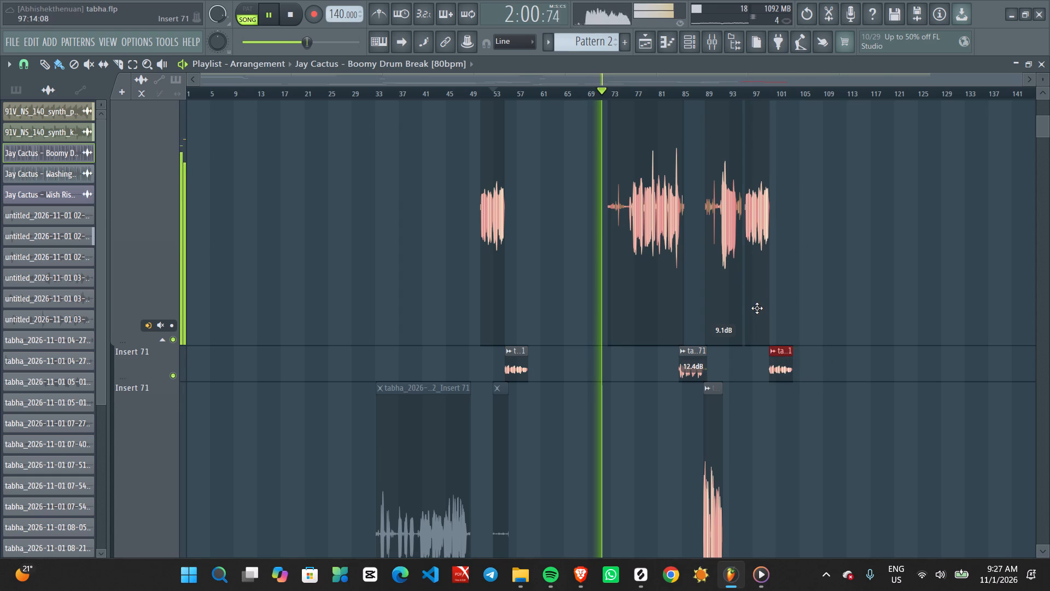
left_click_drag(757, 308, 756, 308)
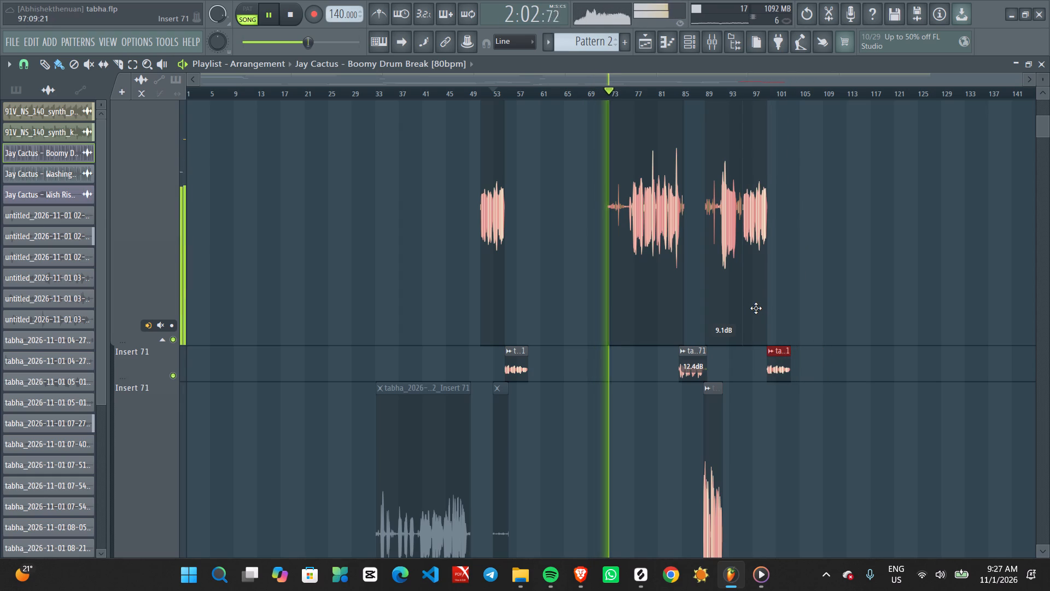
left_click_drag(756, 308, 755, 308)
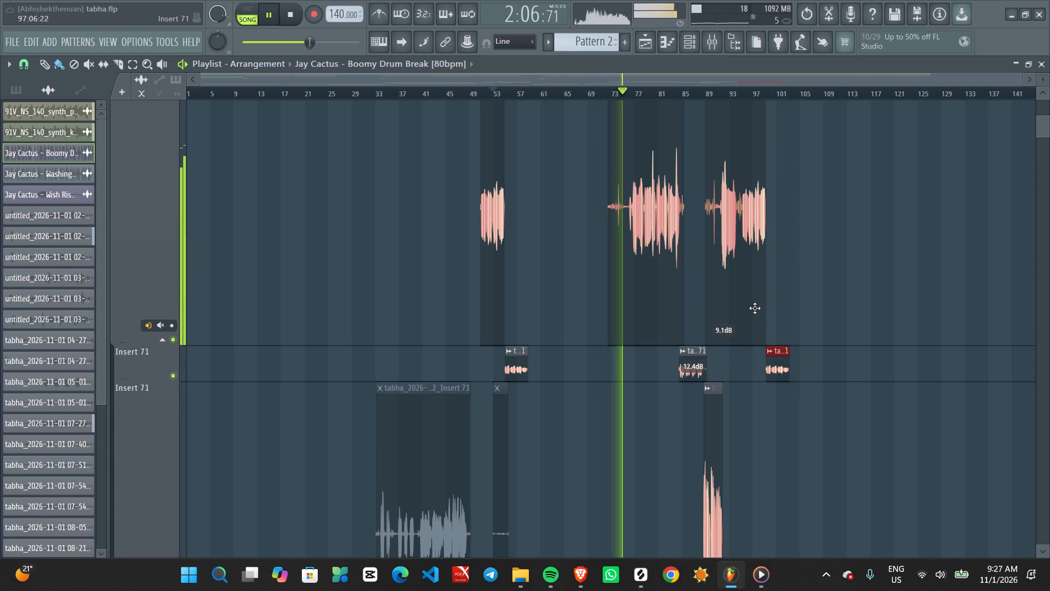
left_click_drag(755, 308, 756, 308)
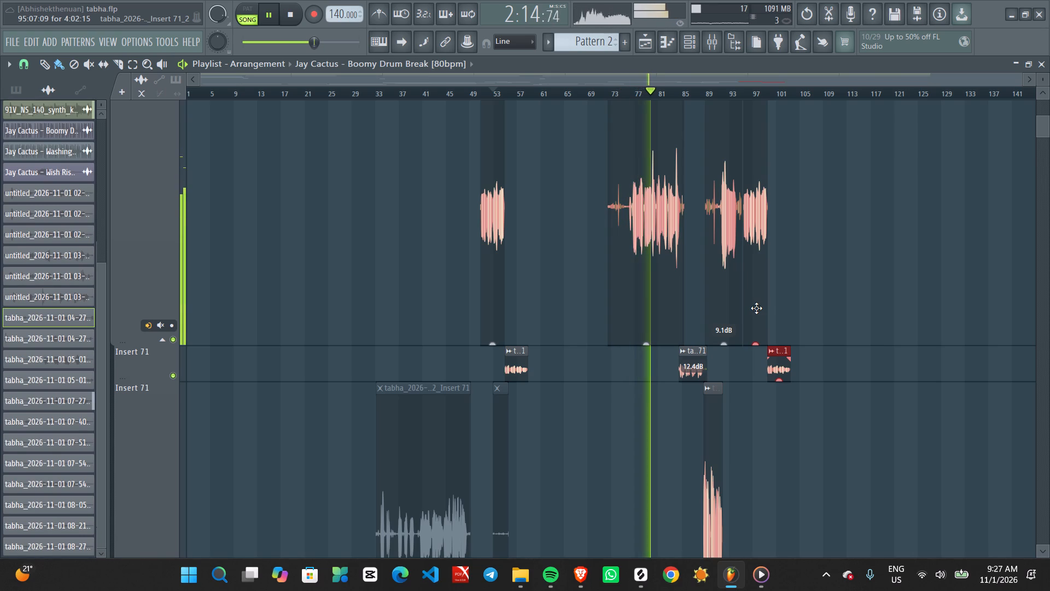
left_click(756, 308)
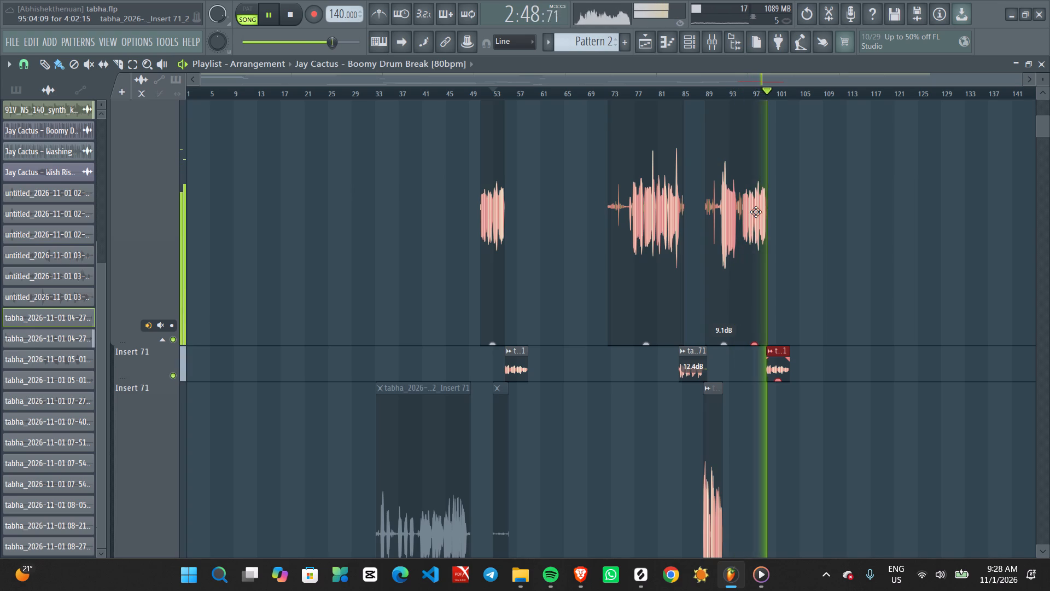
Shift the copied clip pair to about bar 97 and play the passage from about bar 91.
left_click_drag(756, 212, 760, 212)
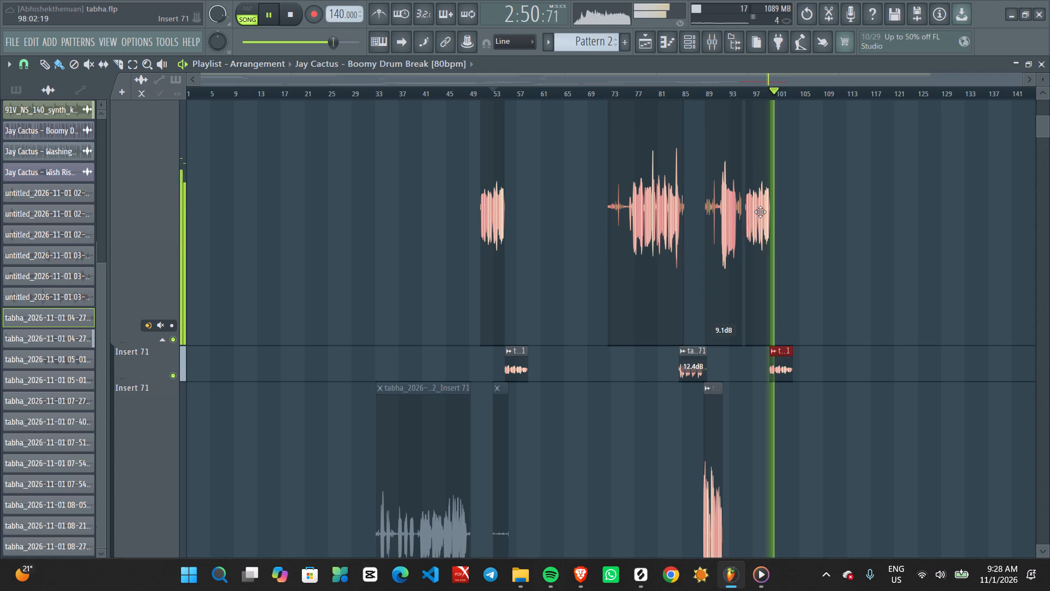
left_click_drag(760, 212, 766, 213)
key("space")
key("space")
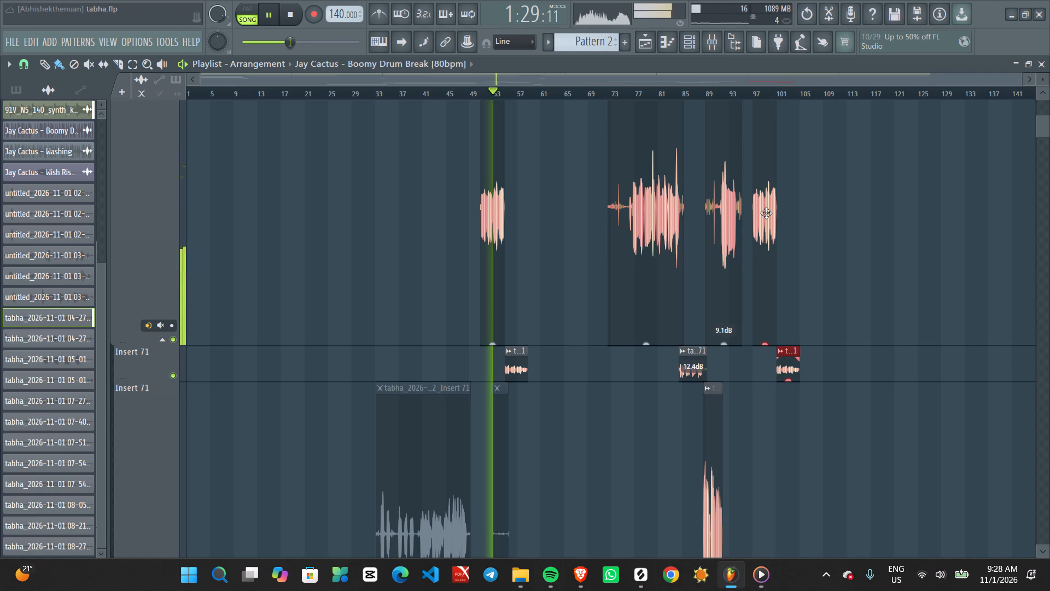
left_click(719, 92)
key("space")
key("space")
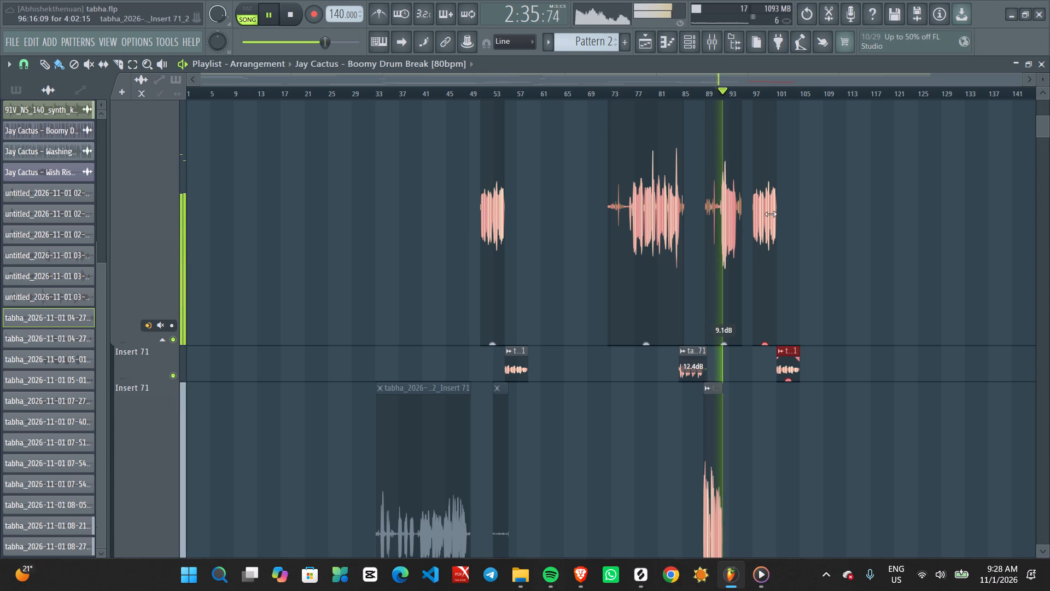
Stop playback and move the copied clip pair back to about bar 95, directly against the end of the 9.1dB clip.
scroll(766, 215, "up", 13, "ctrl")
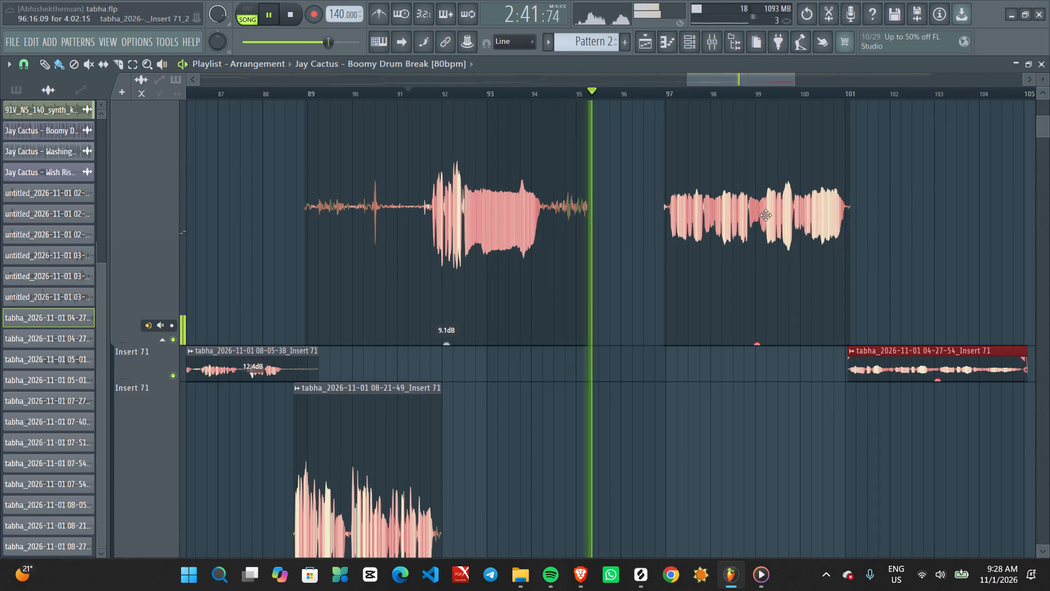
key("space")
right_click(750, 216)
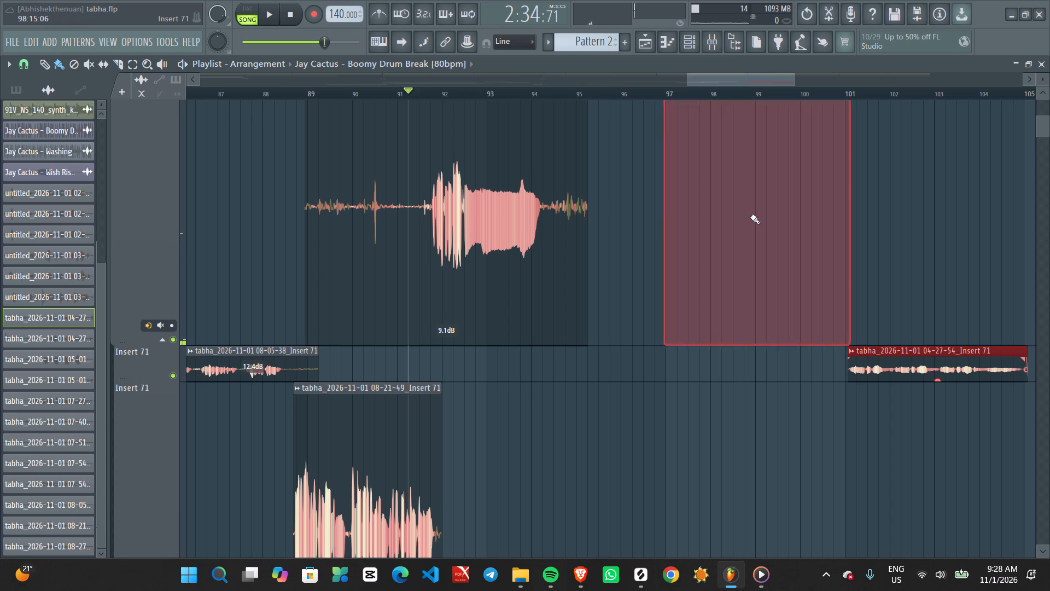
key("ctrl+z")
left_click_drag(750, 215, 673, 235)
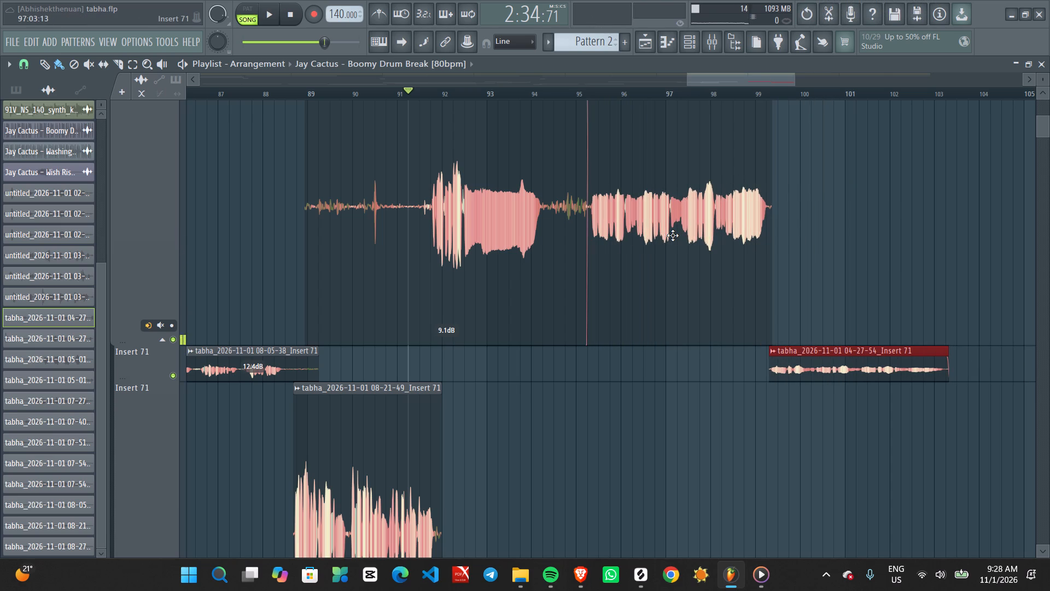
left_click_drag(673, 235, 673, 236)
Play the passage from just before bar 92 to check the lead-in to the copied clips, and stop playback.
left_click(450, 69)
key("space")
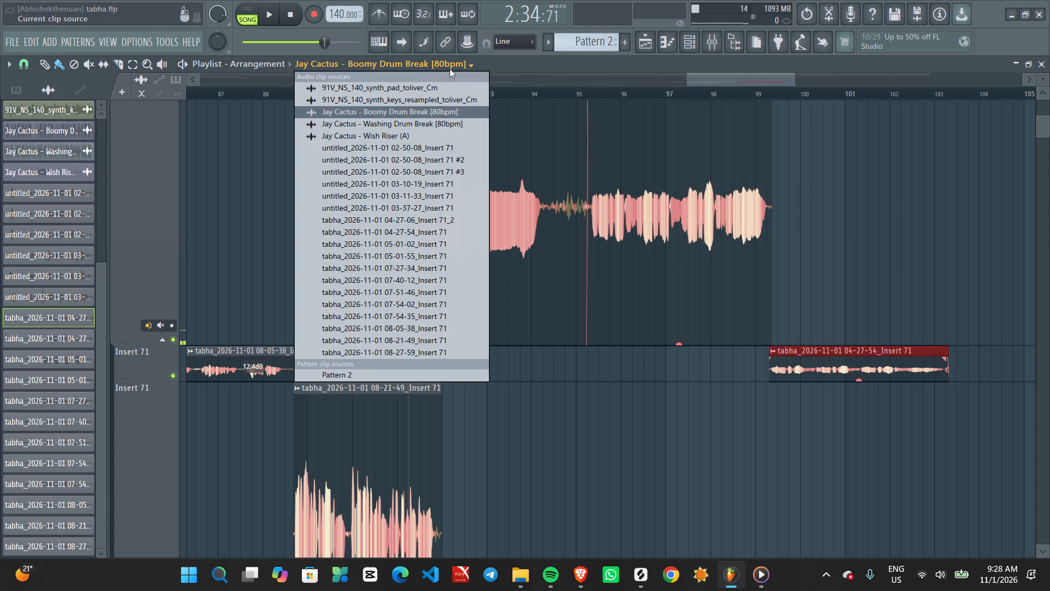
left_click(527, 89)
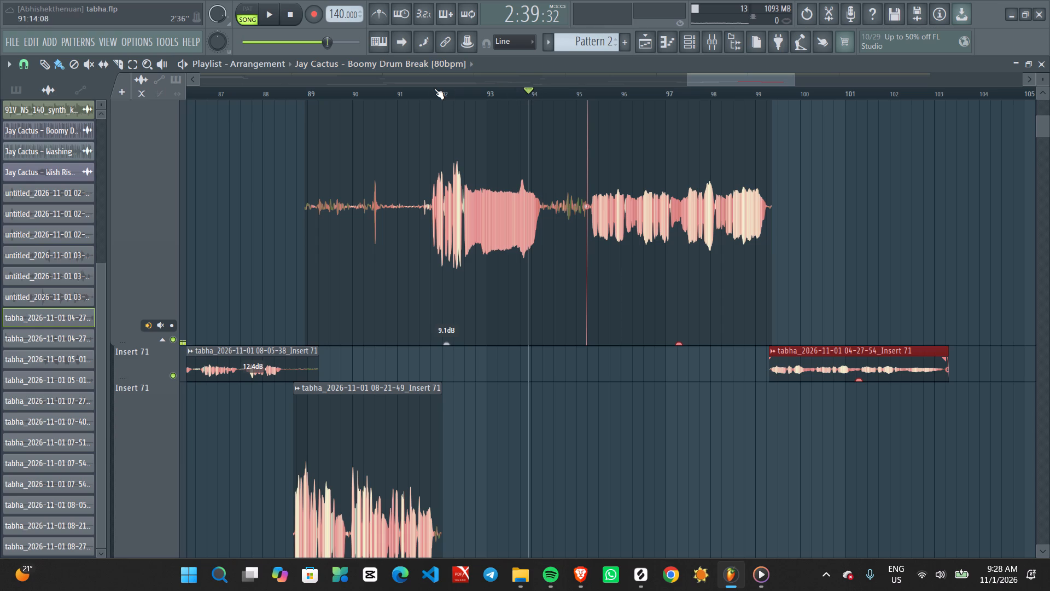
left_click(434, 89)
key("space")
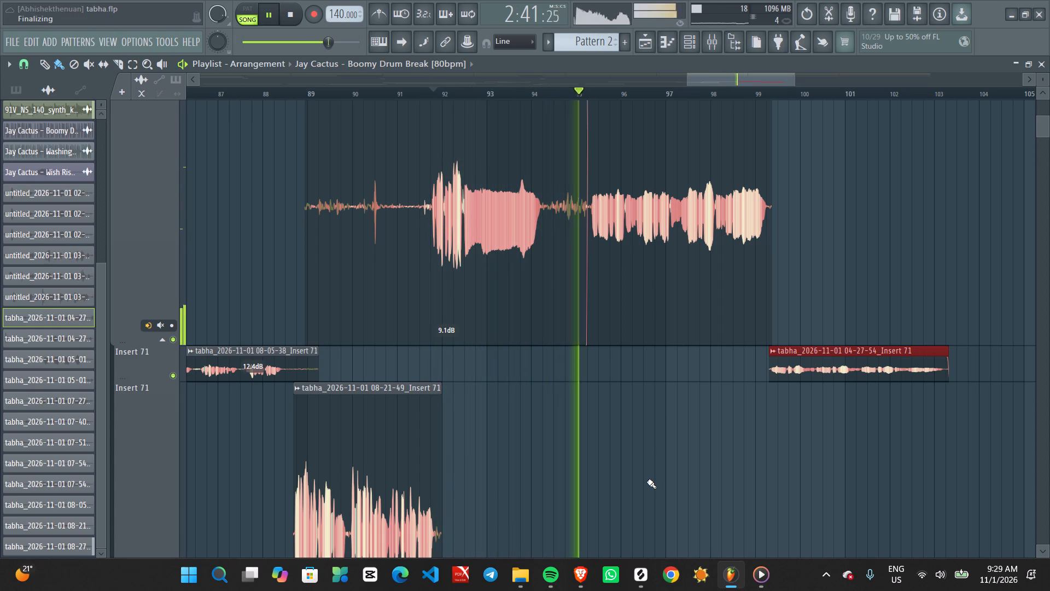
key("space")
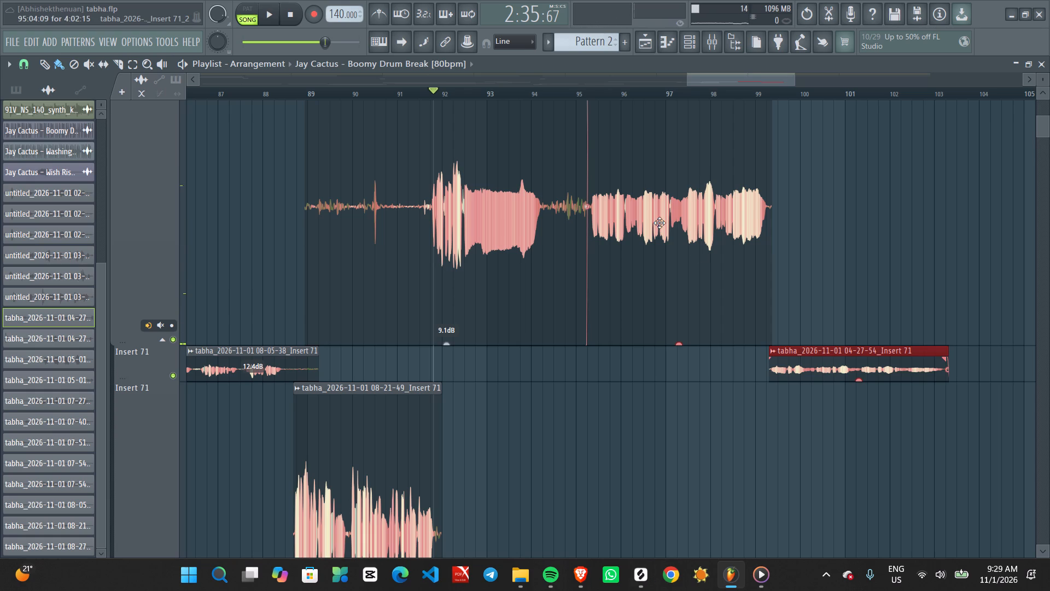
Move the selected pair of copied Insert 71 clips down by one playlist track.
key("shift+Down")
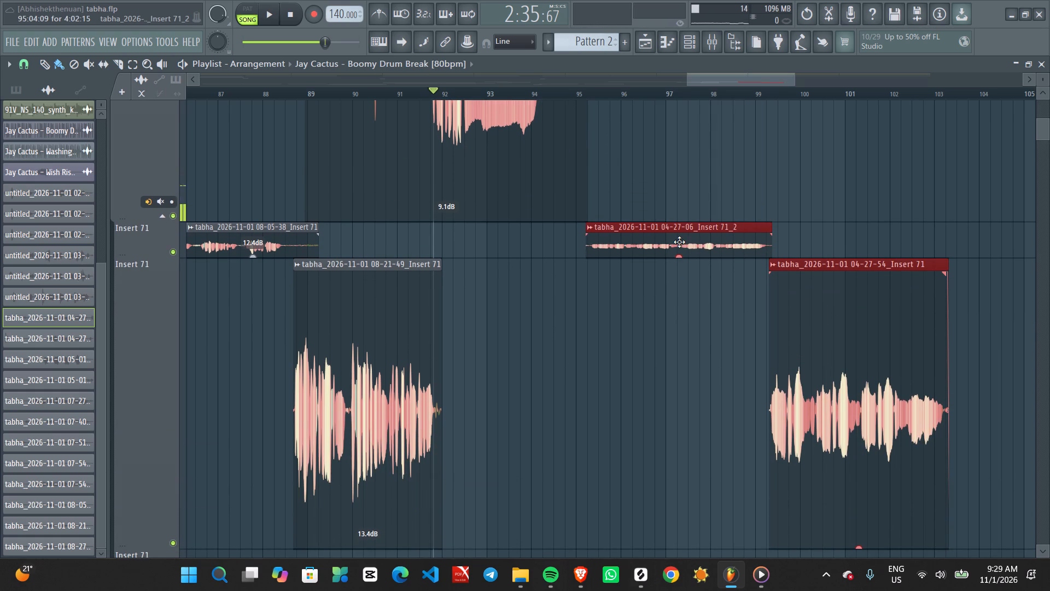
Nudge the copied clip pair earlier so it starts at about bar 94, under the tail of the 9.1dB clip.
key("shift+Left")
key("shift+Left")
key("shift+Left")
key("shift+Left")
key("shift+Left")
key("shift+Left")
key("shift+Left")
key("shift+Left")
key("shift+Left")
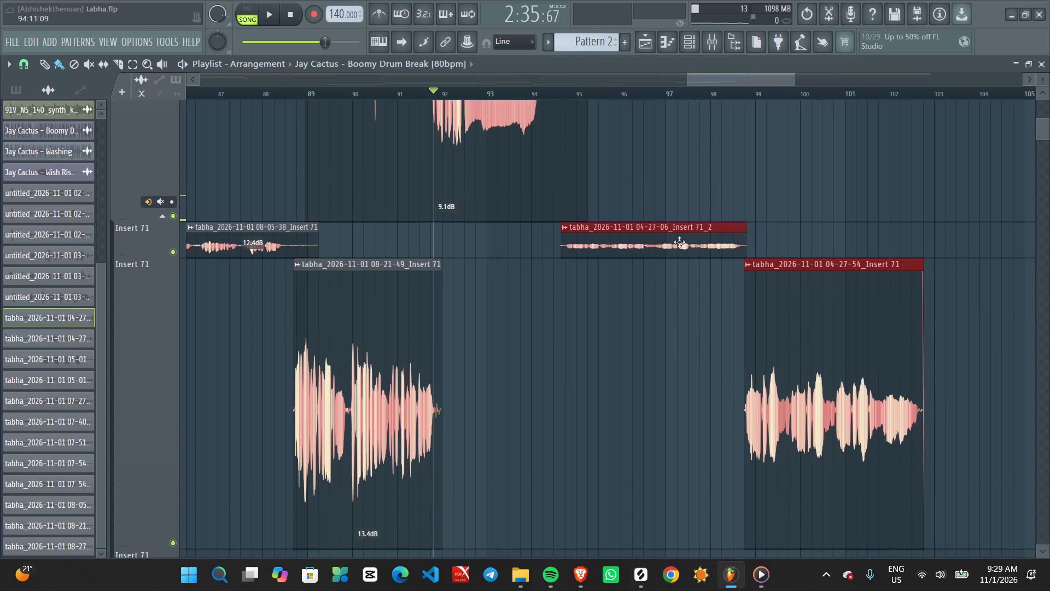
key("shift+Left")
key("shift+Left")
key("shift+Left")
key("shift+Left")
key("shift+Left")
key("shift+Left")
key("shift+Left")
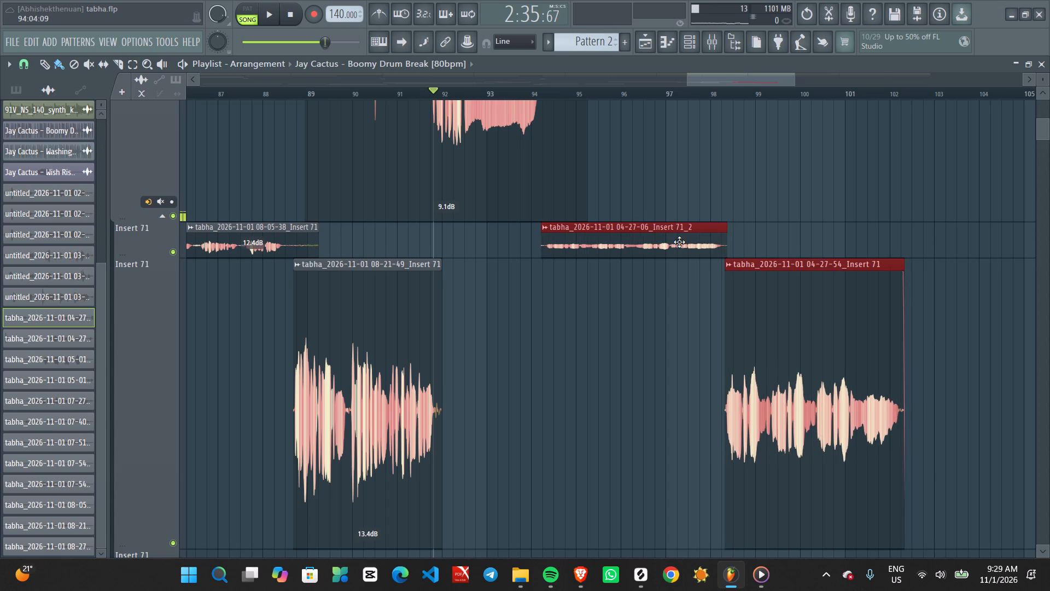
scroll(679, 242, "up", 2)
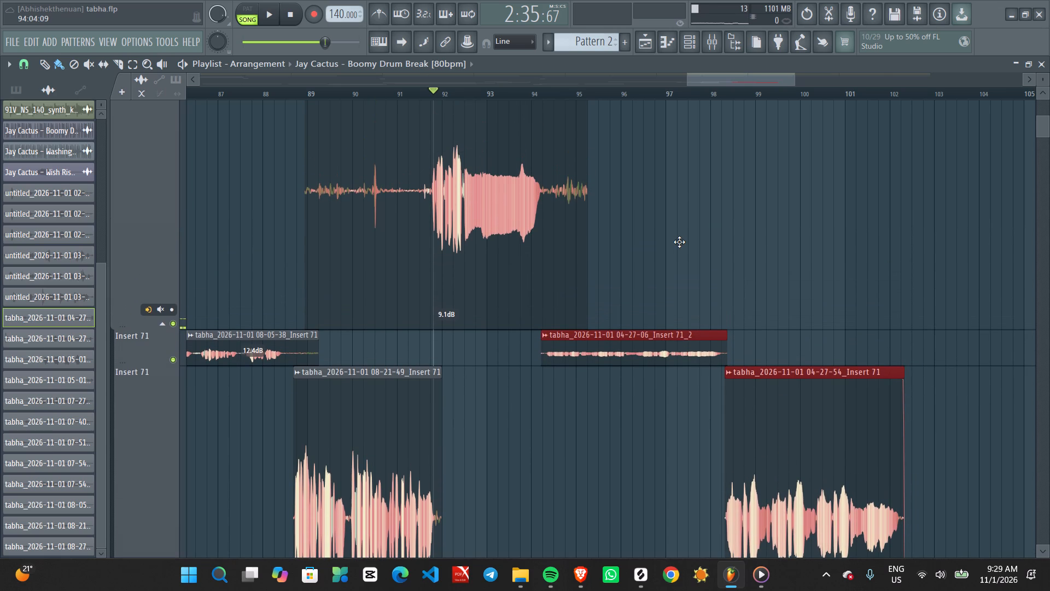
key("shift+Left")
key("shift+Left")
key("shift+Left")
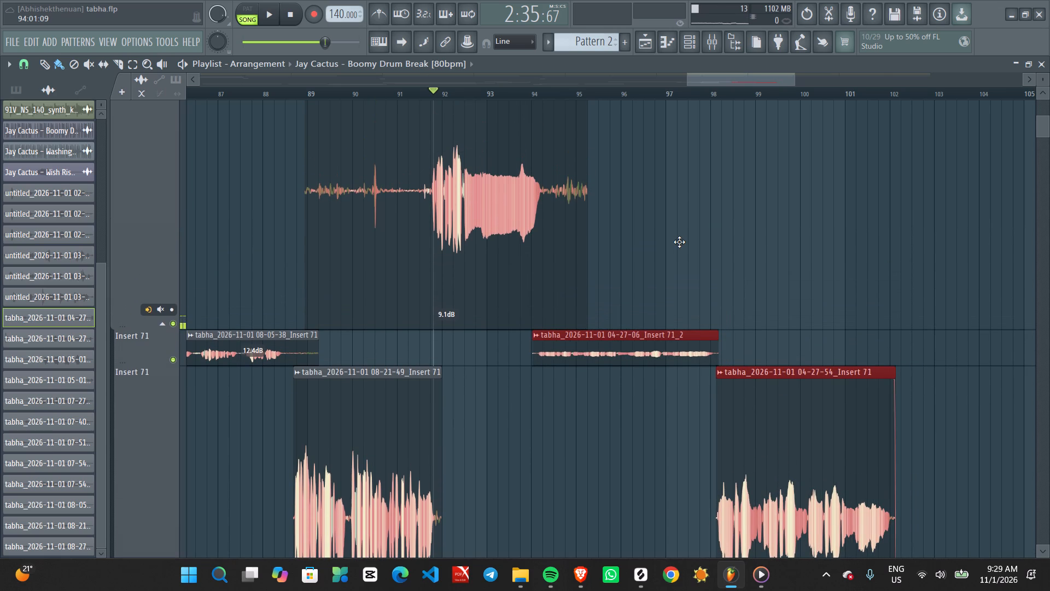
Play the passage from just before bar 92 to check the overlap into the copied clips, and stop playback.
key("space")
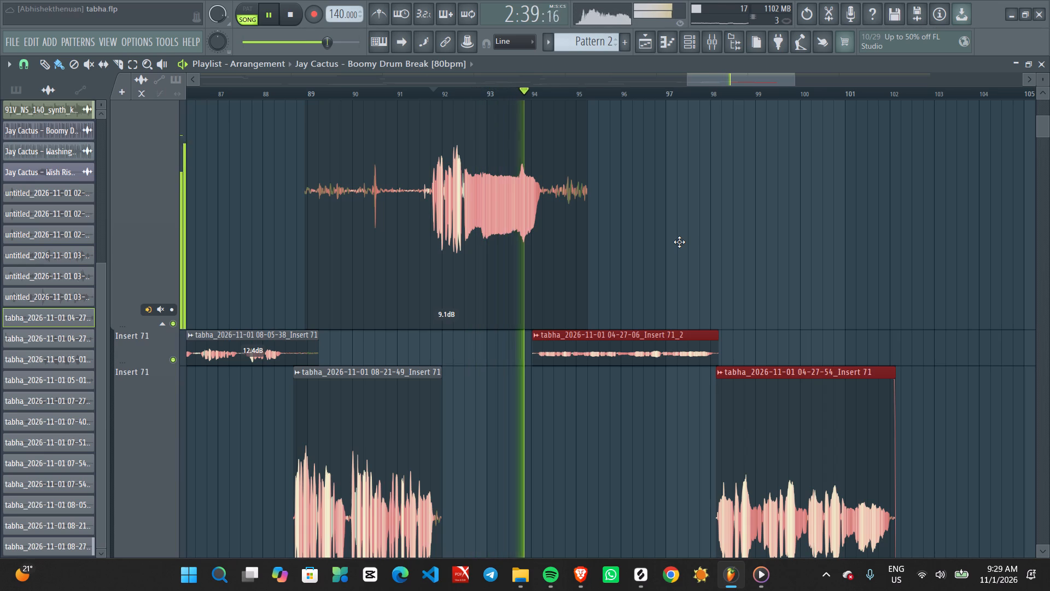
key("space")
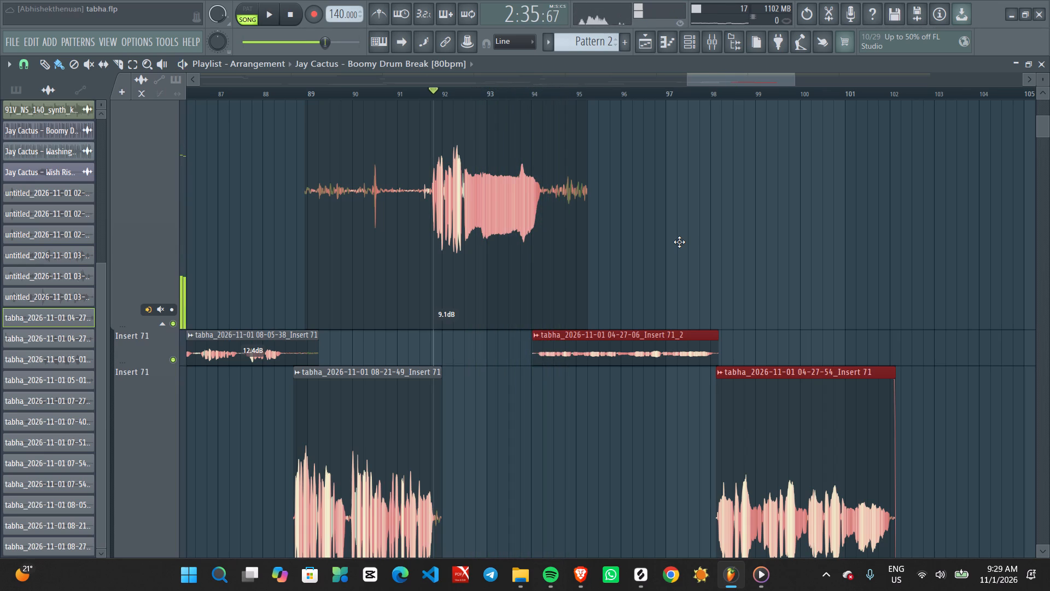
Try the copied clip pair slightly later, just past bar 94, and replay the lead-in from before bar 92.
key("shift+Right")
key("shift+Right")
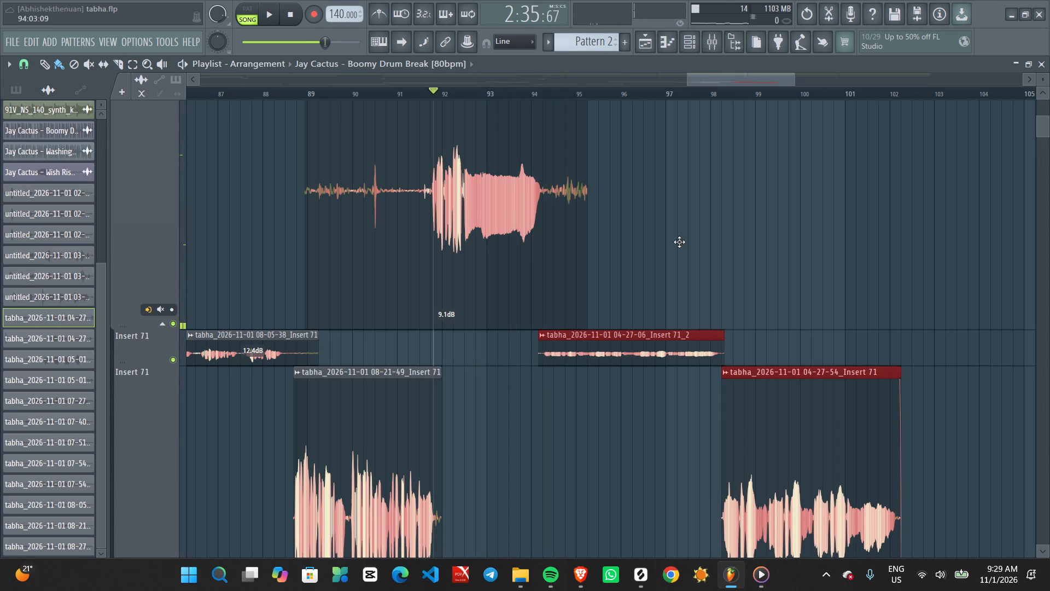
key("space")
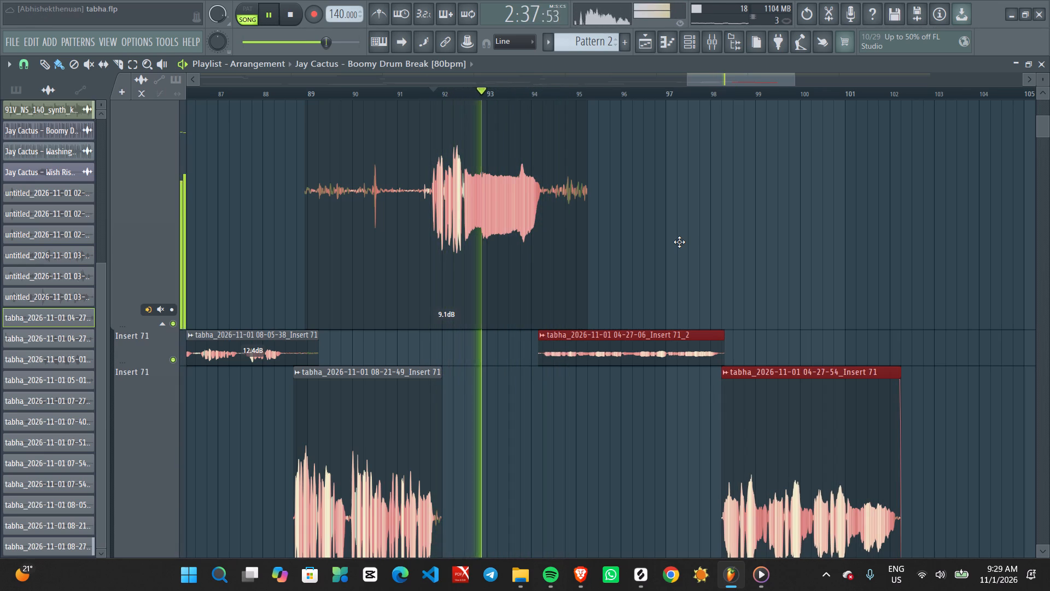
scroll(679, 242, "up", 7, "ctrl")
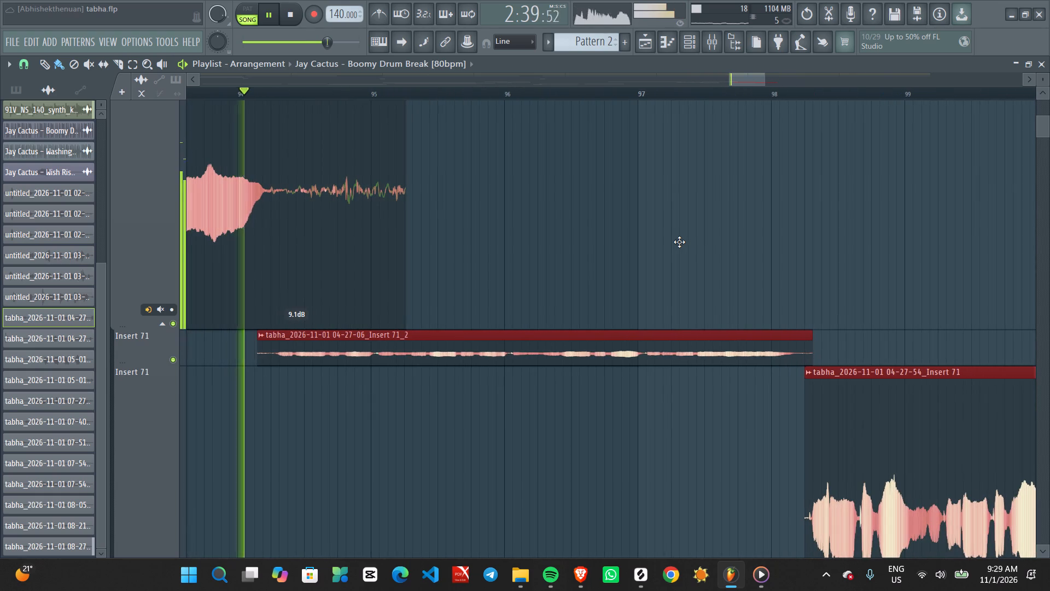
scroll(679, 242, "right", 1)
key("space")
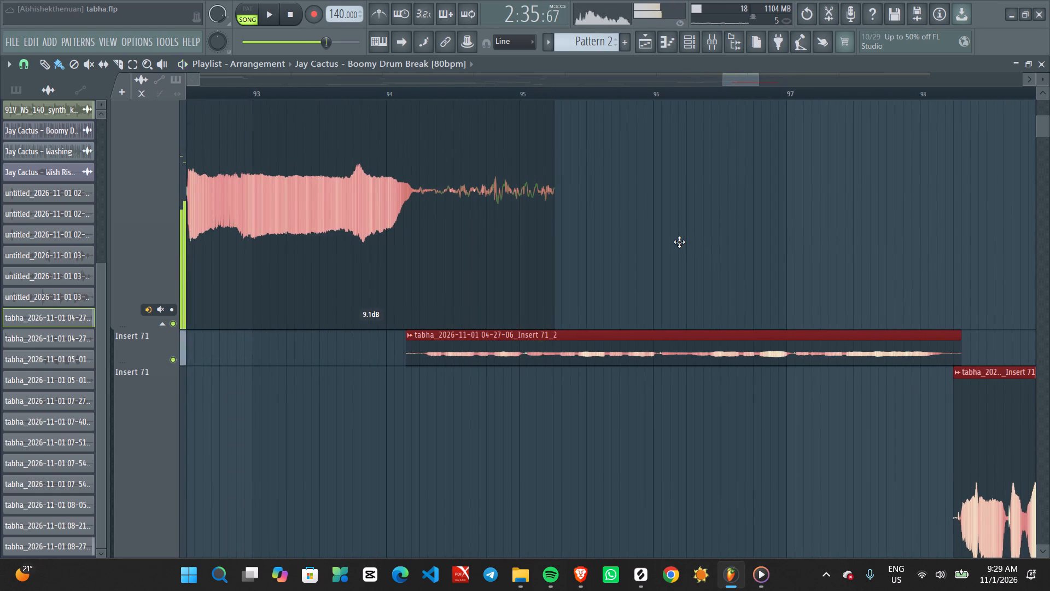
Nudge the copied clip pair earlier to start just before bar 94, and play the passage through both clips.
key("shift+Left")
key("shift+Left")
key("shift+Left")
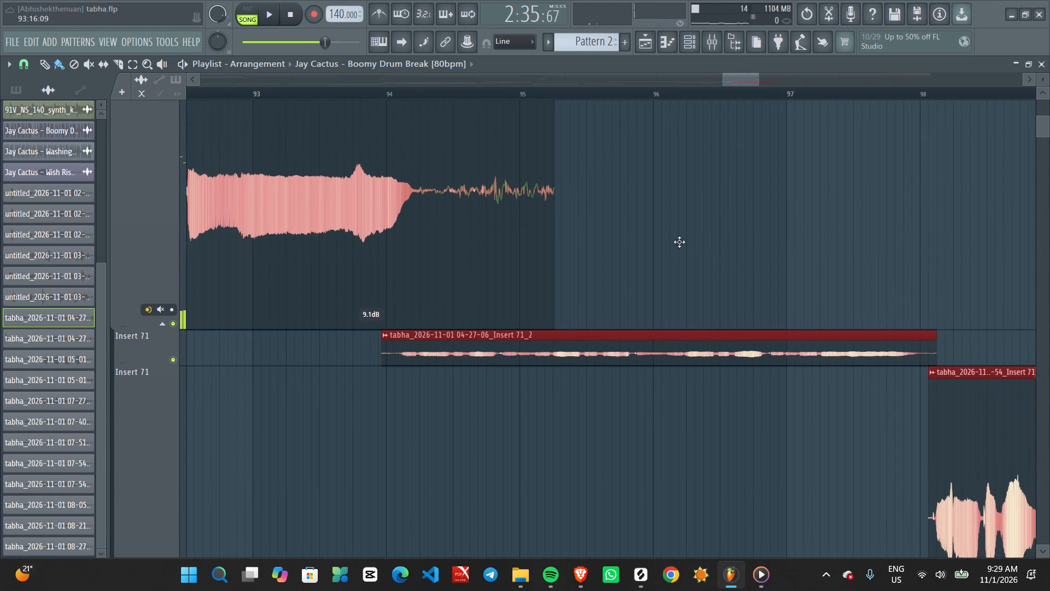
key("shift+Left")
key("shift+Left")
key("space")
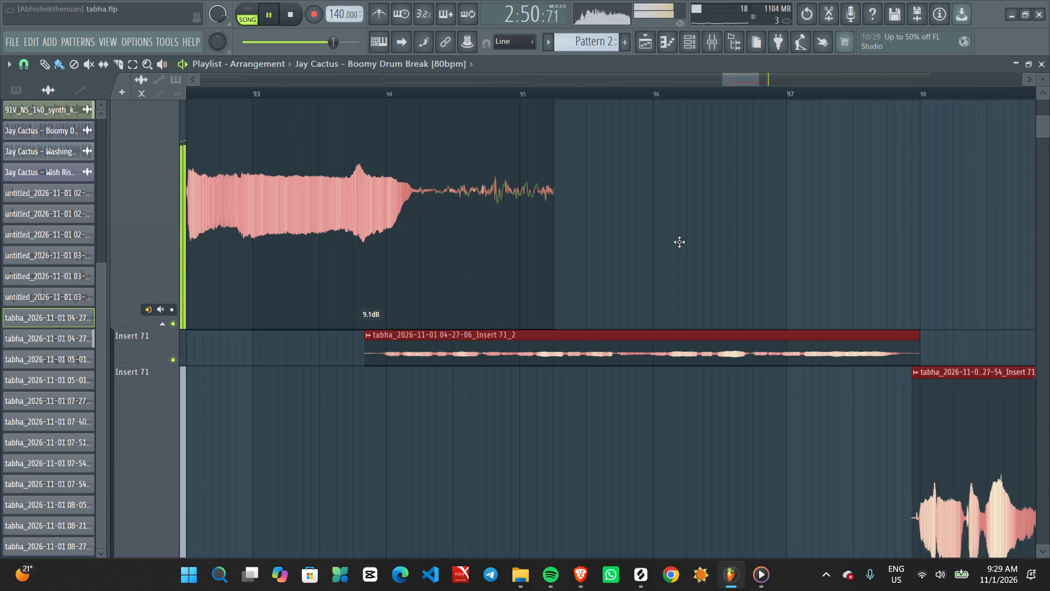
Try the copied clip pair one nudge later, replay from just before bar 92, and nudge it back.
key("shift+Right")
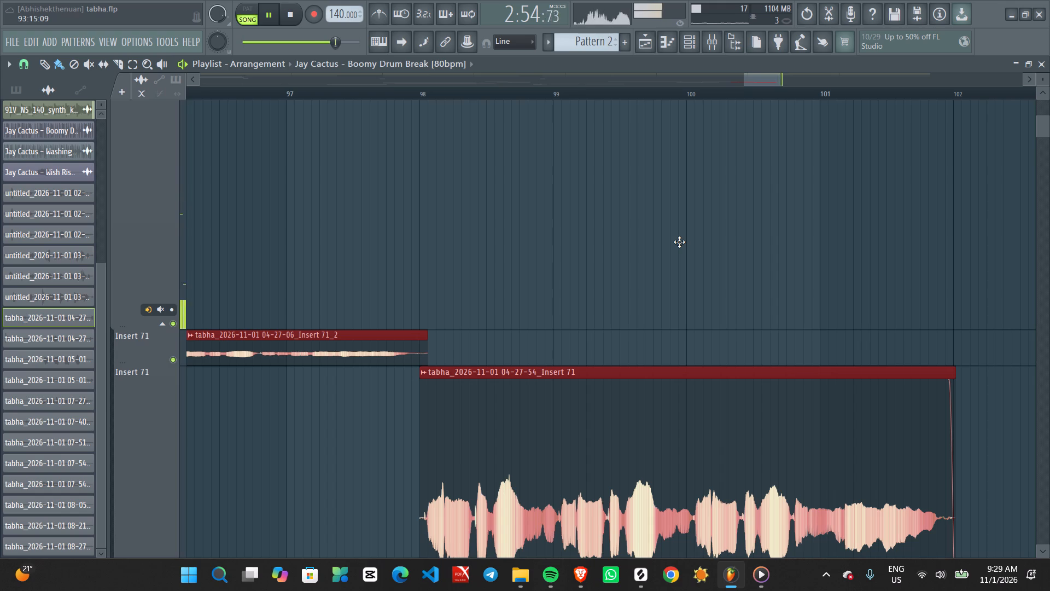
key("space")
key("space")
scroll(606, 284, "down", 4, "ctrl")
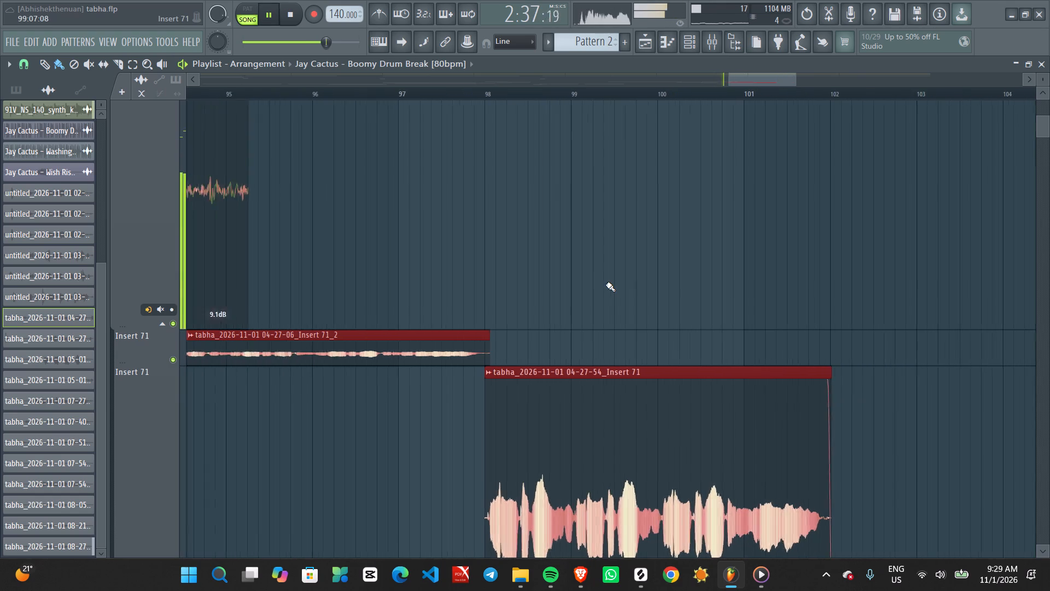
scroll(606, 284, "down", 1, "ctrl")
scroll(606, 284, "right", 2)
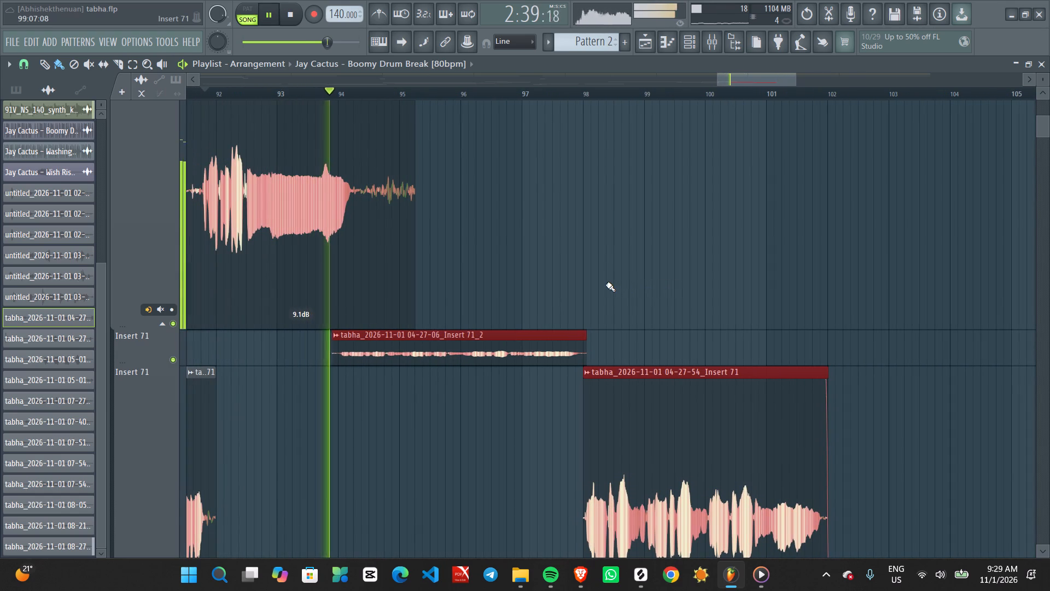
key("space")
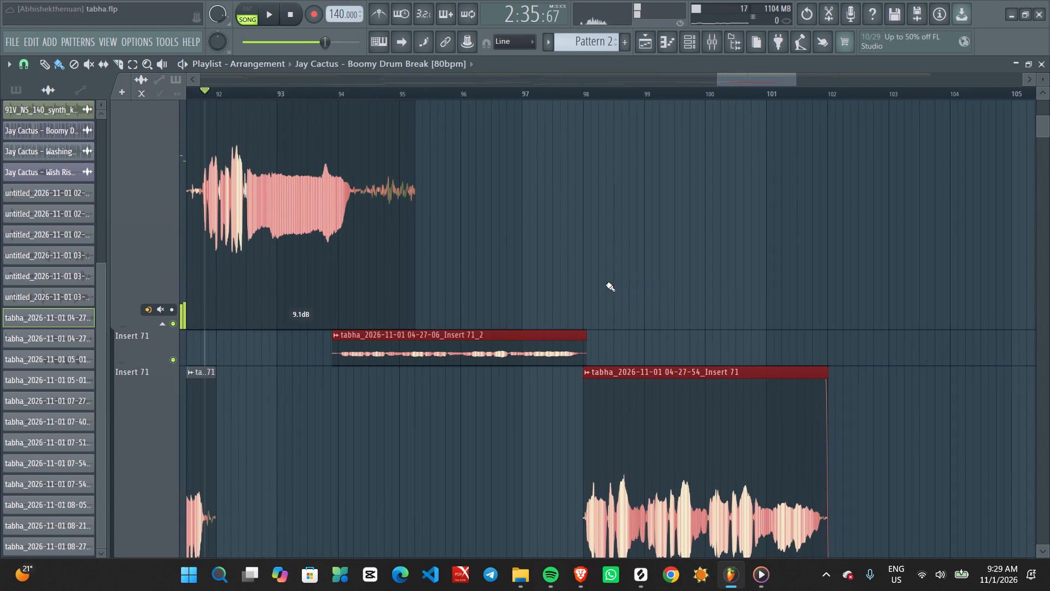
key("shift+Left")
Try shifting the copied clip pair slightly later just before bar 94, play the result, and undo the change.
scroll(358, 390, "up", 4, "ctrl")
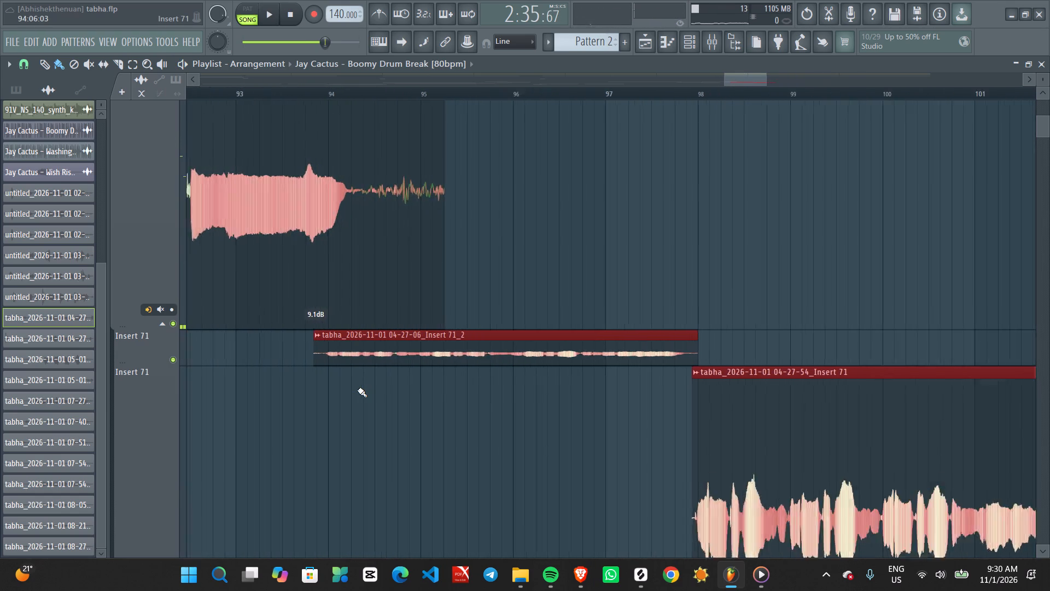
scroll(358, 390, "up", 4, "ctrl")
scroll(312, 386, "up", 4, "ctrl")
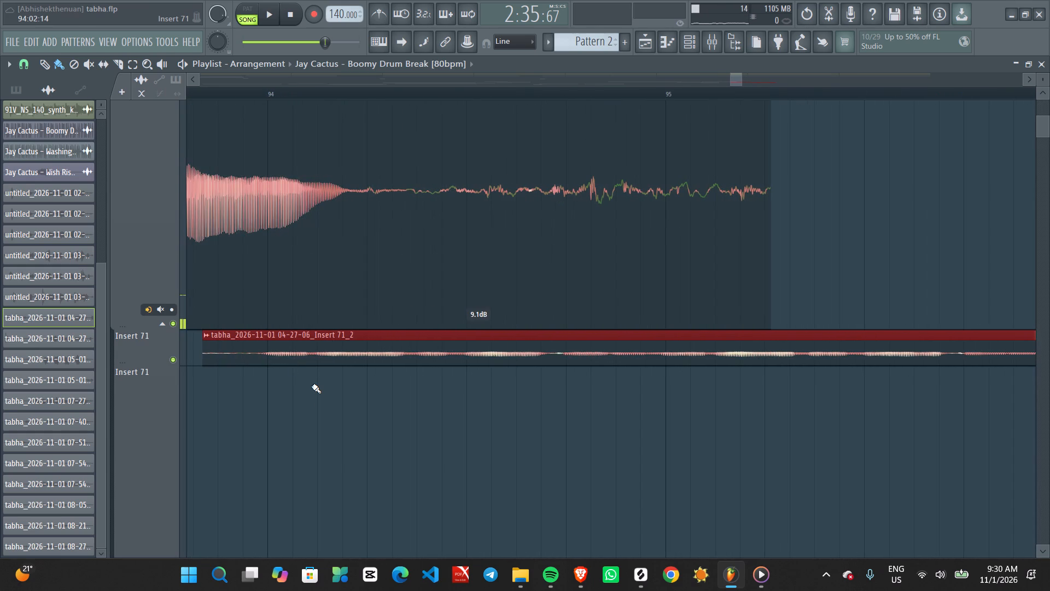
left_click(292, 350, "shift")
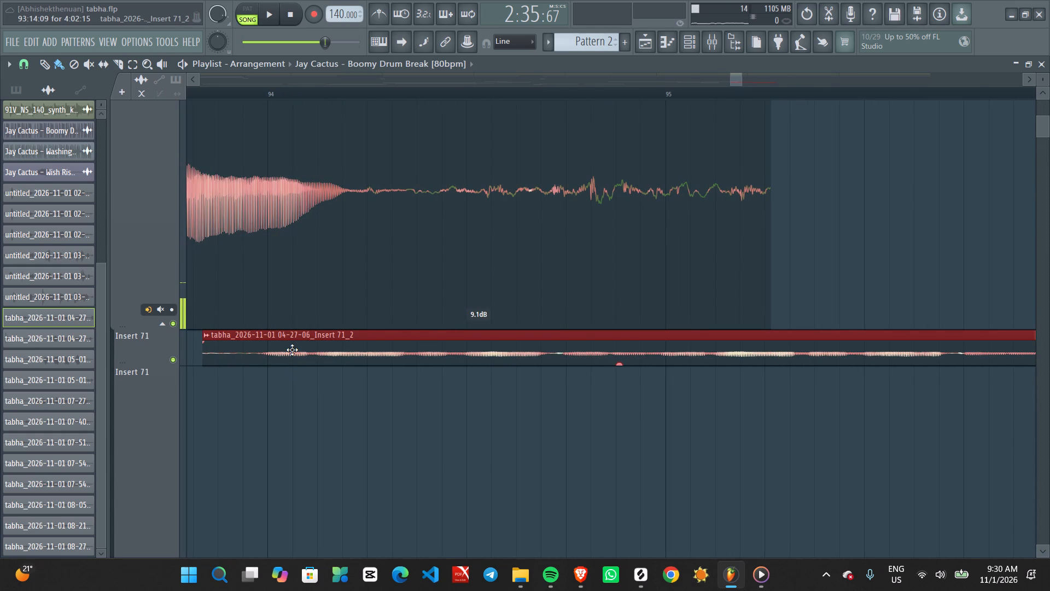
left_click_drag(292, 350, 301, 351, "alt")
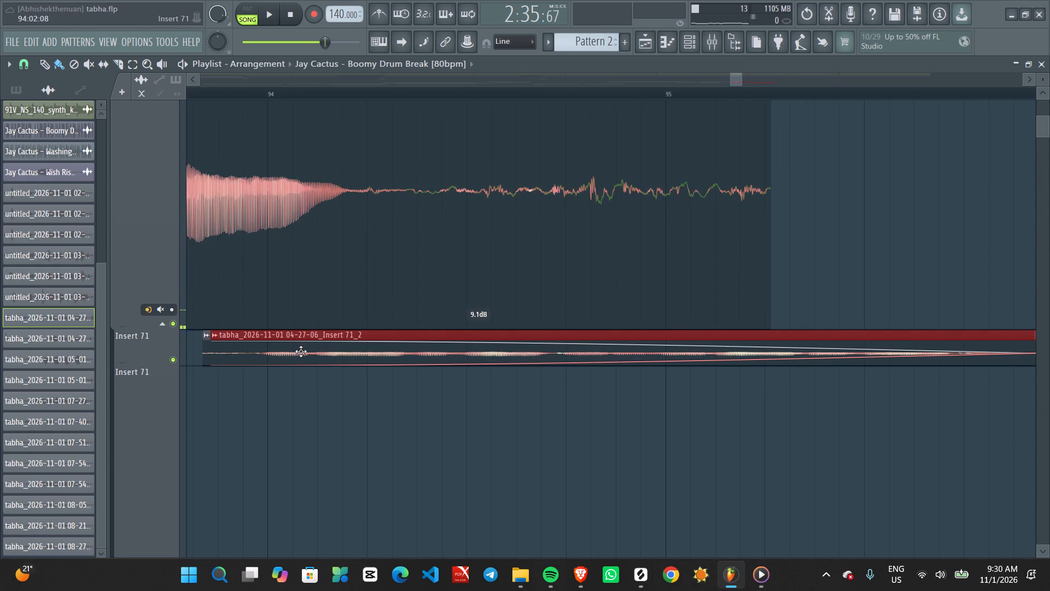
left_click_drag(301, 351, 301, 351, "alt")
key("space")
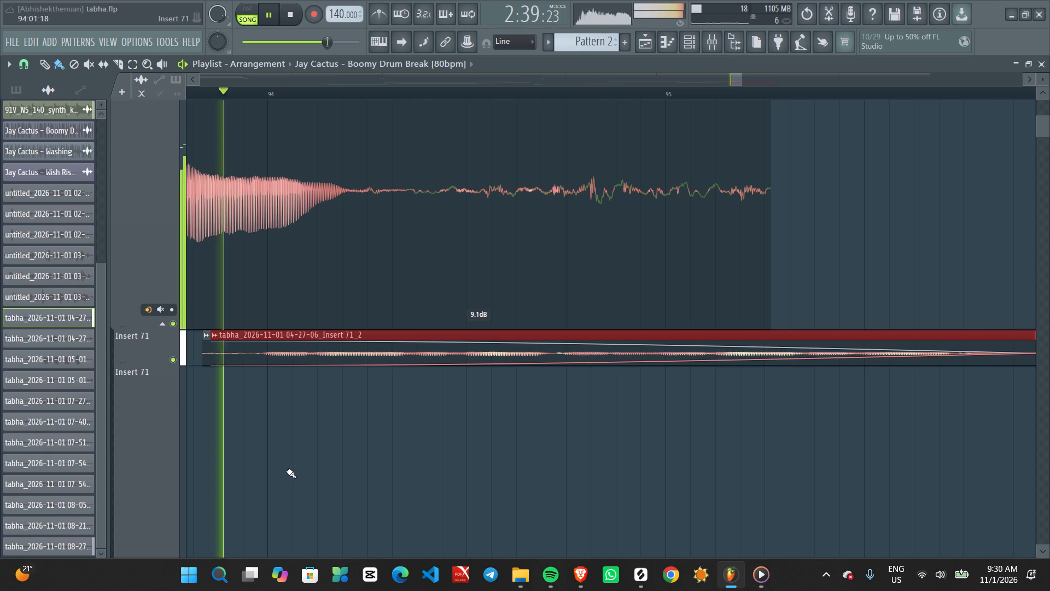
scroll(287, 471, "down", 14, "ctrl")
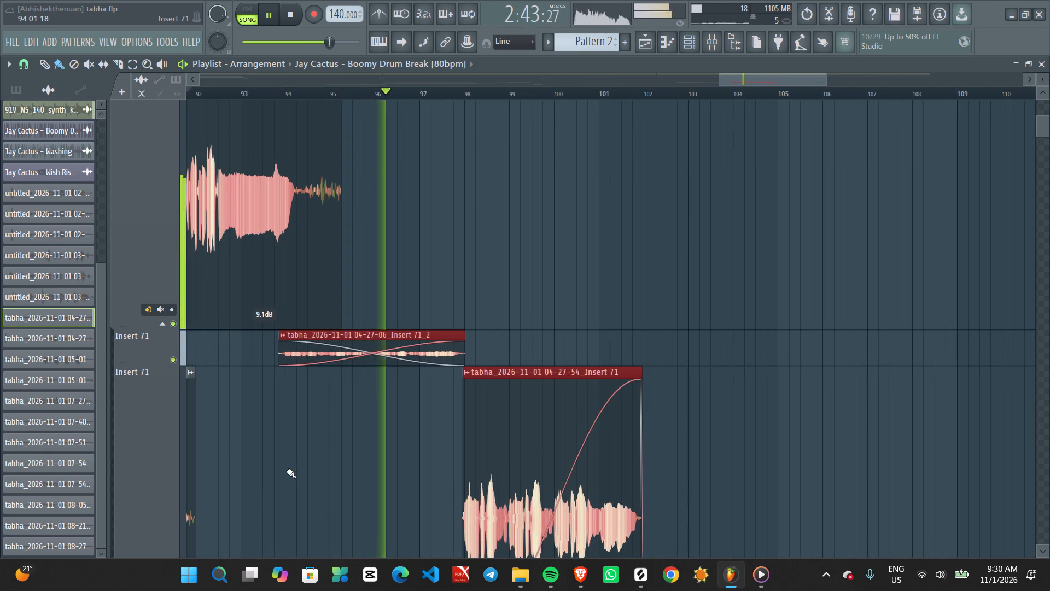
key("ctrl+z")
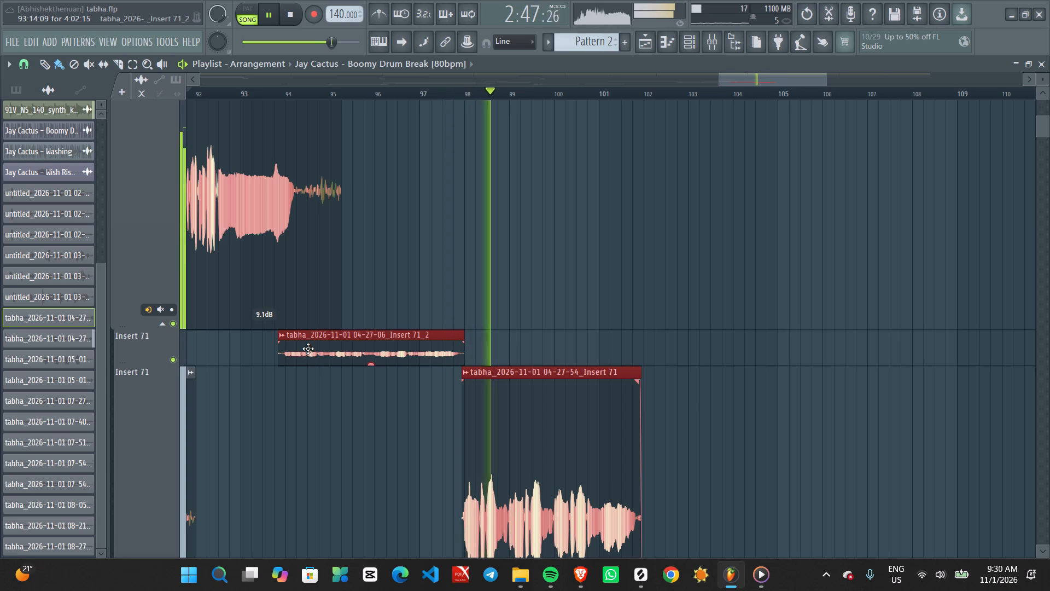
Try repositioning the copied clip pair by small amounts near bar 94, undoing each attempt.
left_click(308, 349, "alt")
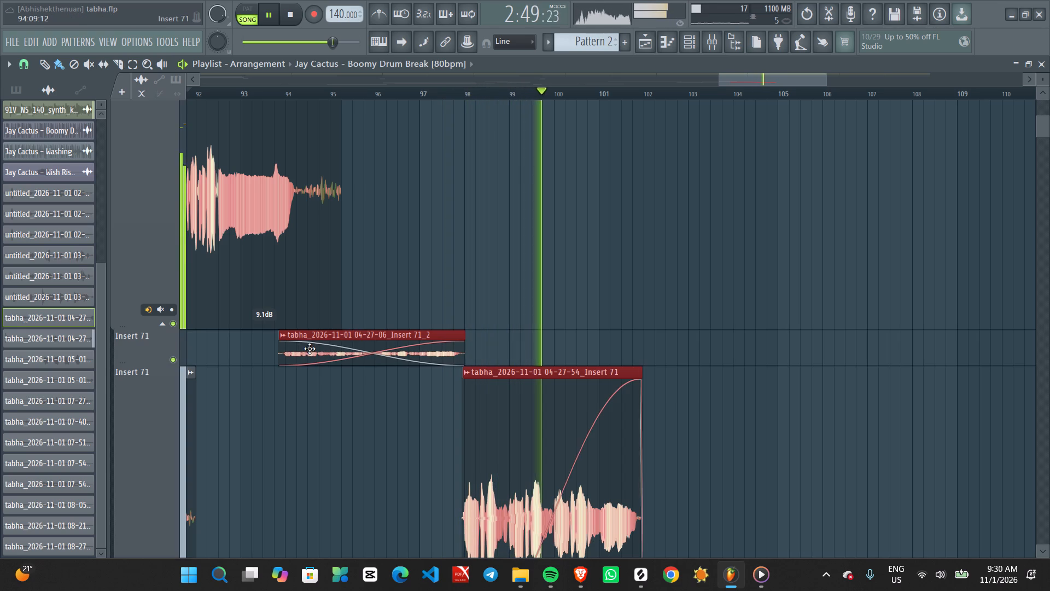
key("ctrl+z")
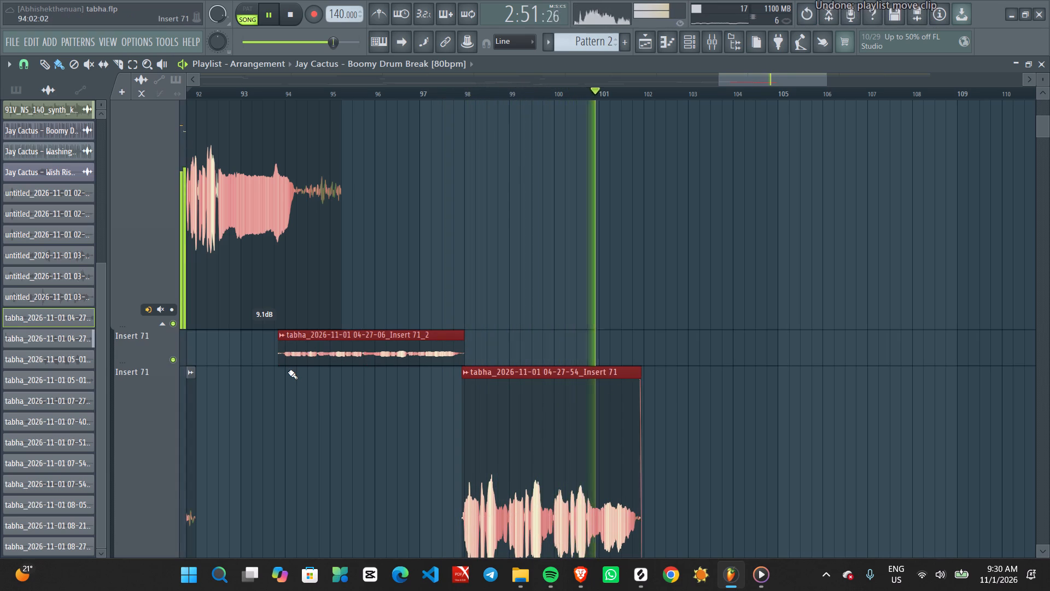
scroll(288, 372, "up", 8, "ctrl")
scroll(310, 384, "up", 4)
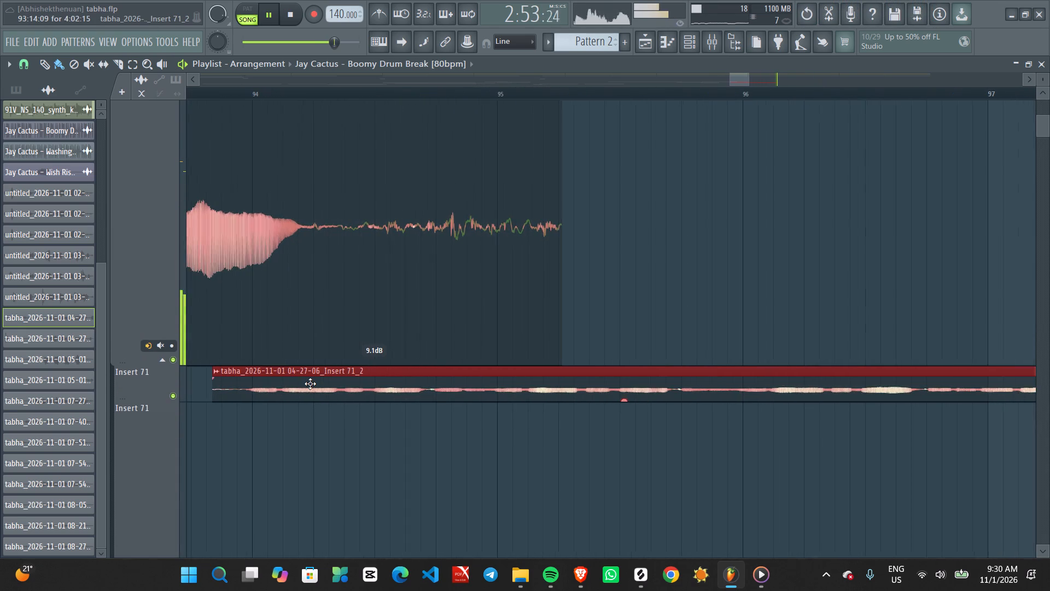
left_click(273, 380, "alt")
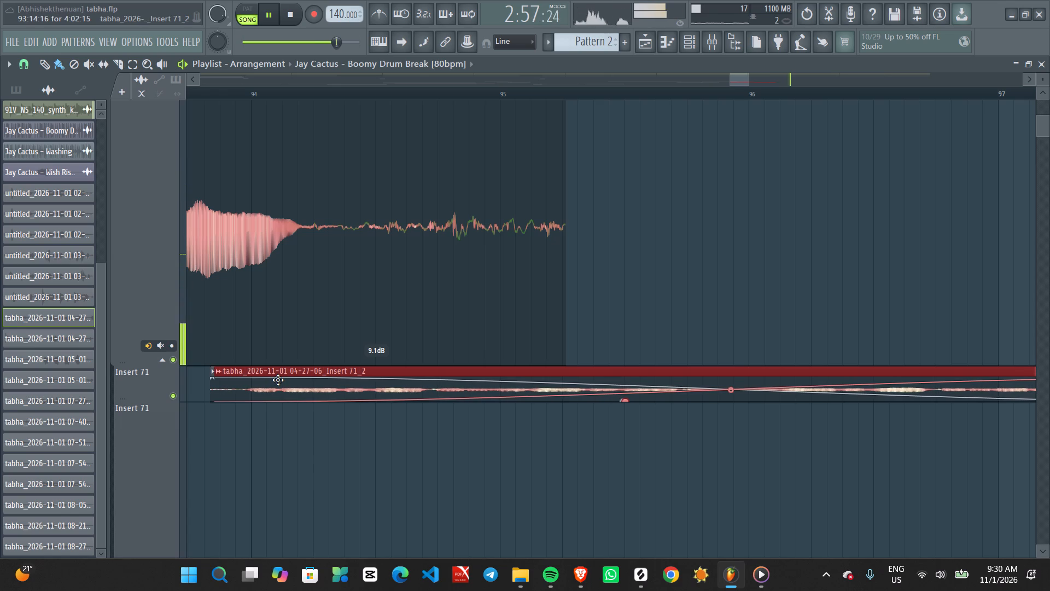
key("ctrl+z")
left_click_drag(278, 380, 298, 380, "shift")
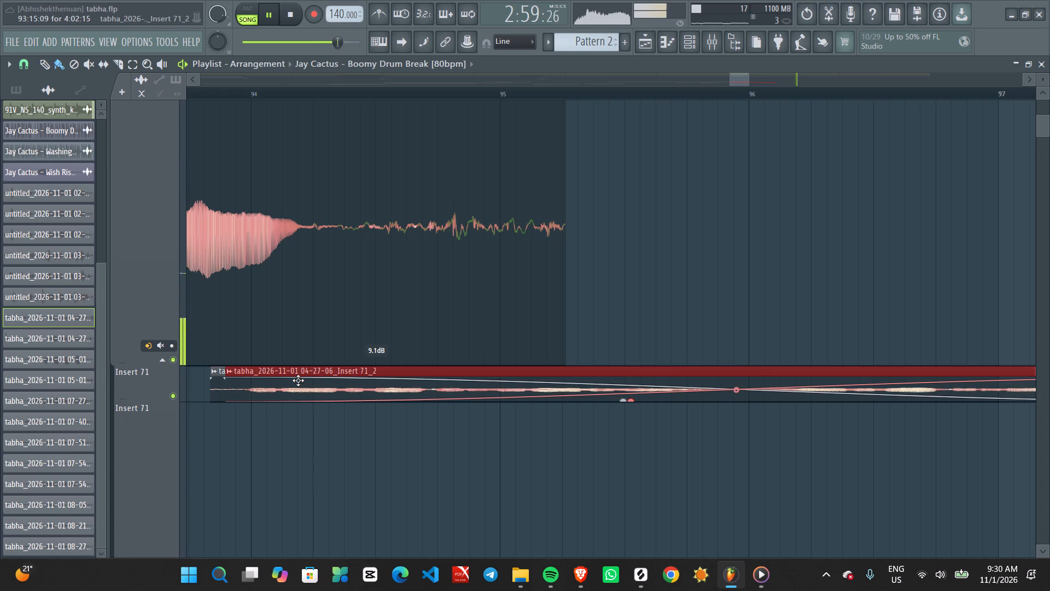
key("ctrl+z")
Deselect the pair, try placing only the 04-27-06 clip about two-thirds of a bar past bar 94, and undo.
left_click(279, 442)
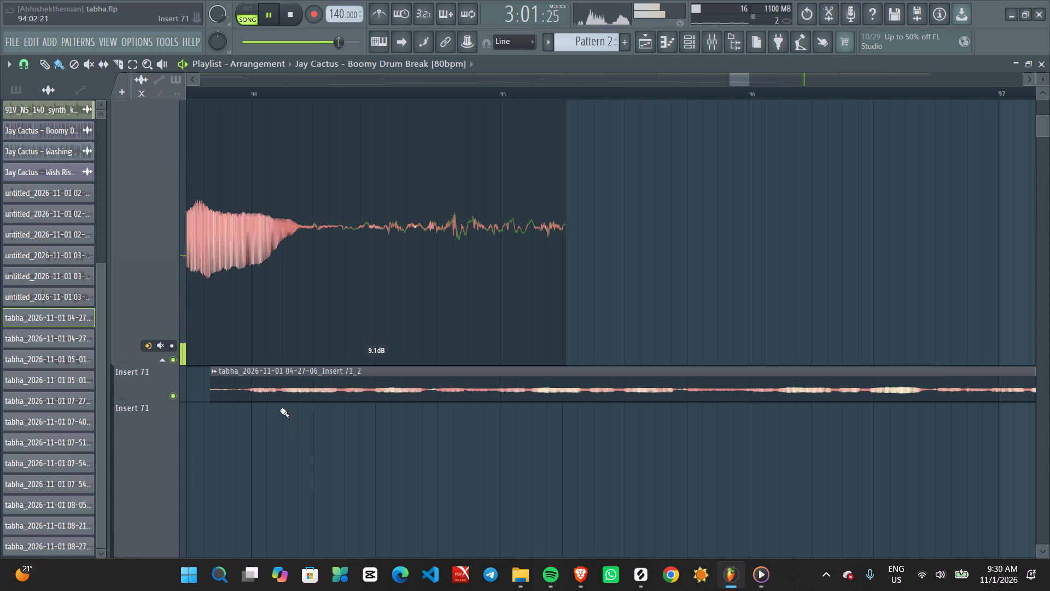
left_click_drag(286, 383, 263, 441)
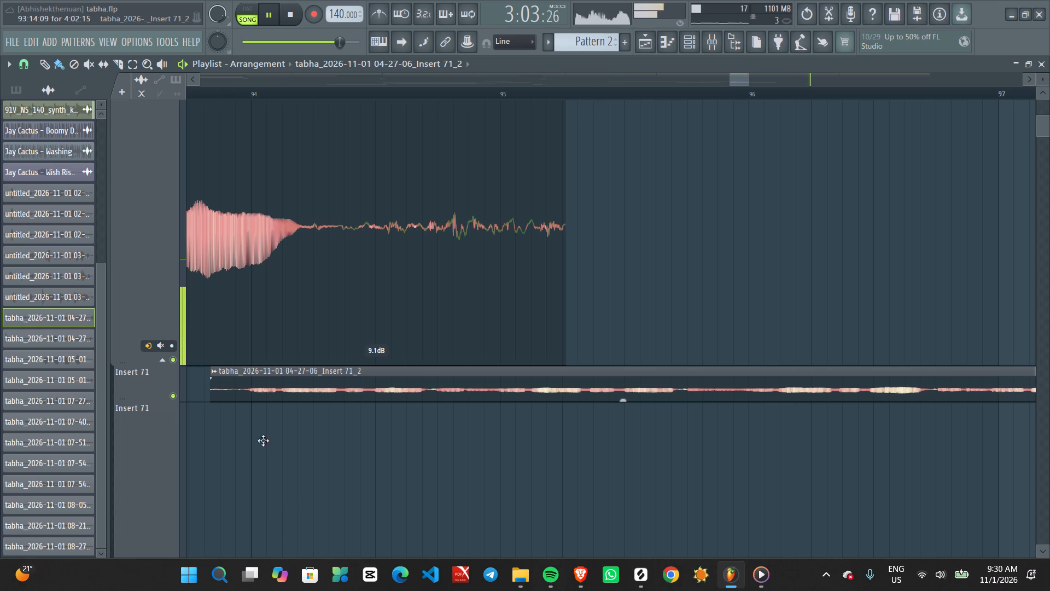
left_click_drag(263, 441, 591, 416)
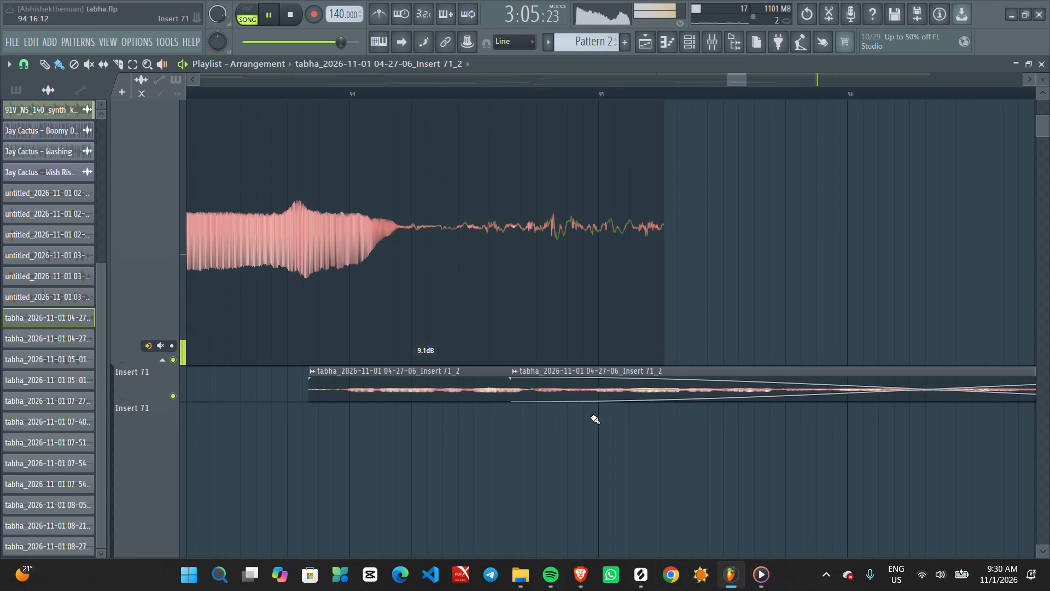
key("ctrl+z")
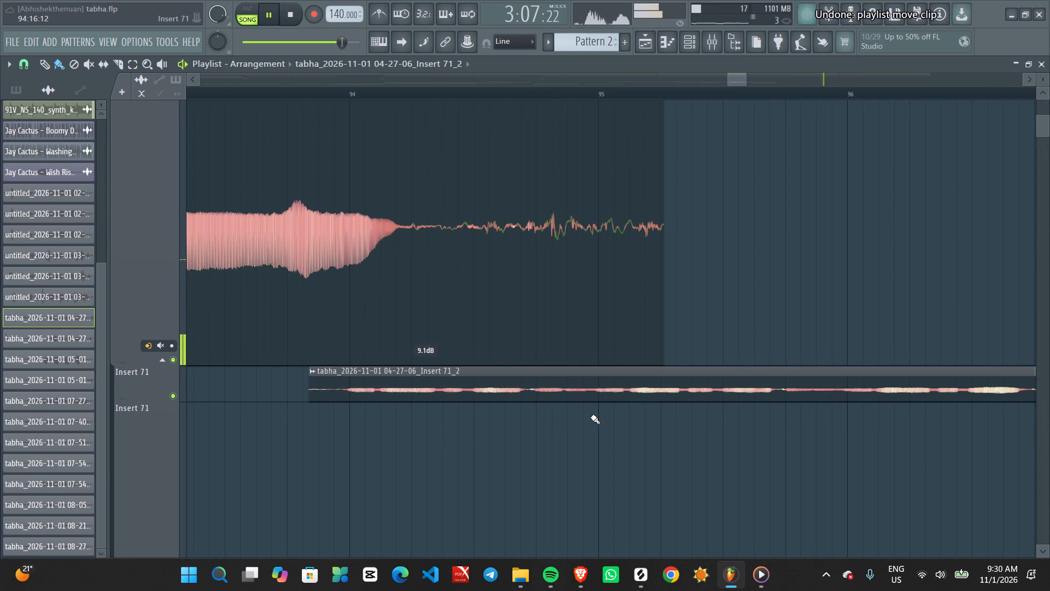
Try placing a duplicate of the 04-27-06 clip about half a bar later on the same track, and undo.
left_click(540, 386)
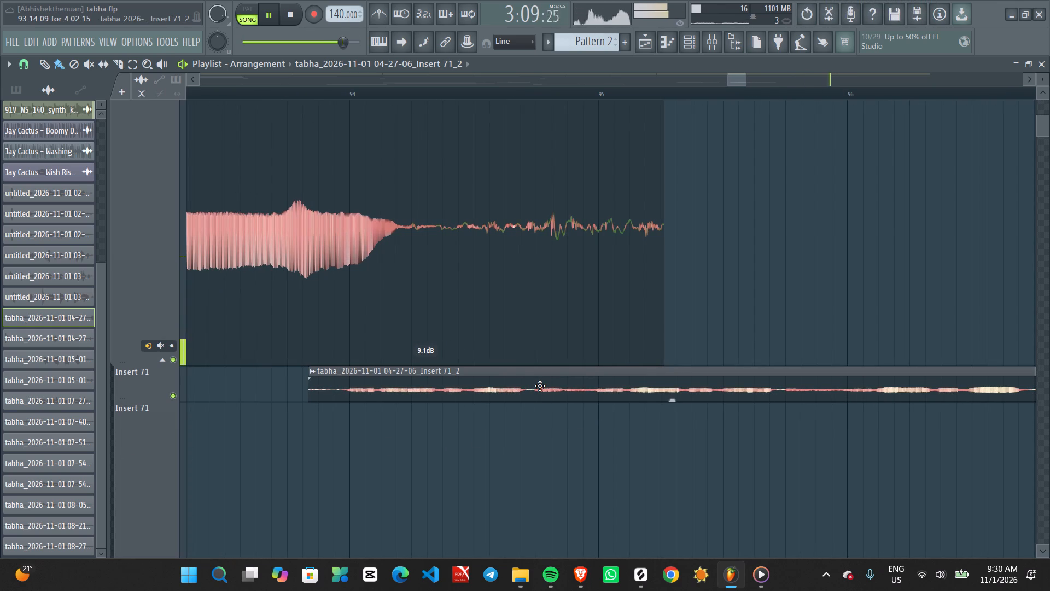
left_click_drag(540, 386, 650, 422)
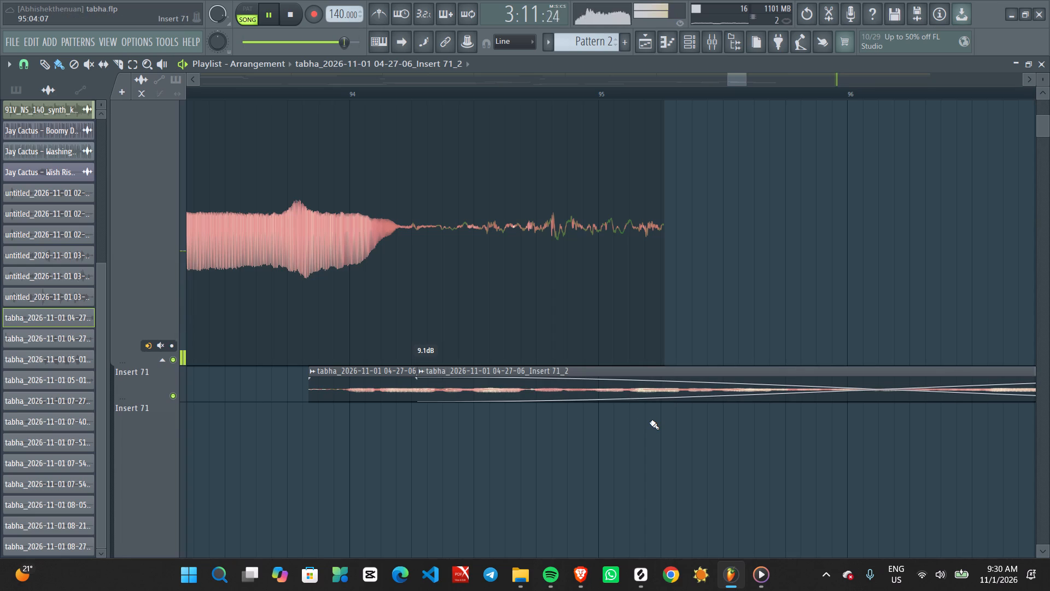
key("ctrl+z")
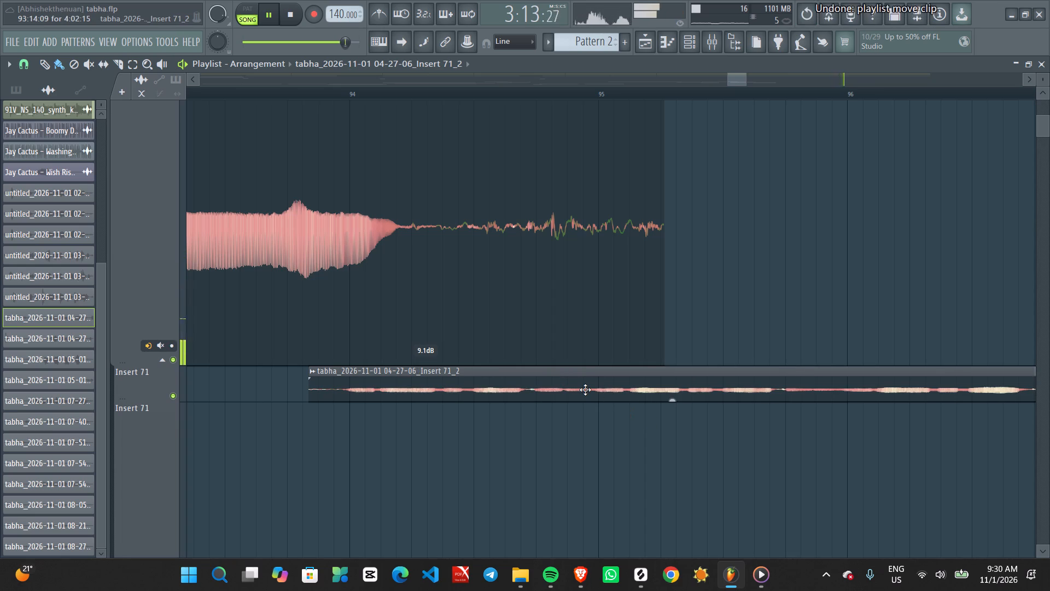
Clear any duplicates stacked on the 04-27-06 and 04-27-54 clips, undoing the last deletion at each spot.
right_click(585, 390)
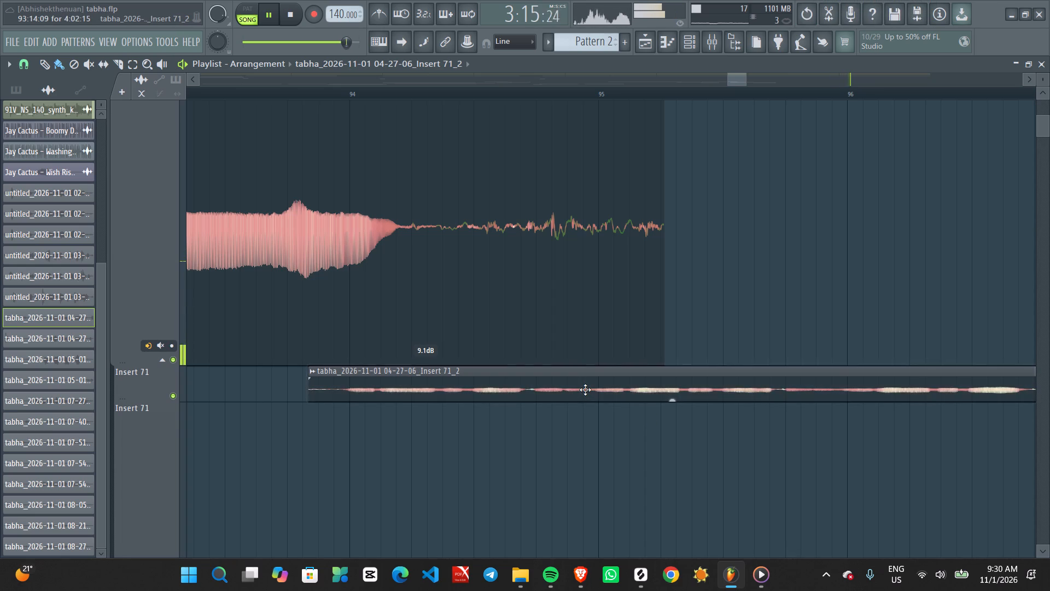
right_click(585, 390)
key("ctrl+z")
scroll(585, 390, "left", 1)
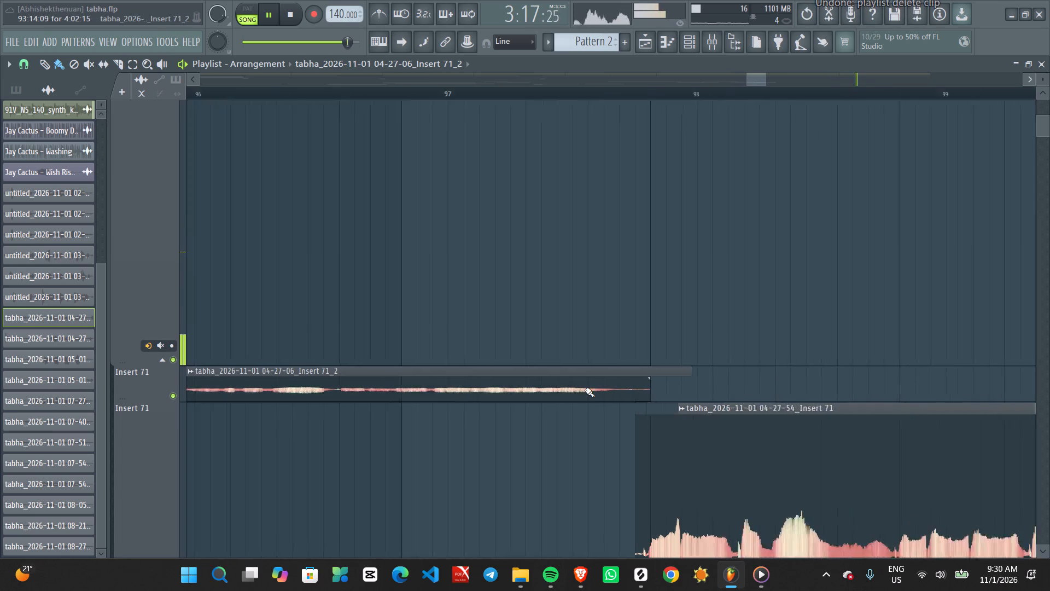
scroll(585, 390, "left", 1)
right_click(582, 462)
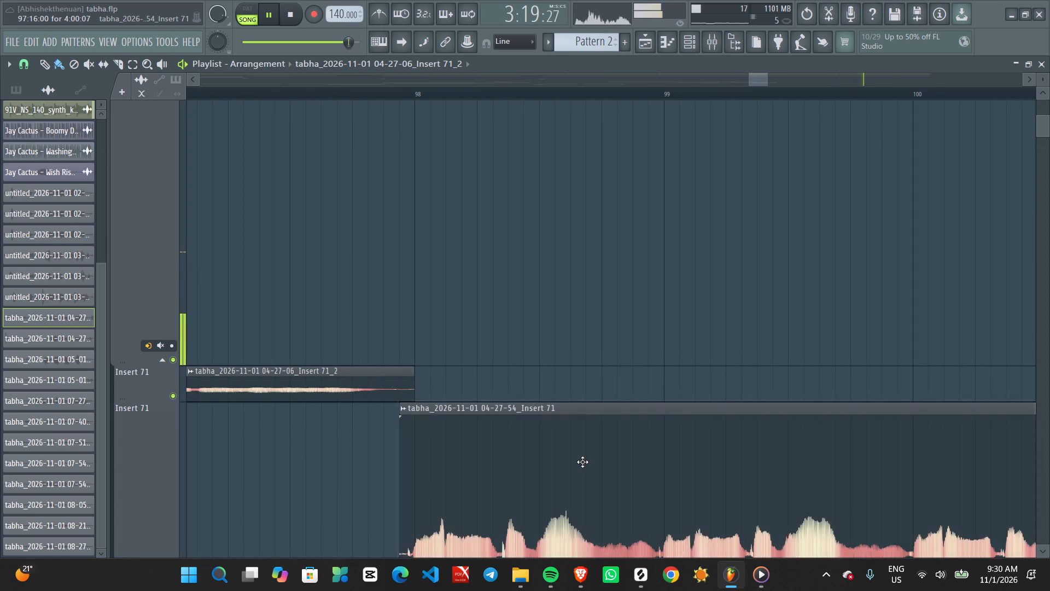
right_click(582, 462)
key("ctrl+z")
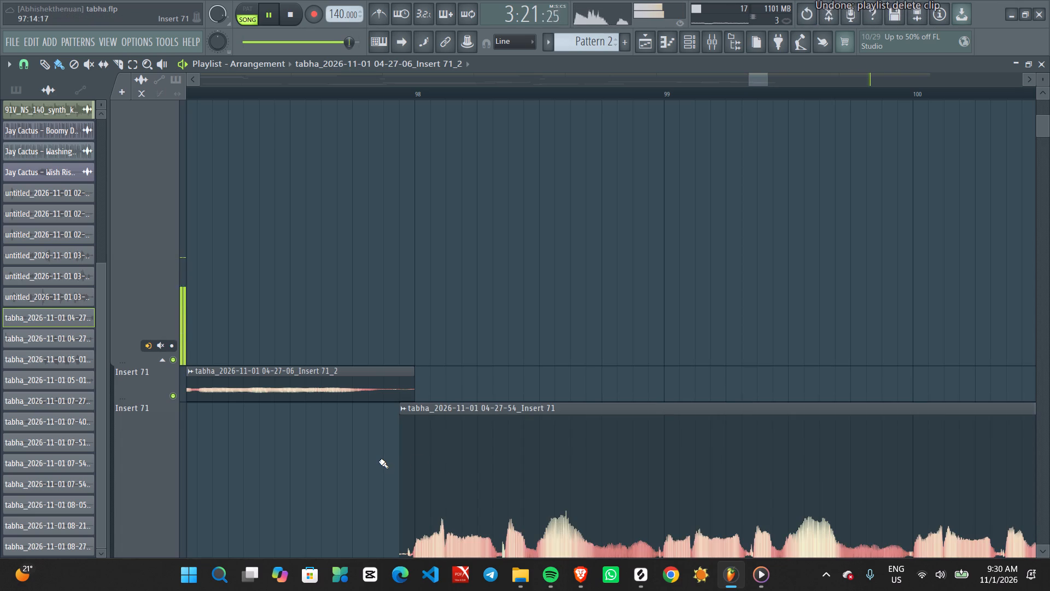
Select the 04-27-06 and 04-27-54 clips together and nudge the pair slightly later, starting the second clip at 97:16:04.
scroll(379, 461, "down", 9, "ctrl")
left_click_drag(320, 415, 426, 407, "ctrl")
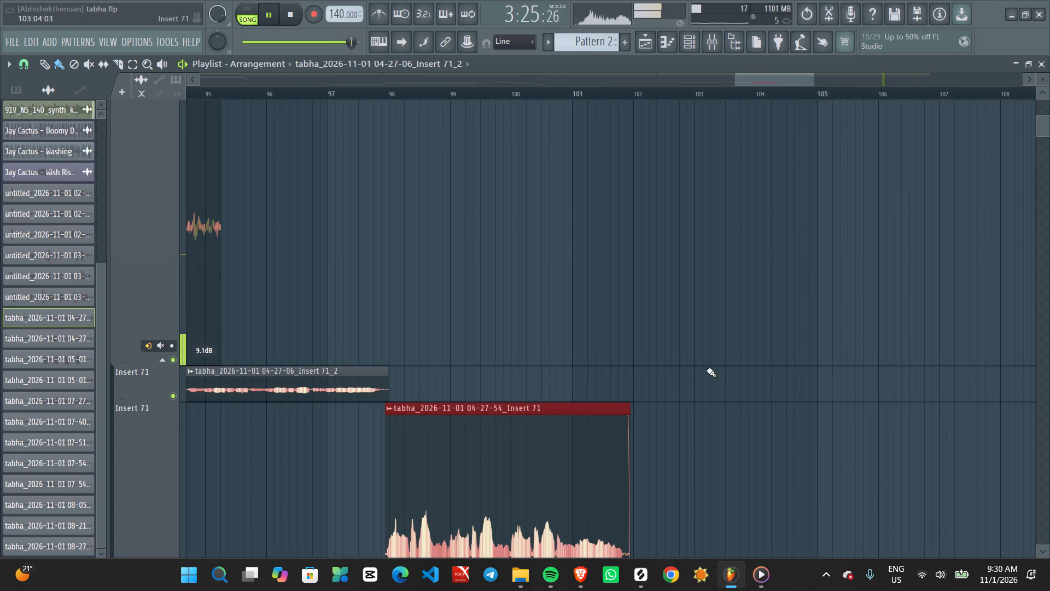
left_click_drag(686, 377, 337, 492, "ctrl")
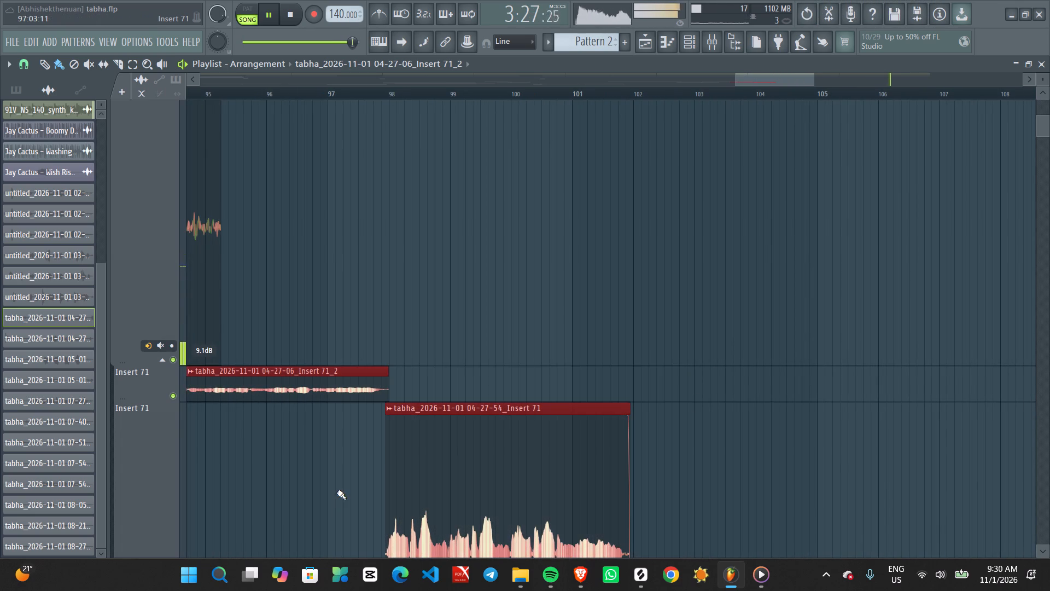
scroll(202, 451, "right", 2)
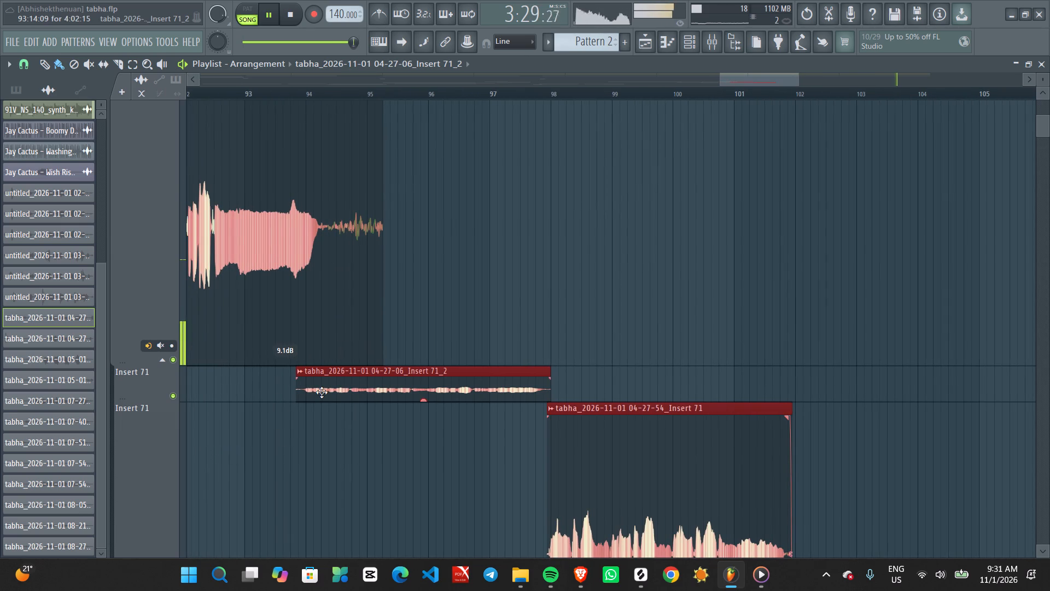
scroll(322, 392, "up", 2, "ctrl")
scroll(322, 392, "up", 7)
scroll(322, 392, "up", 2, "ctrl")
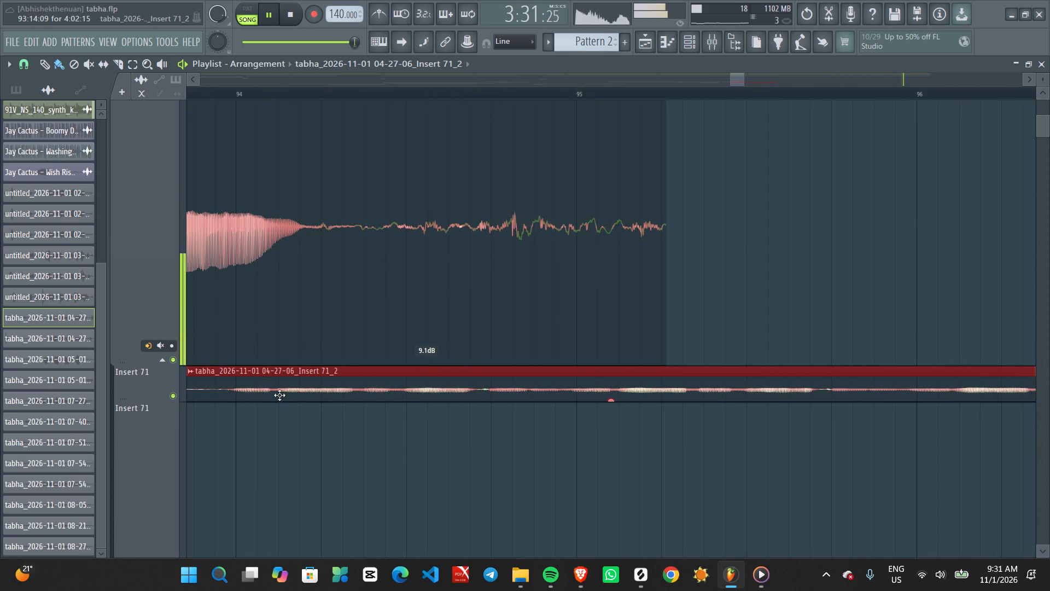
left_click(257, 385, "alt")
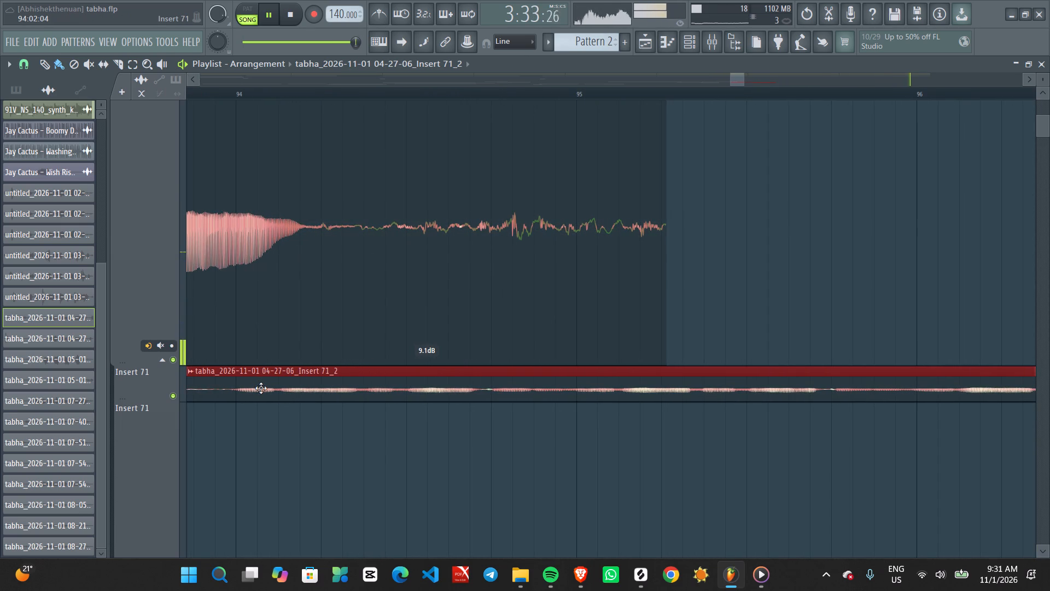
Replay the passage and listen to the timing of the nudged pair through bar 102.
key("space")
key("space")
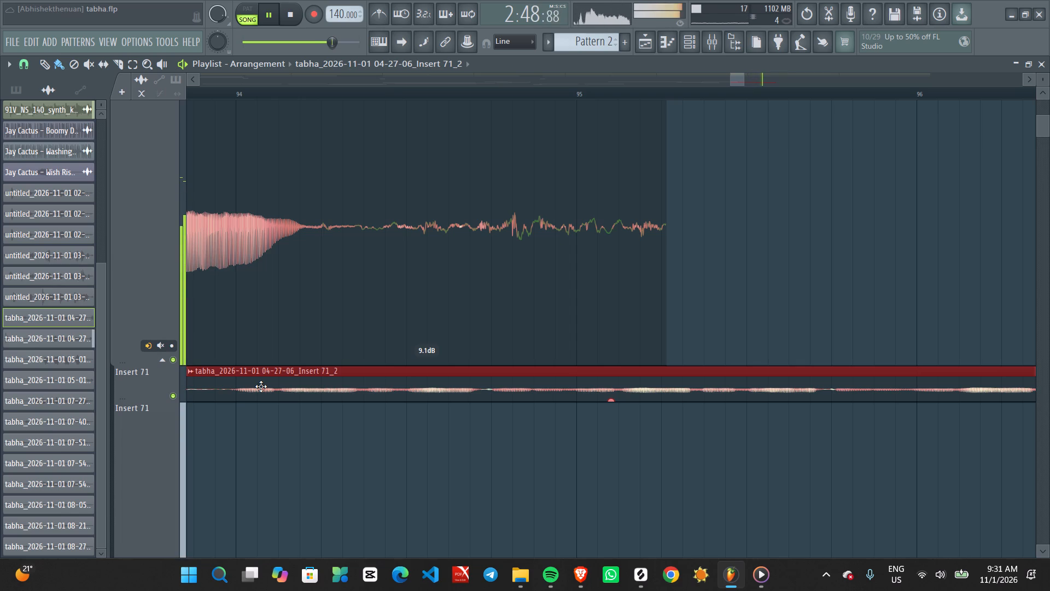
scroll(261, 386, "left", 2)
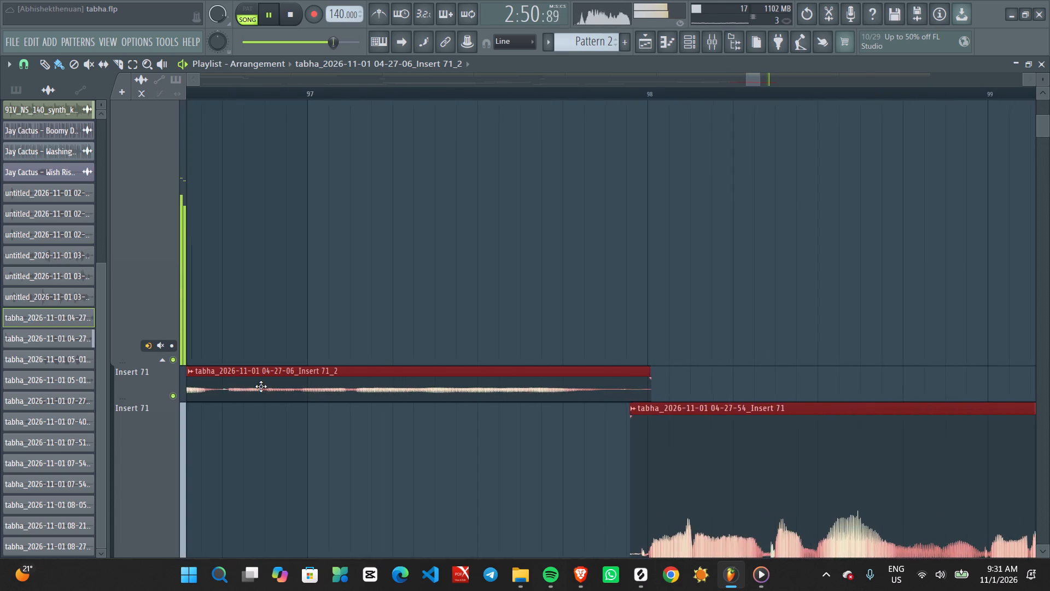
scroll(261, 386, "left", 1)
scroll(261, 386, "down", 4, "ctrl")
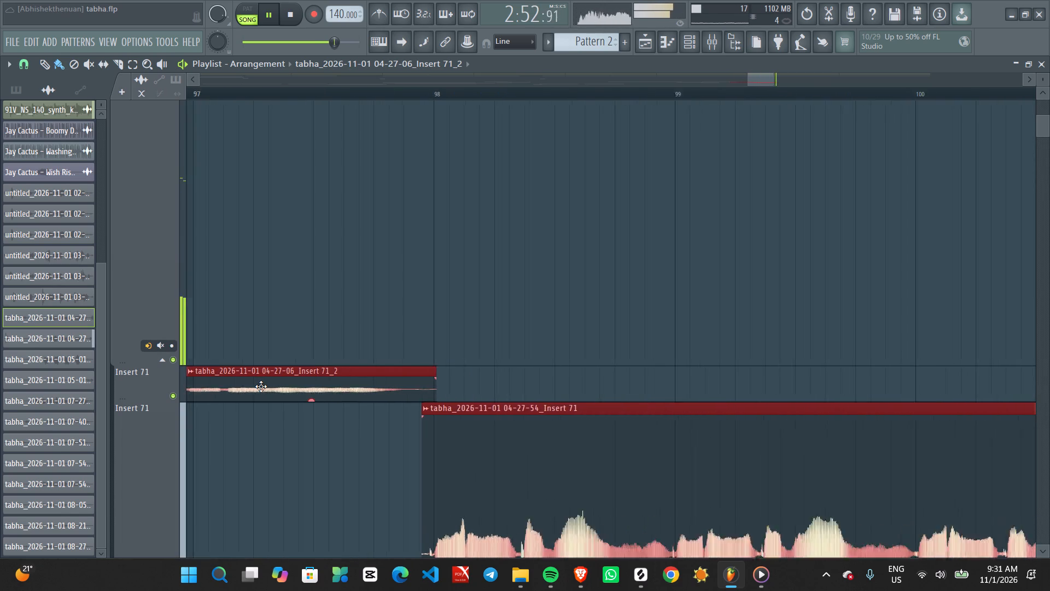
scroll(261, 386, "down", 4, "ctrl")
key("space")
key("space")
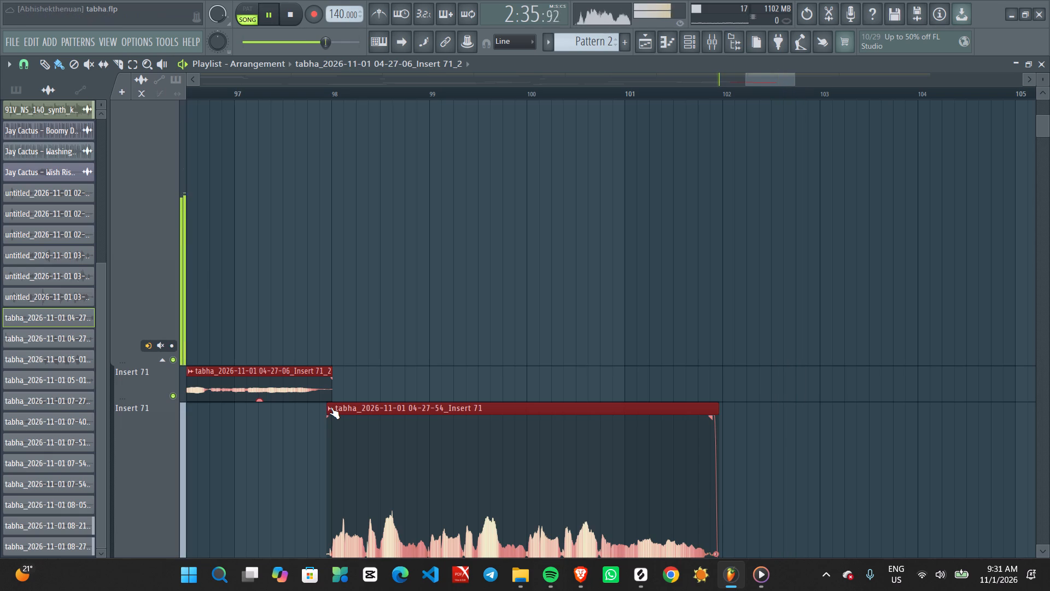
scroll(574, 468, "down", 1)
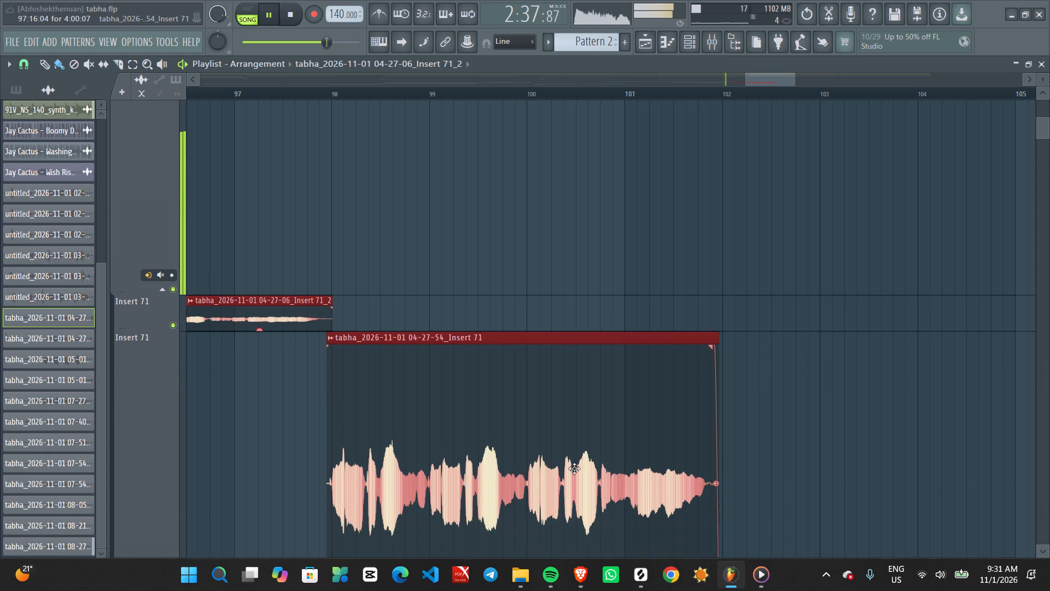
scroll(574, 468, "down", 2)
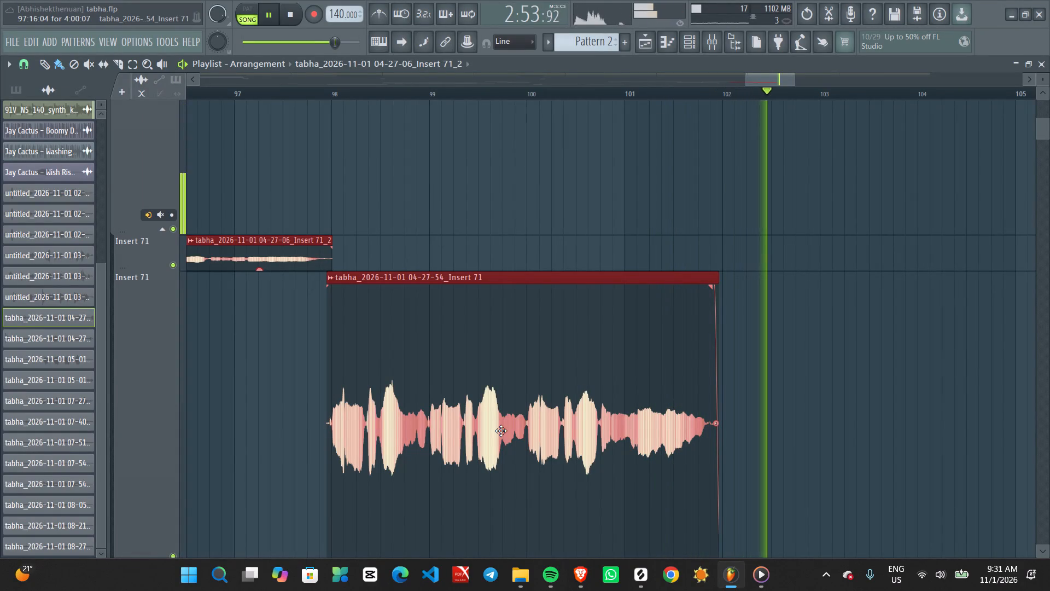
key("space")
Reduce the selection to only the 04-27-54 clip.
left_click(351, 459)
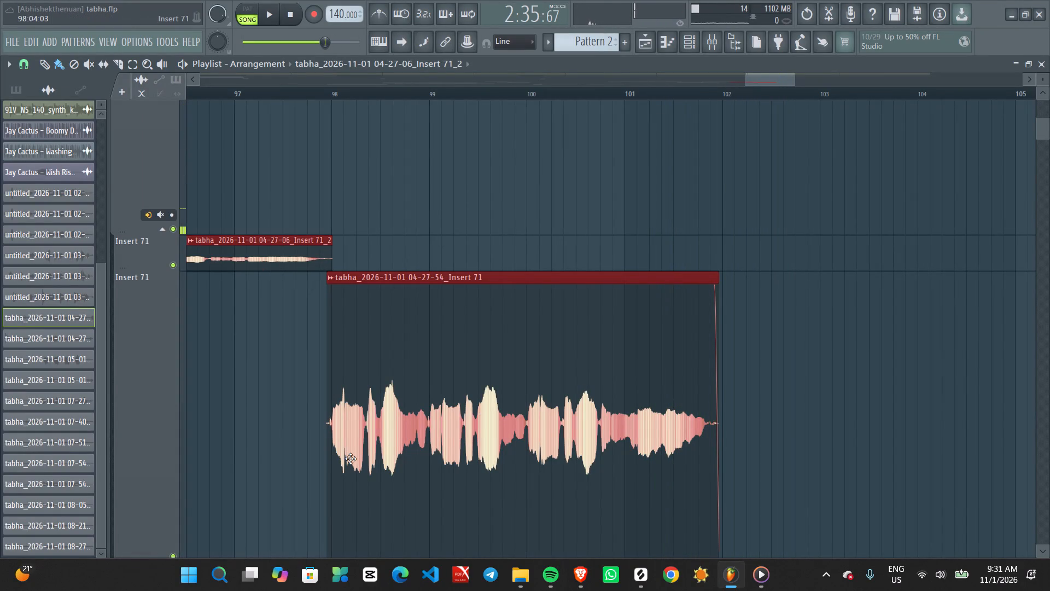
left_click(351, 459, "ctrl")
left_click(345, 432, "ctrl")
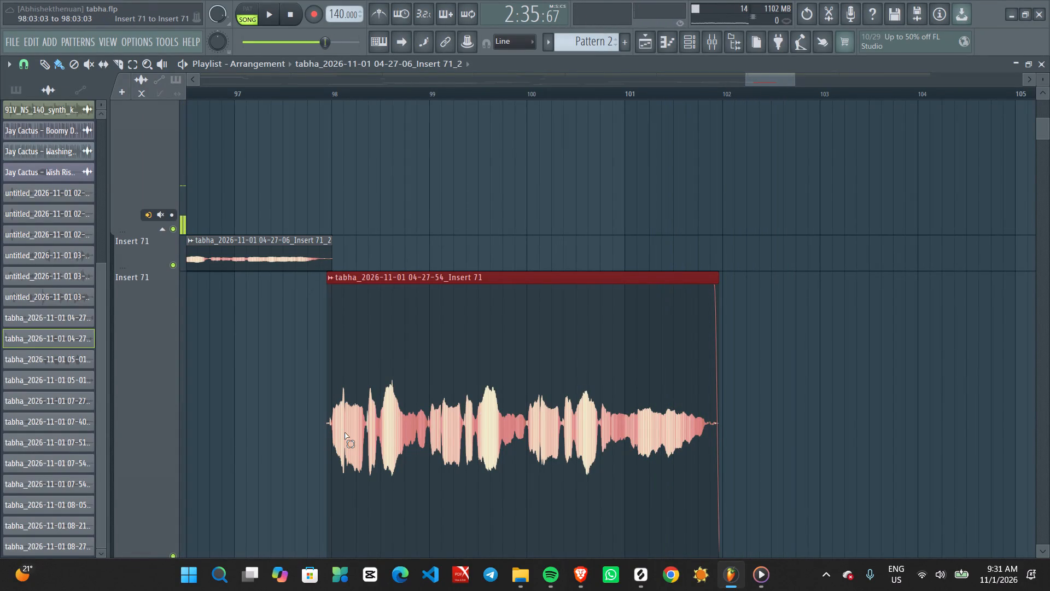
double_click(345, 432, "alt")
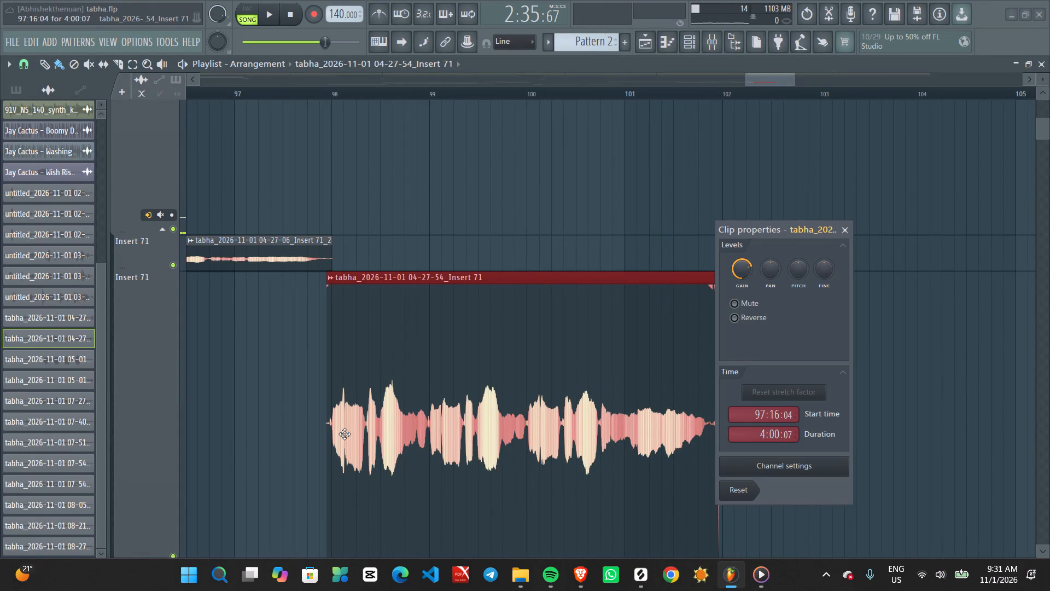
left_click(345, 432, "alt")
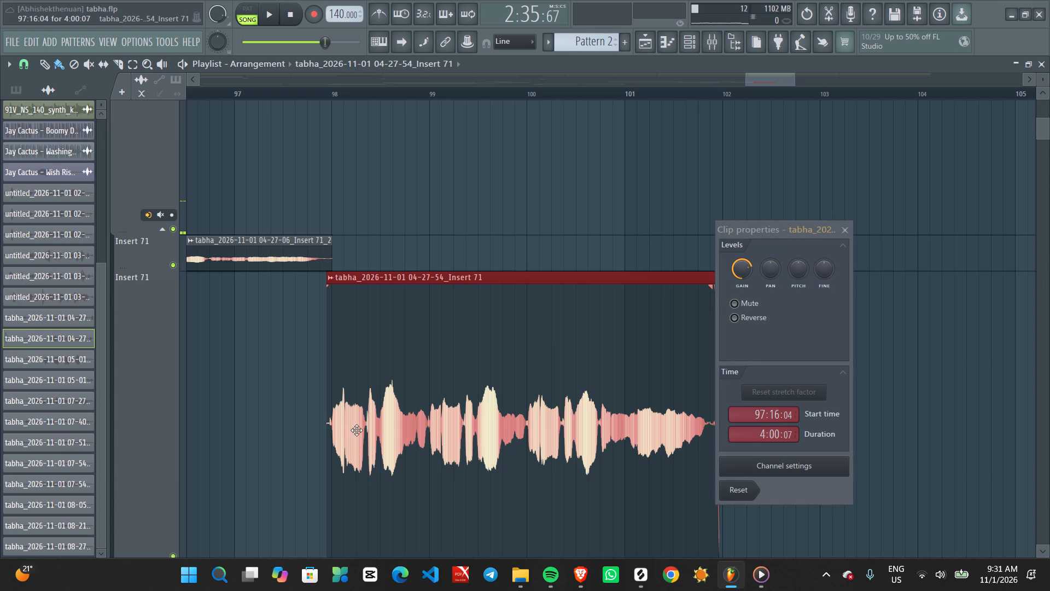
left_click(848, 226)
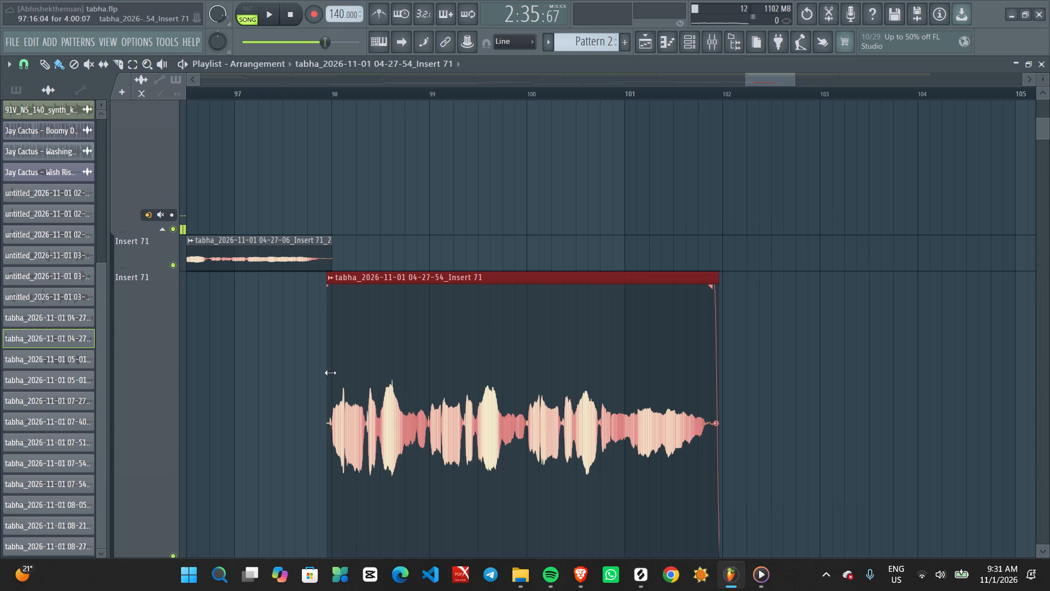
Fine-position the 04-27-54 clip just before bar 98 so it starts at 97:16:12, and replay the passage.
left_click(370, 362, "alt")
key("space")
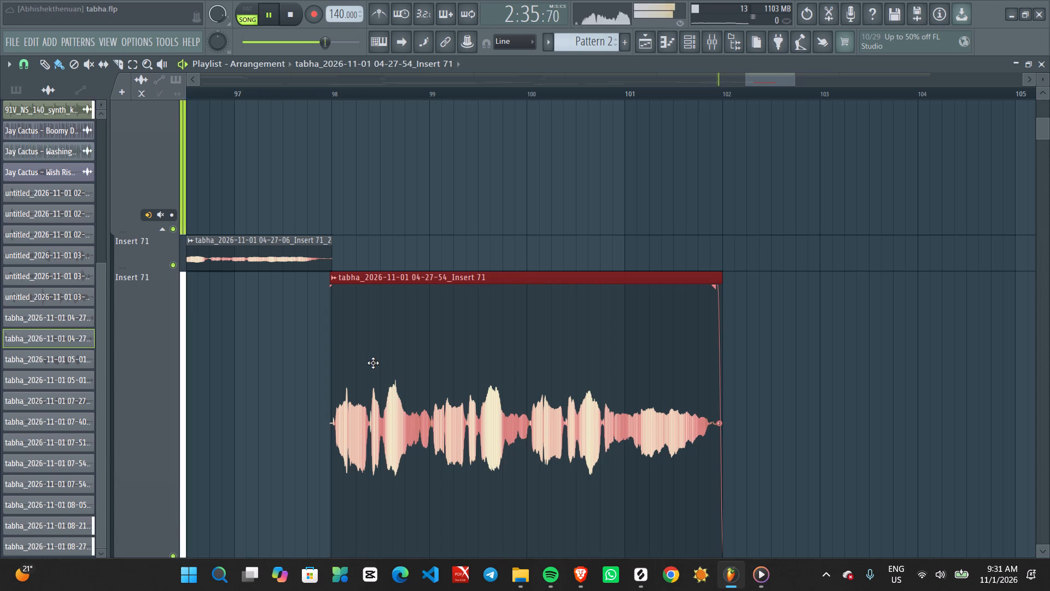
scroll(378, 374, "up", 2)
scroll(378, 374, "up", 3, "ctrl")
scroll(378, 374, "up", 1)
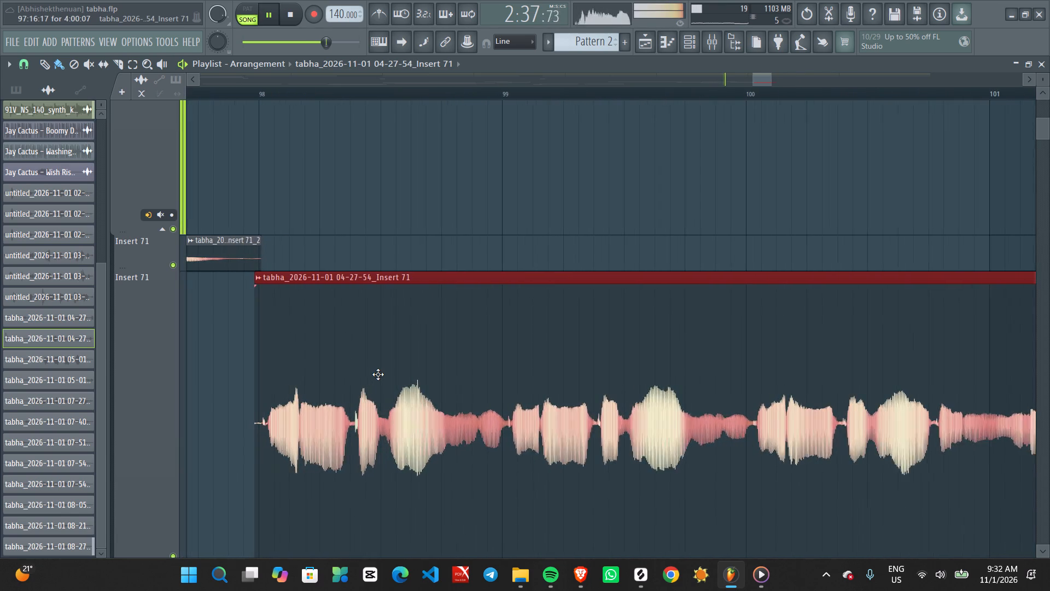
scroll(378, 374, "up", 3, "ctrl")
scroll(378, 374, "right", 1)
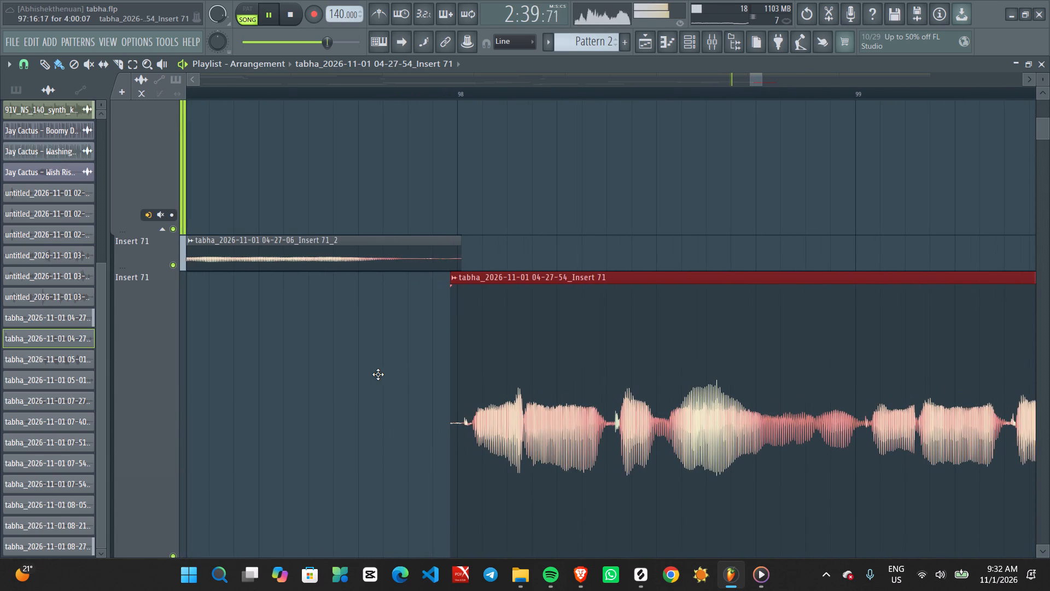
left_click_drag(518, 430, 510, 431, "alt")
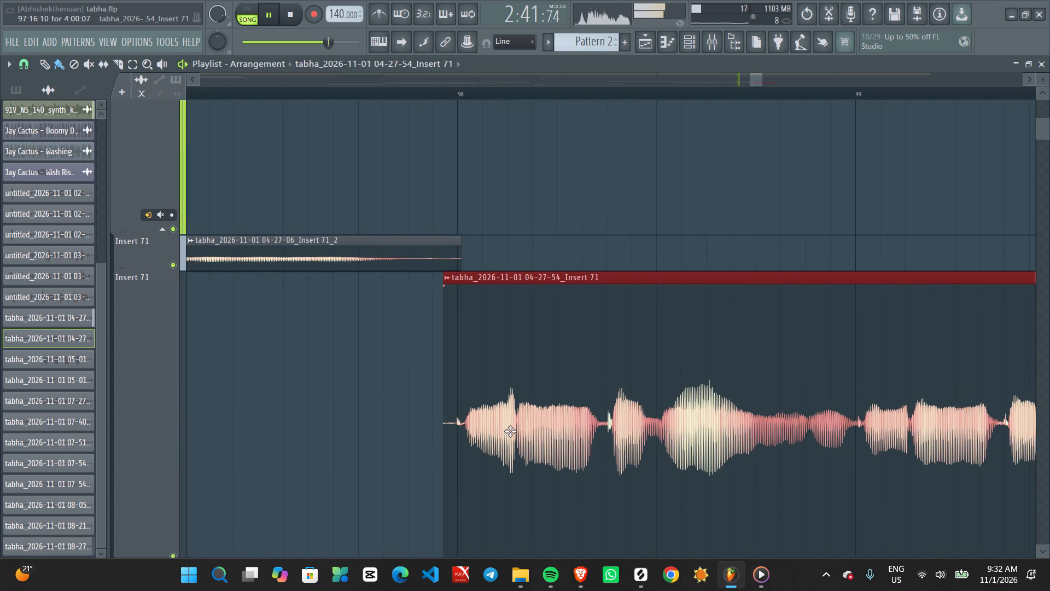
left_click_drag(510, 431, 513, 431, "alt")
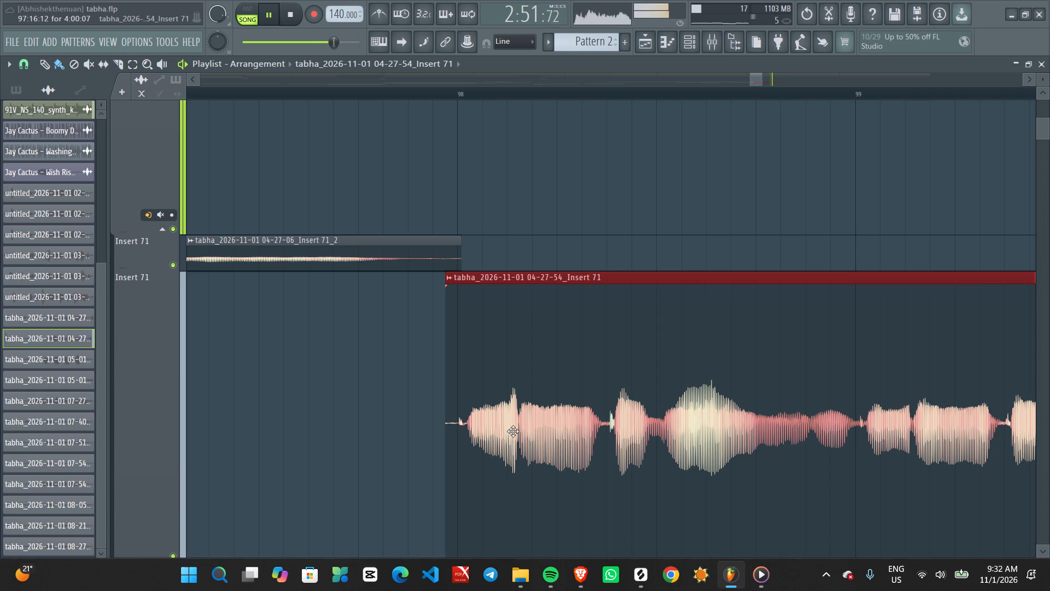
scroll(513, 431, "down", 6, "ctrl")
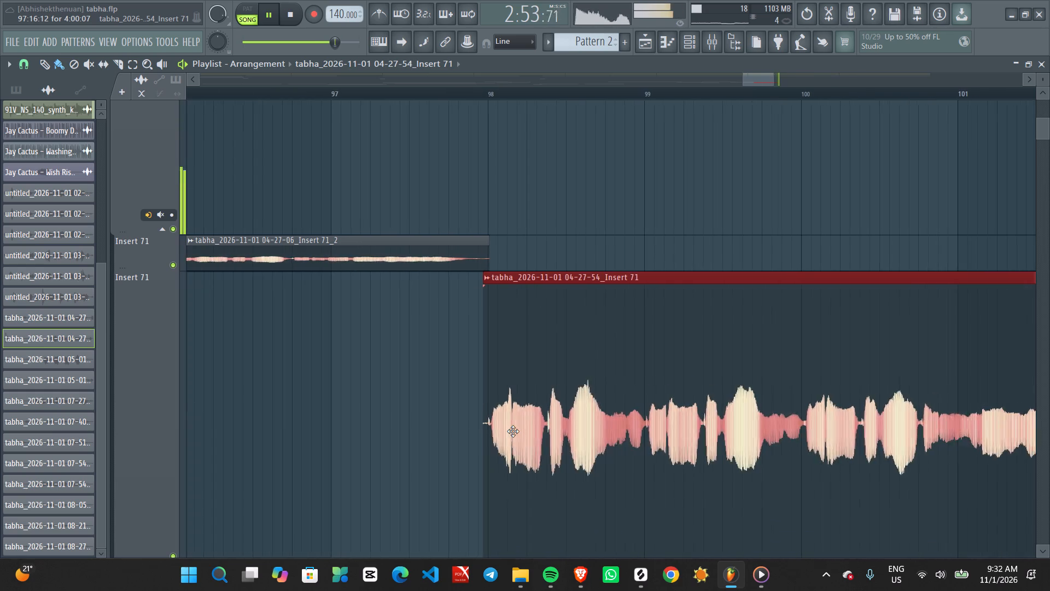
scroll(513, 431, "down", 4, "ctrl")
key("space")
key("space")
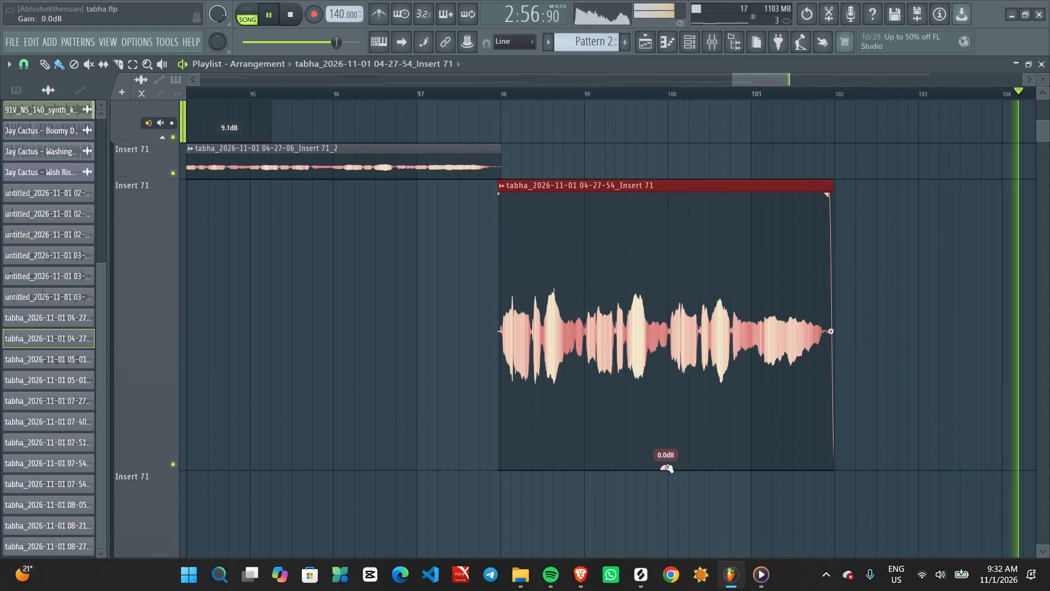
Lower the 04-27-54 clip's gain to -7.0 dB and replay the passage to judge its level.
left_click_drag(666, 467, 662, 505)
key("space")
key("space")
key("space")
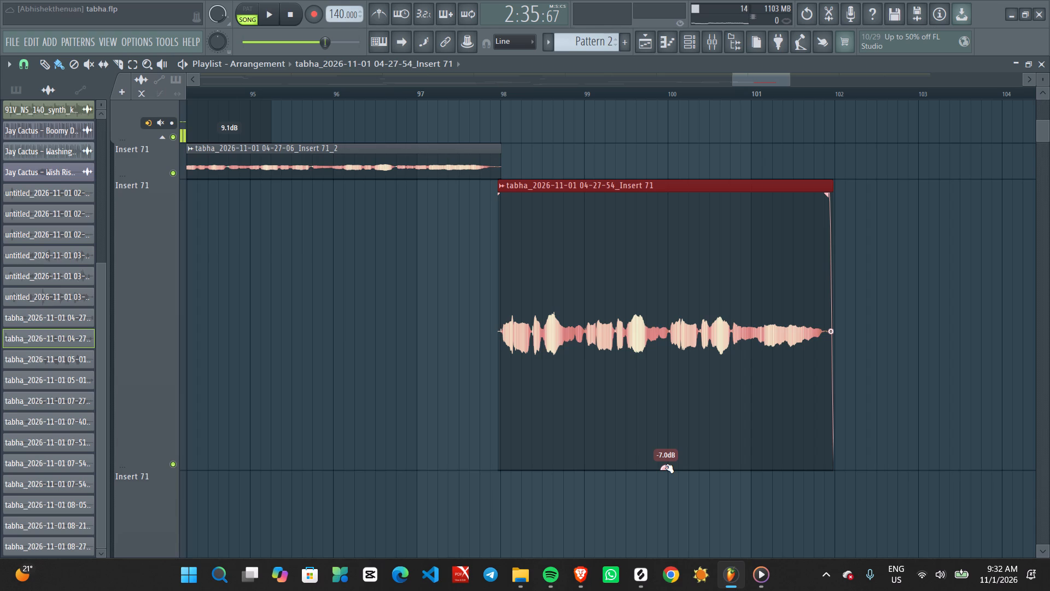
key("space")
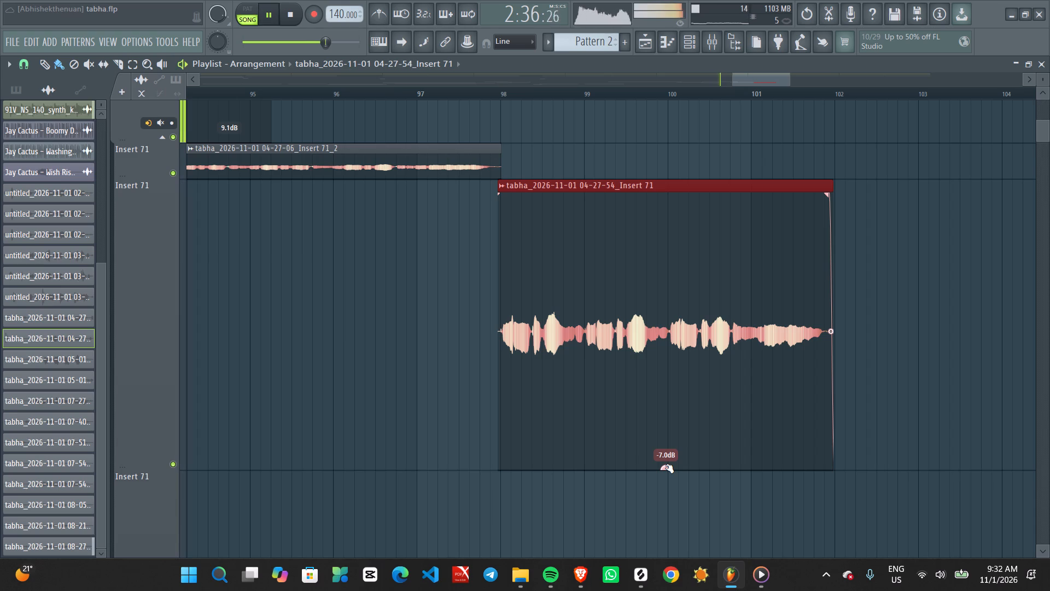
key("space")
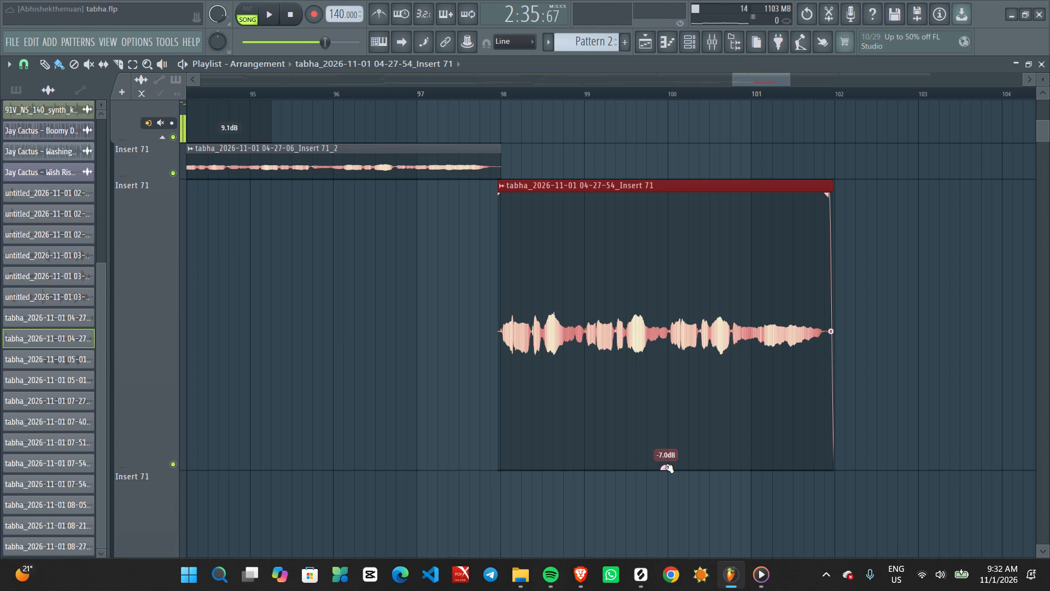
key("space")
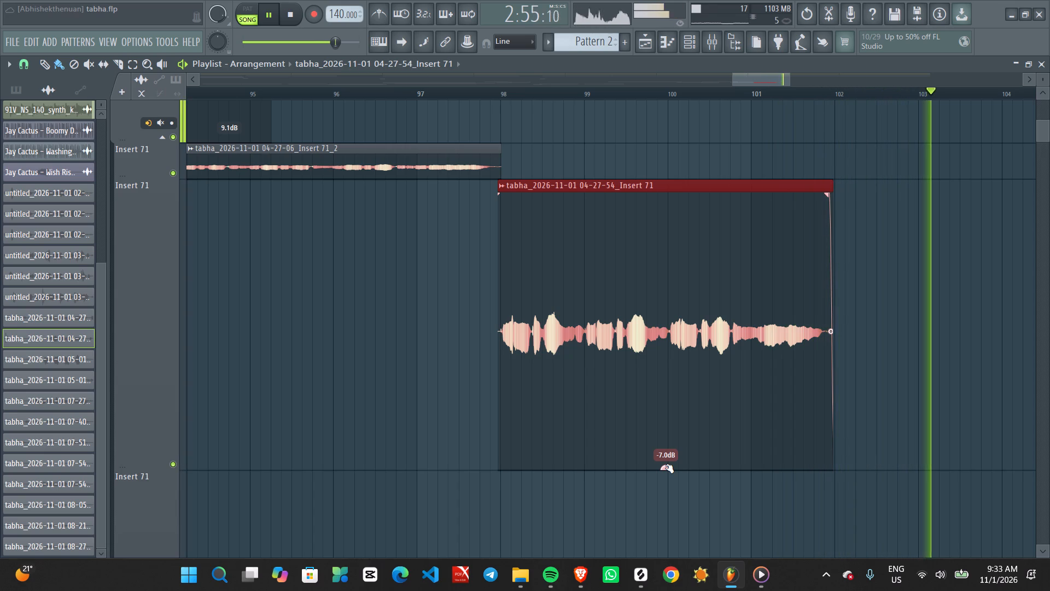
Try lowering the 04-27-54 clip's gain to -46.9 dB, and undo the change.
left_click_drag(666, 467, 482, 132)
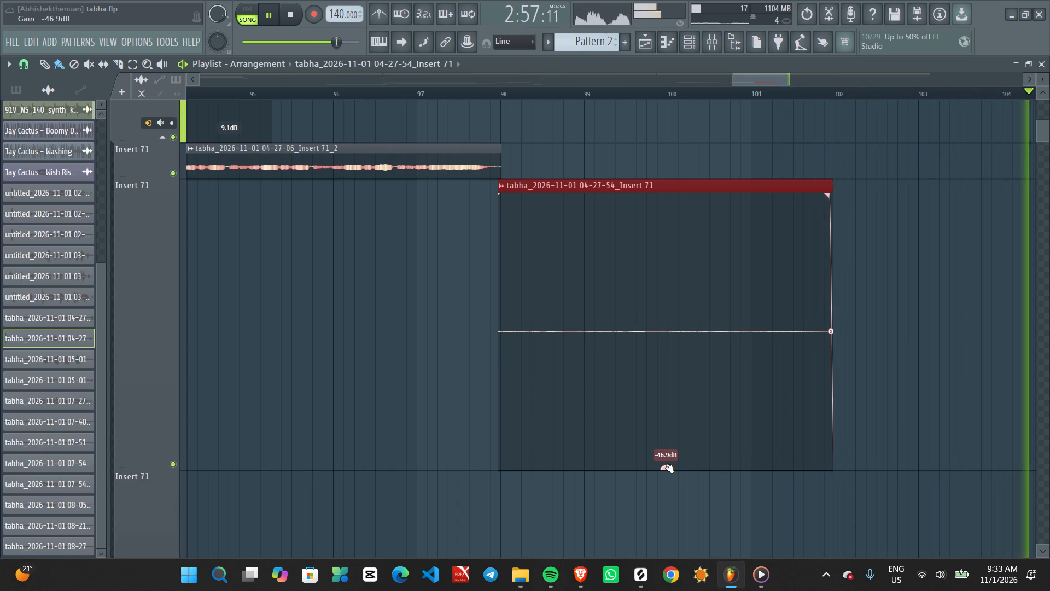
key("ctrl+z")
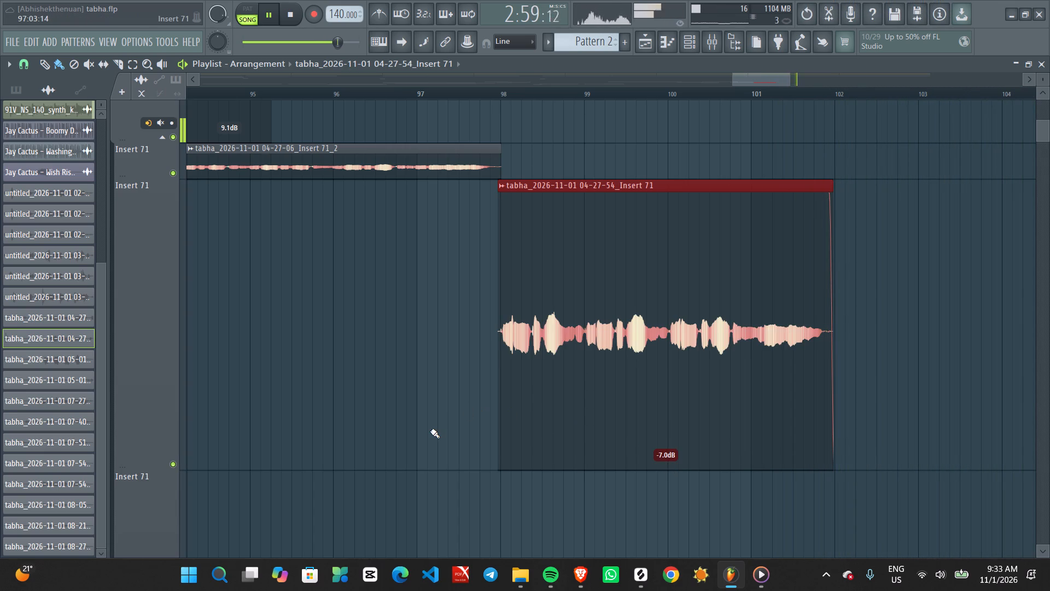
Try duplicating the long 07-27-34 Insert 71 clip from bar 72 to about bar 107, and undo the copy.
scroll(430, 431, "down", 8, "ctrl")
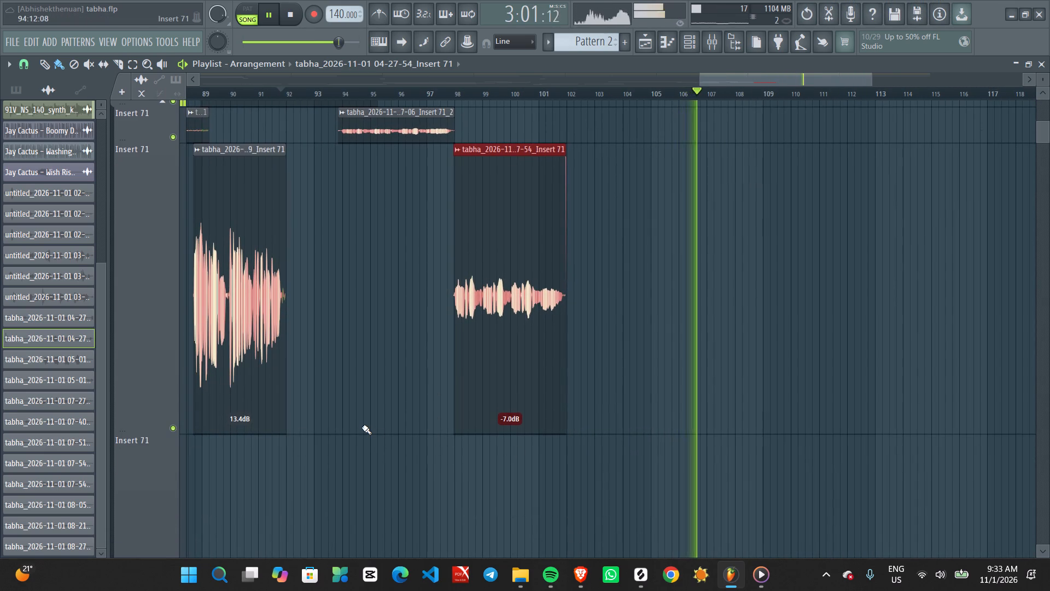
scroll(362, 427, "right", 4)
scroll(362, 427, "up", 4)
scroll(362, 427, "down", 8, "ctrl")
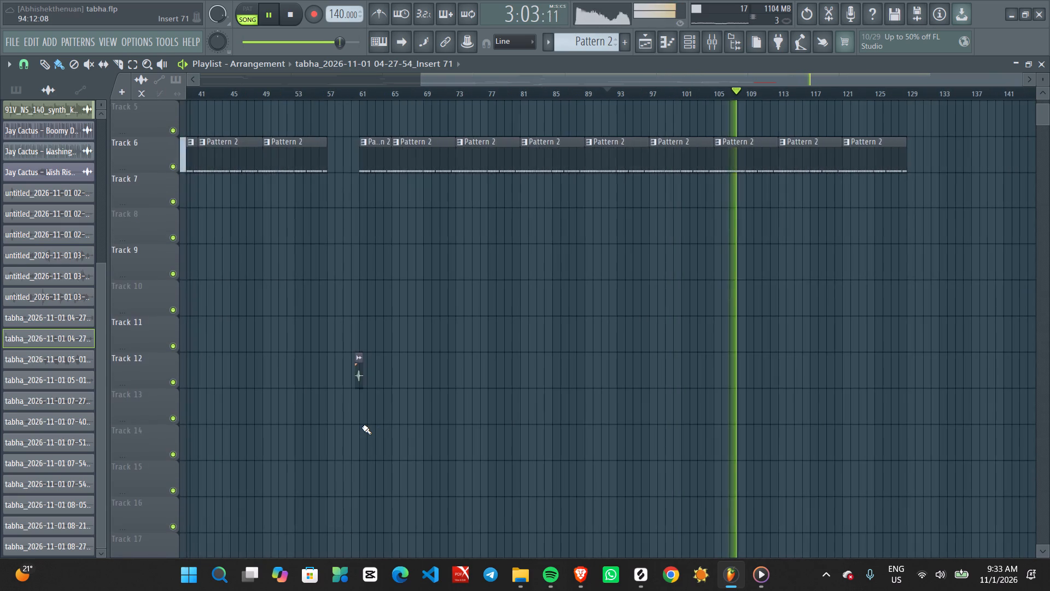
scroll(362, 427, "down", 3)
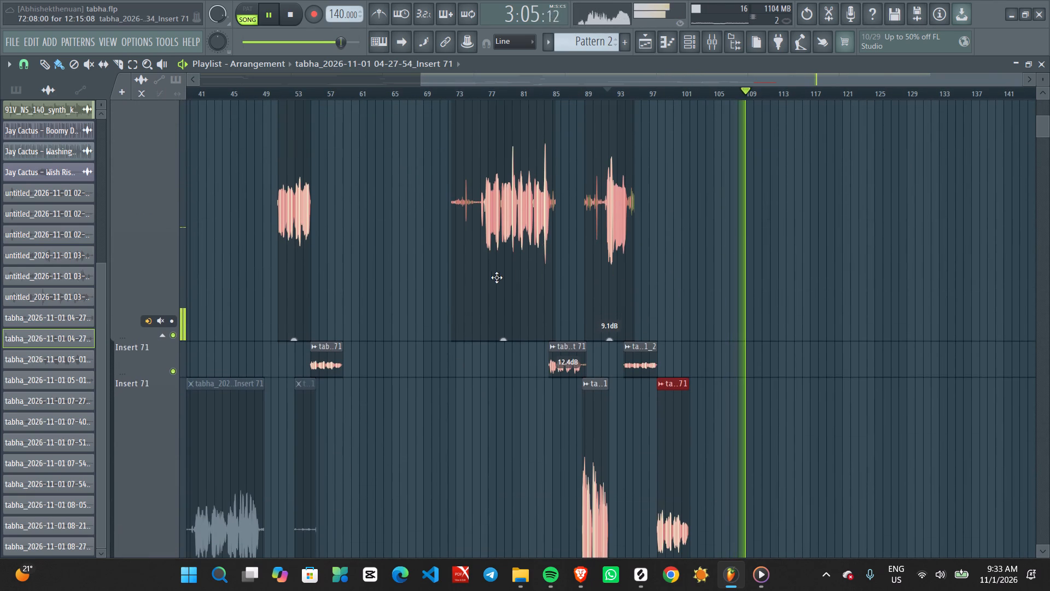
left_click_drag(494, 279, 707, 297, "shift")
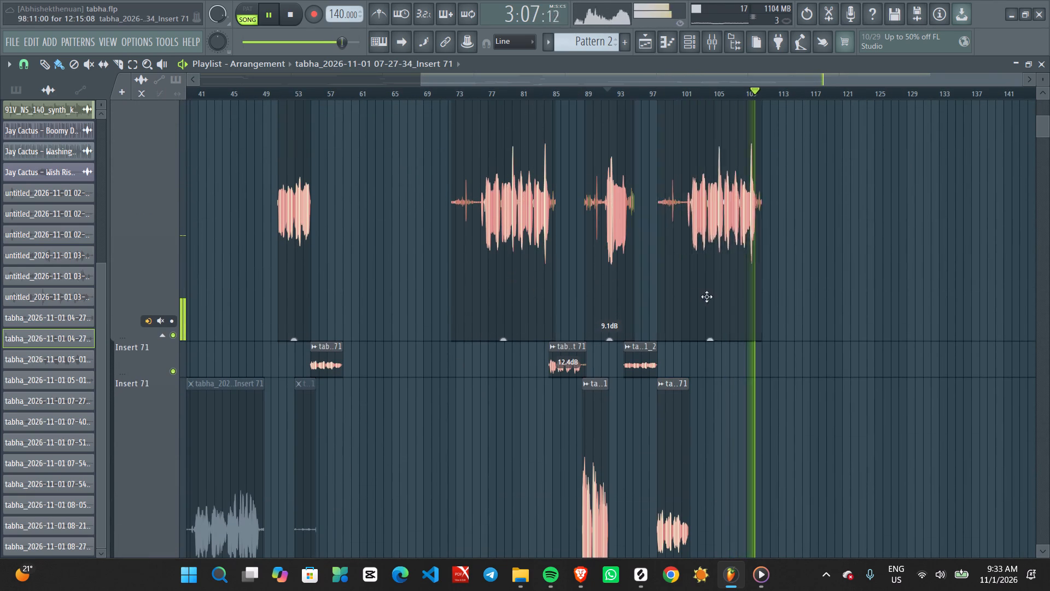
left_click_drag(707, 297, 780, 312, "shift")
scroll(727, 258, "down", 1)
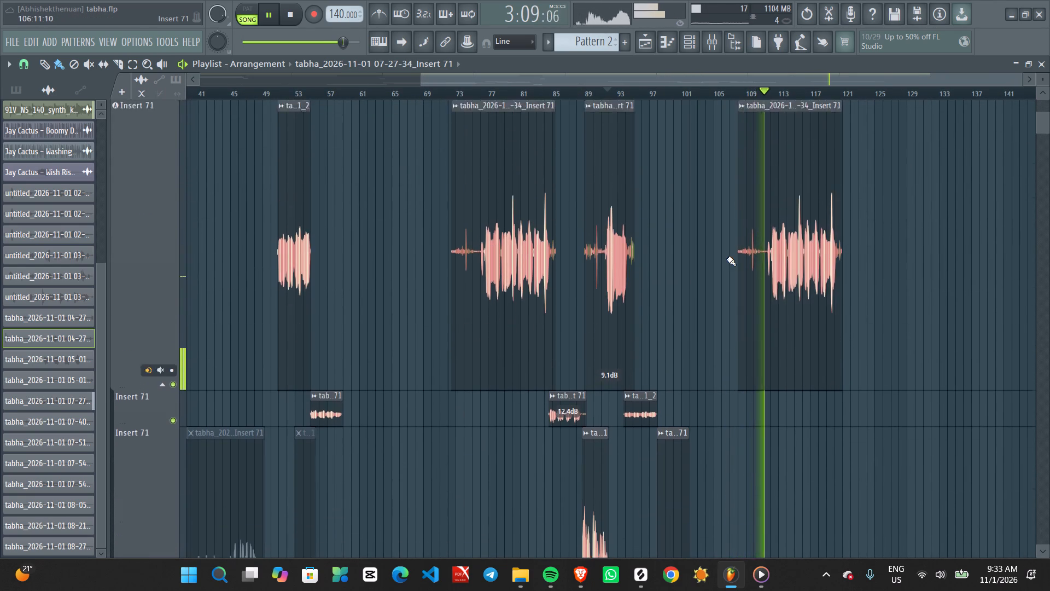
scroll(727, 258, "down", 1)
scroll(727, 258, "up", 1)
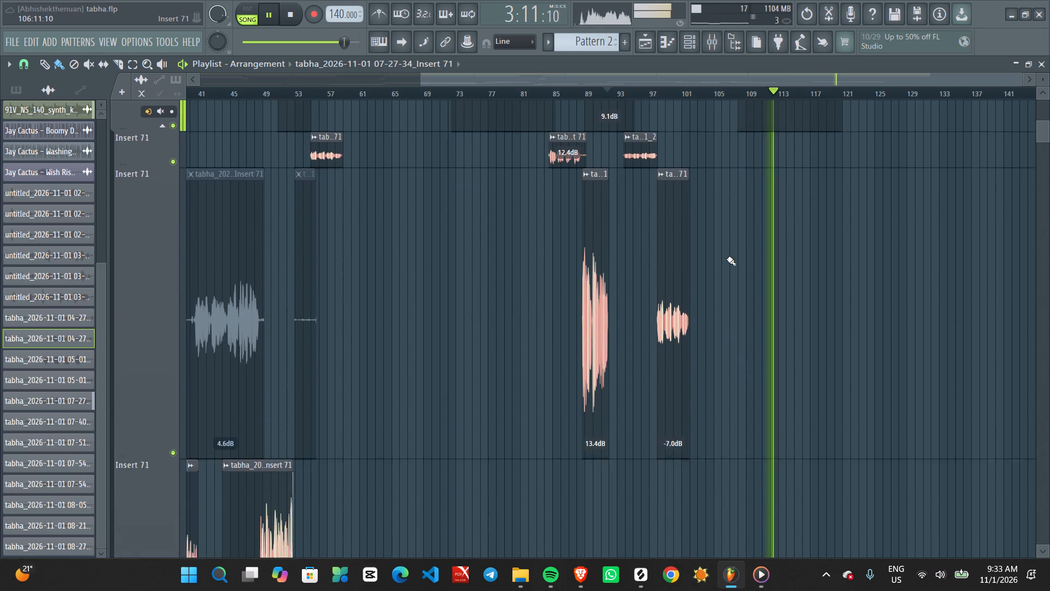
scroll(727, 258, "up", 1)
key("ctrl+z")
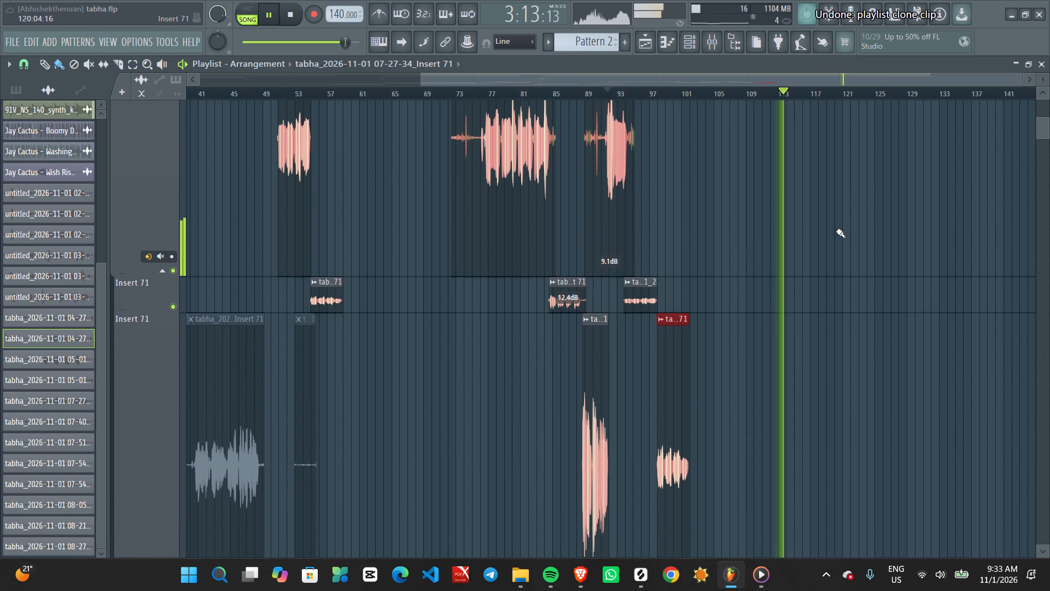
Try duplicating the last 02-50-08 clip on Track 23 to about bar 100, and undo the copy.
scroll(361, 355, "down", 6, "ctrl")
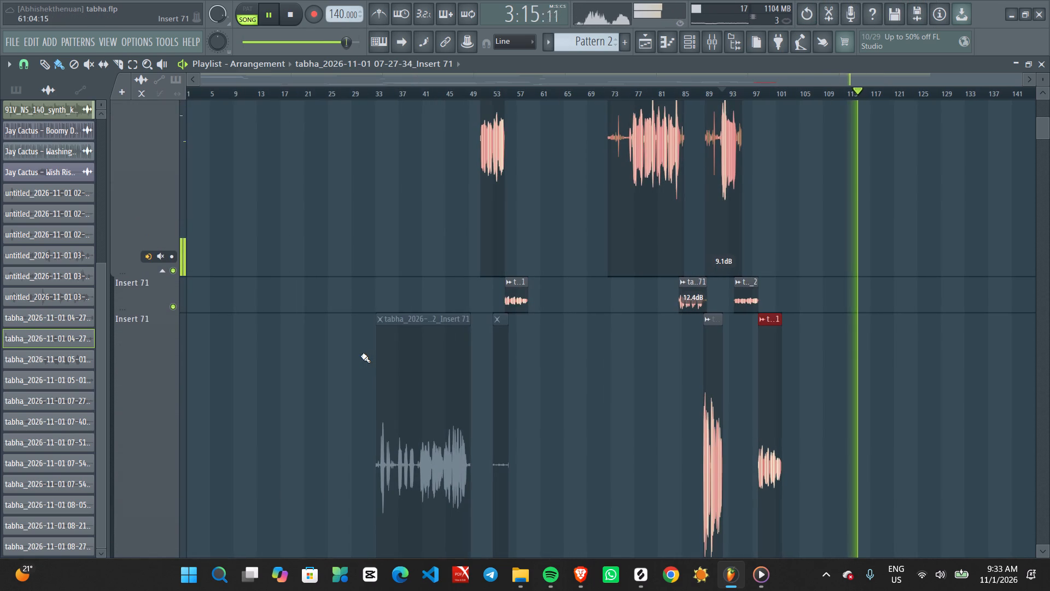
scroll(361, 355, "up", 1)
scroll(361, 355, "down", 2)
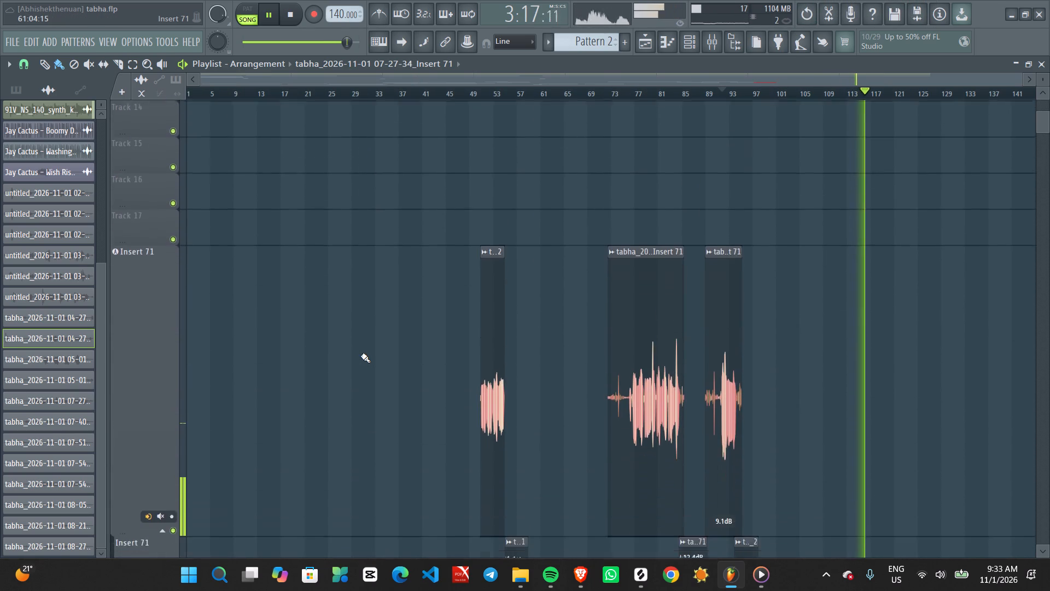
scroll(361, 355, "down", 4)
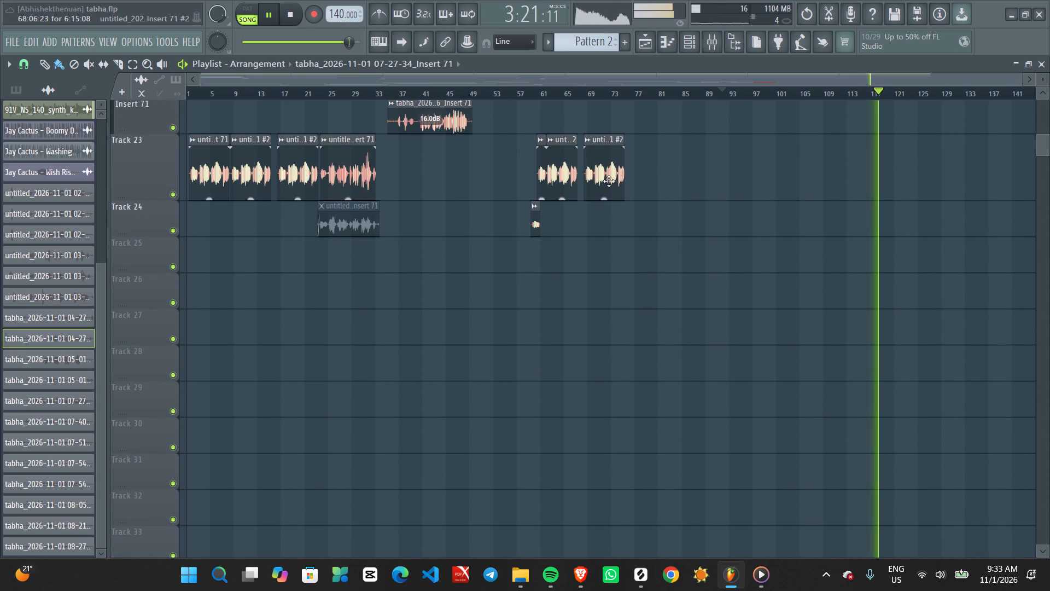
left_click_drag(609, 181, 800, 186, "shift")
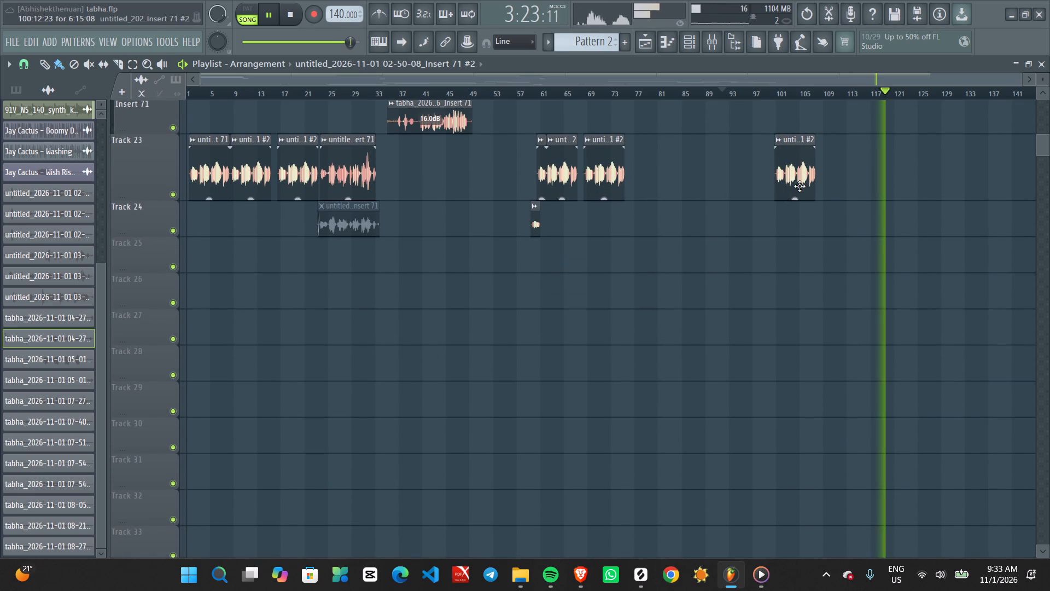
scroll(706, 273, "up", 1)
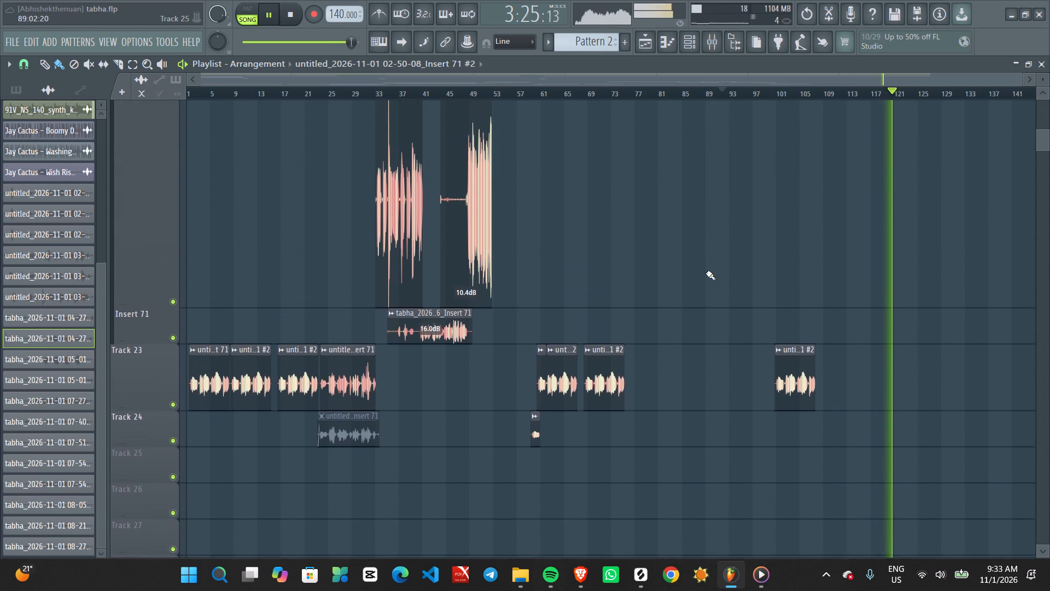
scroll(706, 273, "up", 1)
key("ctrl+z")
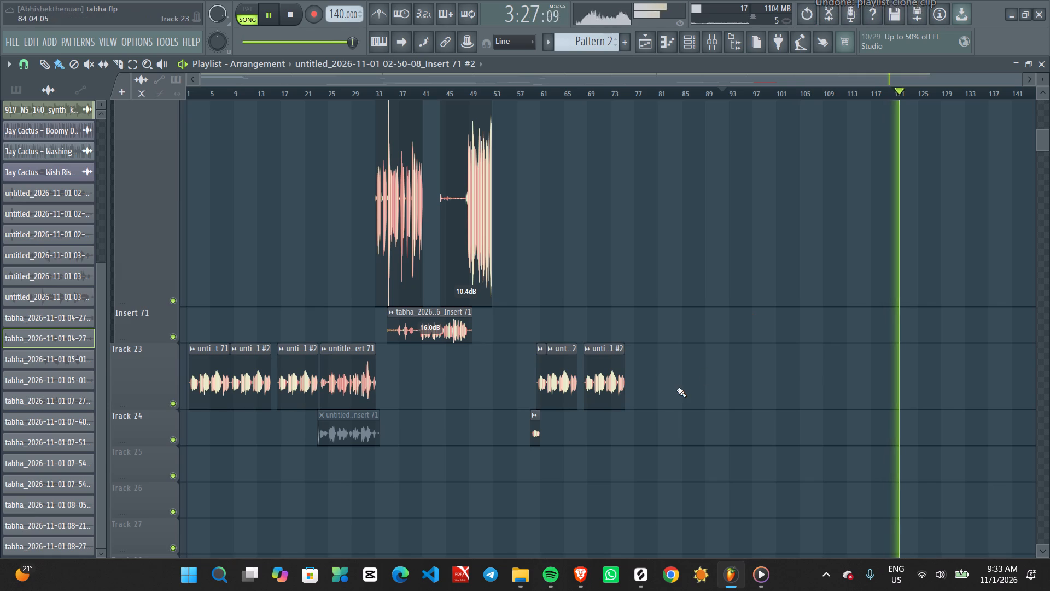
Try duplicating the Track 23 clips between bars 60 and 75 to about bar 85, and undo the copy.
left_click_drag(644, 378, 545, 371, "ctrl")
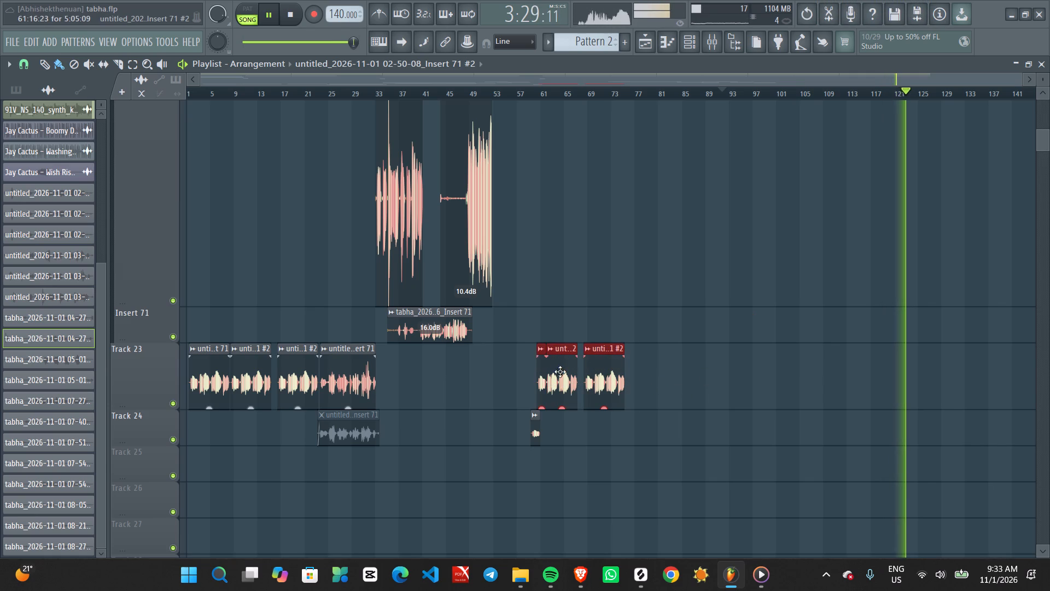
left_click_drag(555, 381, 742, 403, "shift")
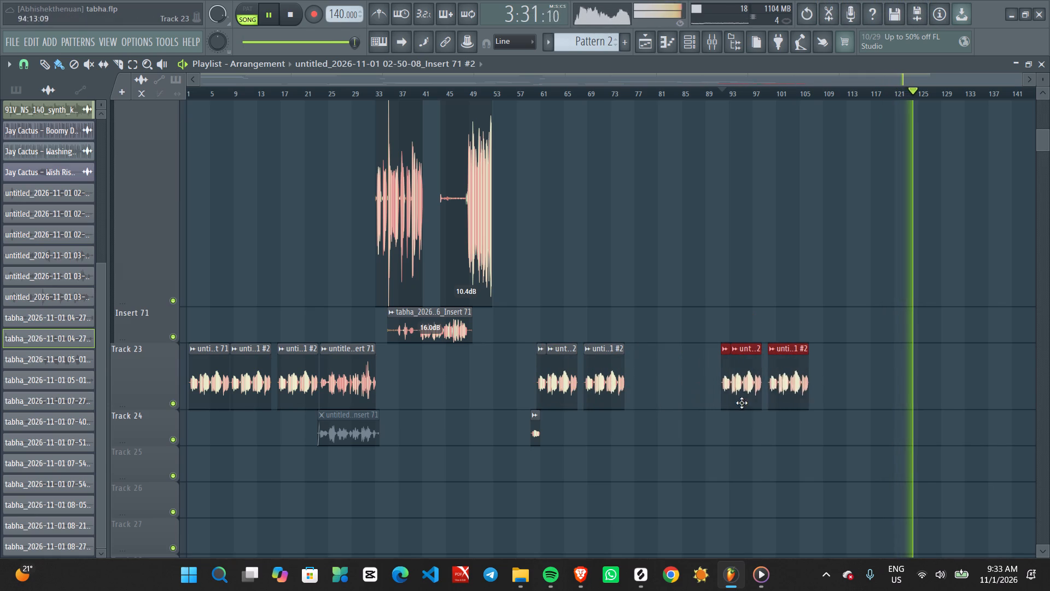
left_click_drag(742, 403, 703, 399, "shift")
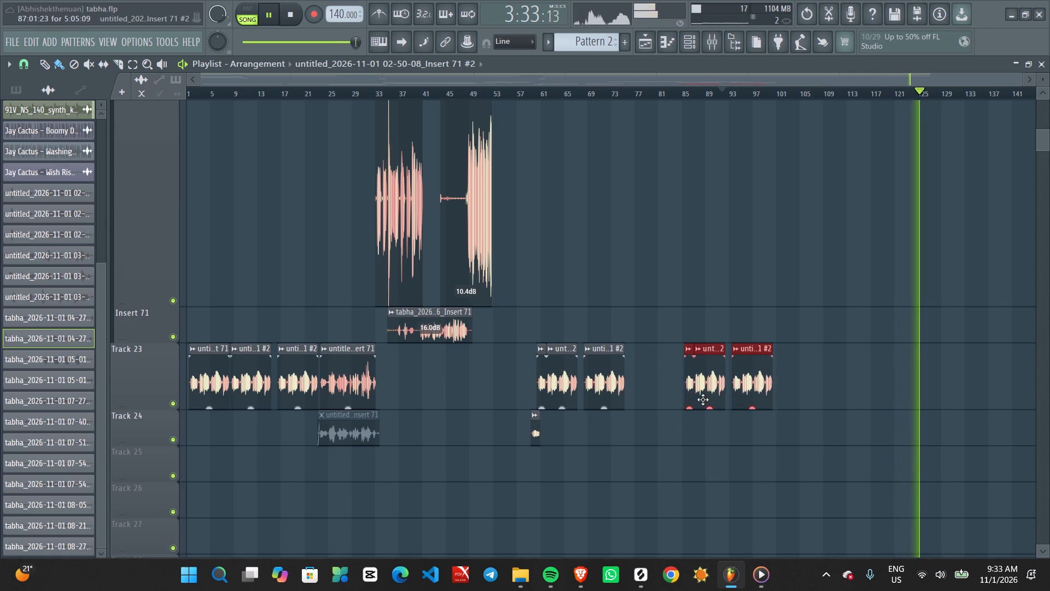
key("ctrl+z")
Duplicate the Track 23 clips between bars 60 and 75 together with the short Track 24 clip, starting the copies near bar 98.
left_click_drag(670, 374, 526, 461, "ctrl")
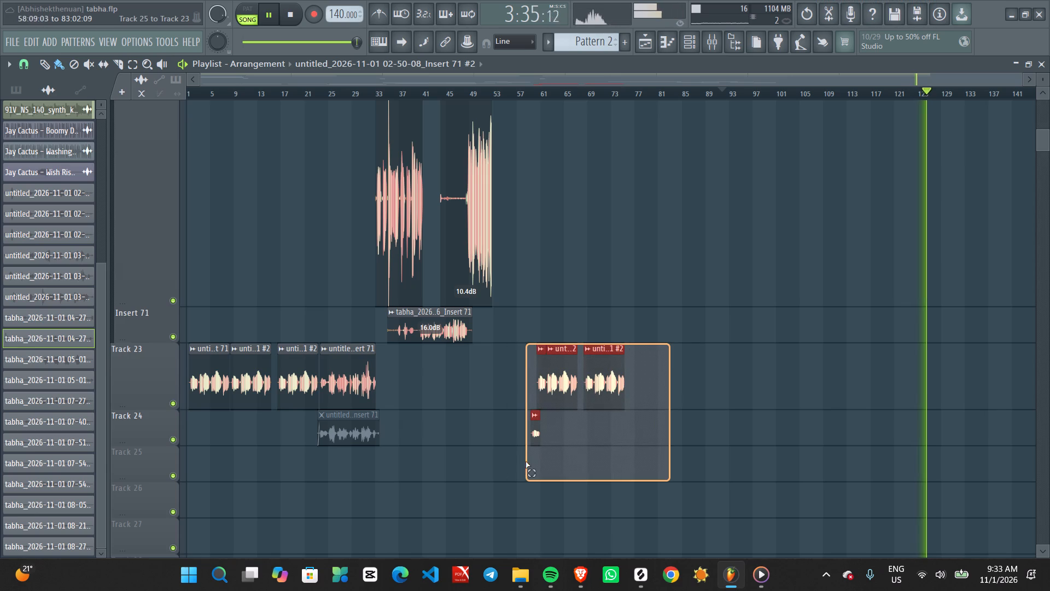
left_click_drag(526, 461, 526, 460, "ctrl")
left_click_drag(555, 375, 666, 378, "shift")
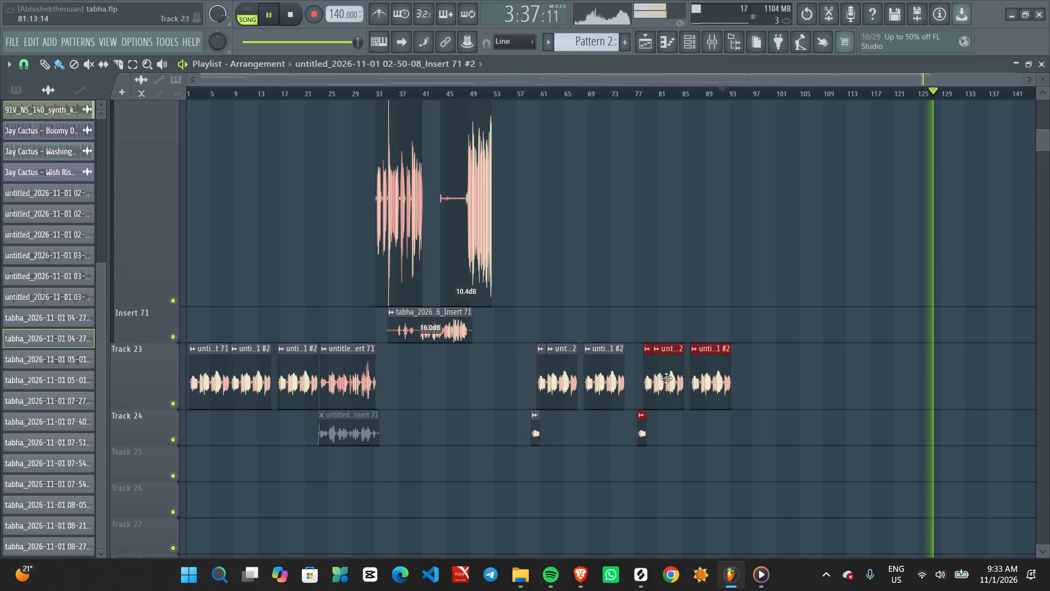
left_click_drag(666, 378, 783, 396, "shift")
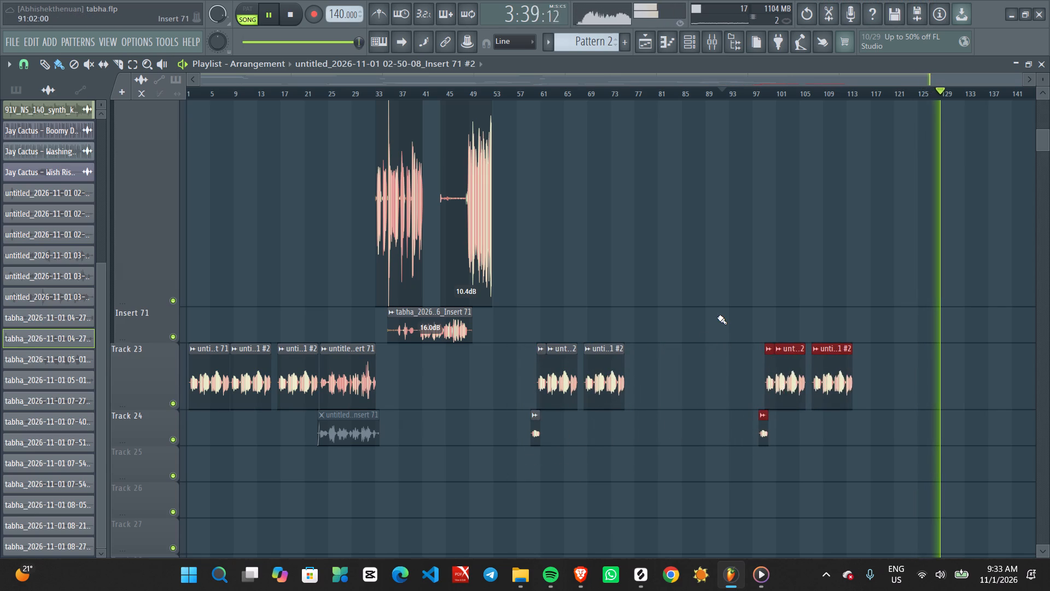
Examine how the copied Track 23 and 24 clips line up with the Insert 71 clips around bars 85 to 102.
scroll(717, 317, "up", 3)
scroll(717, 317, "down", 4)
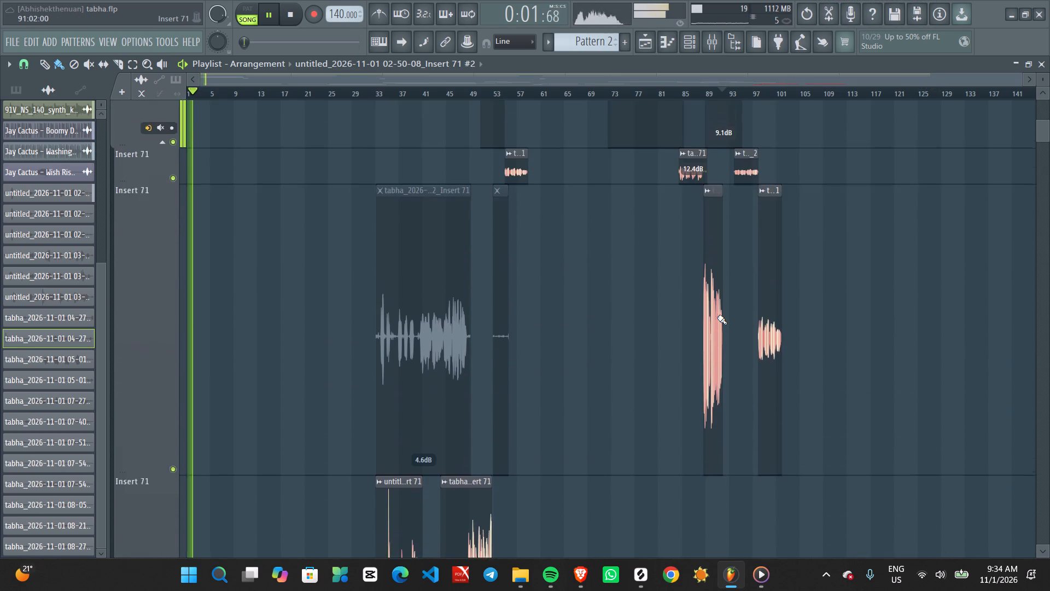
scroll(717, 317, "down", 1)
scroll(717, 317, "up", 1)
scroll(717, 317, "down", 6, "ctrl")
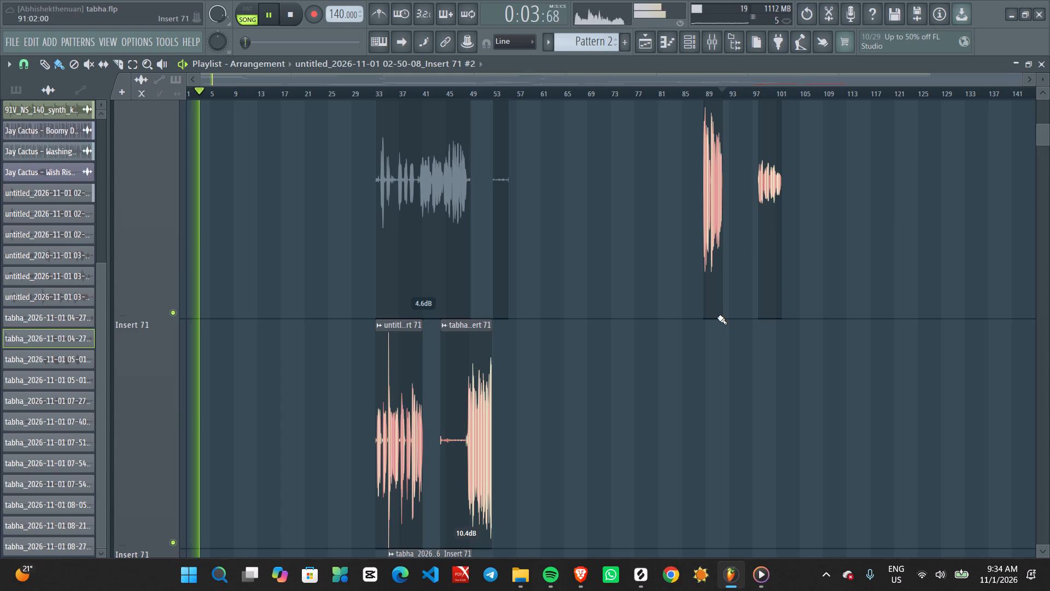
scroll(717, 317, "down", 3, "ctrl")
scroll(694, 393, "up", 1)
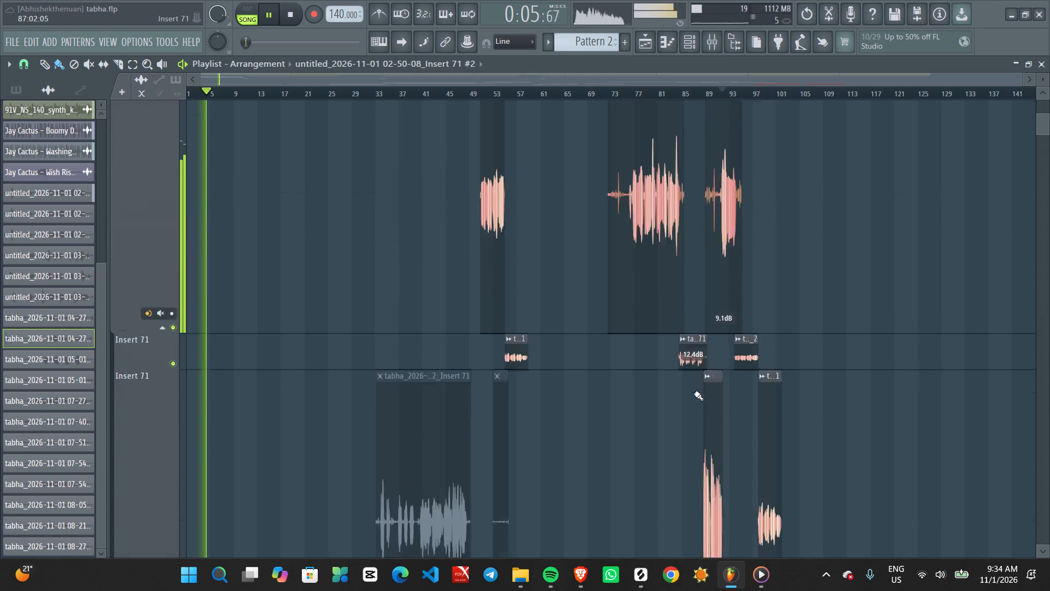
scroll(694, 393, "up", 3)
scroll(694, 393, "down", 3)
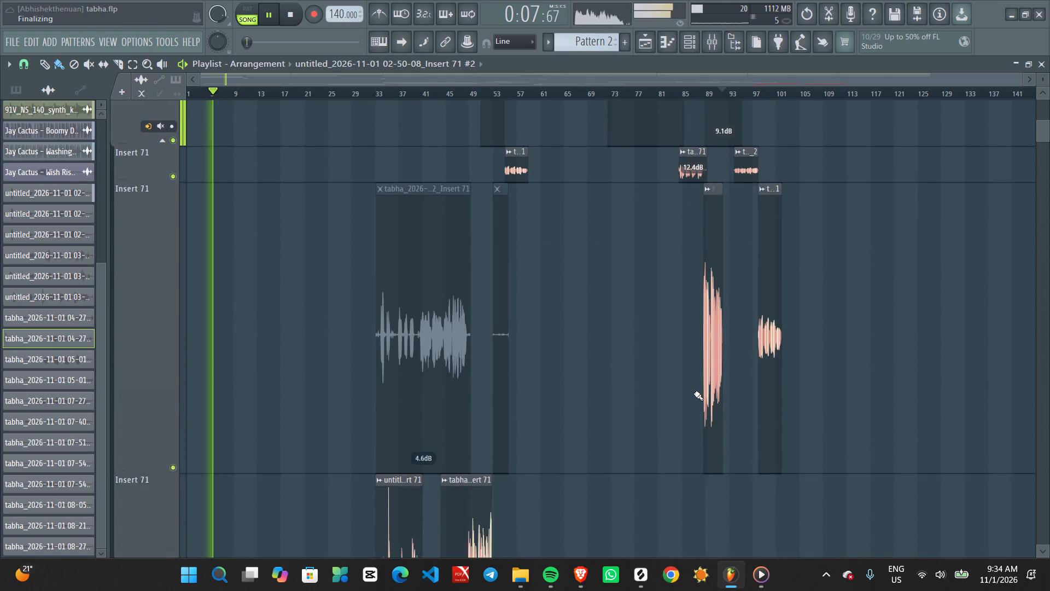
scroll(694, 393, "down", 3)
scroll(694, 393, "up", 5, "ctrl")
Shift the copied Track 23 and 24 group later so its Track 24 clip starts at 99:07:18.
scroll(694, 393, "left", 1)
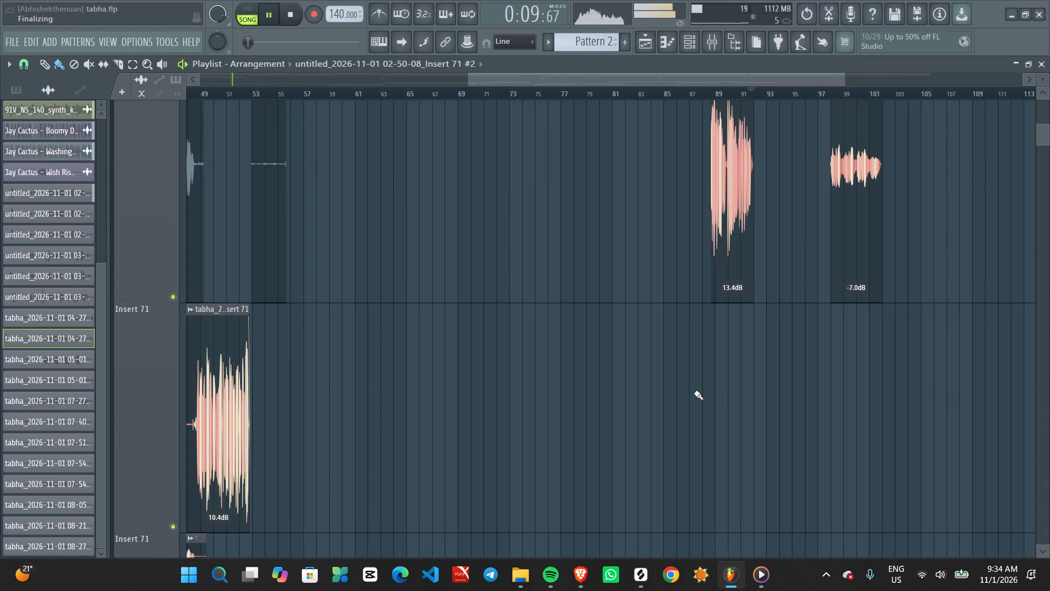
scroll(694, 392, "up", 9, "ctrl")
scroll(694, 392, "left", 5)
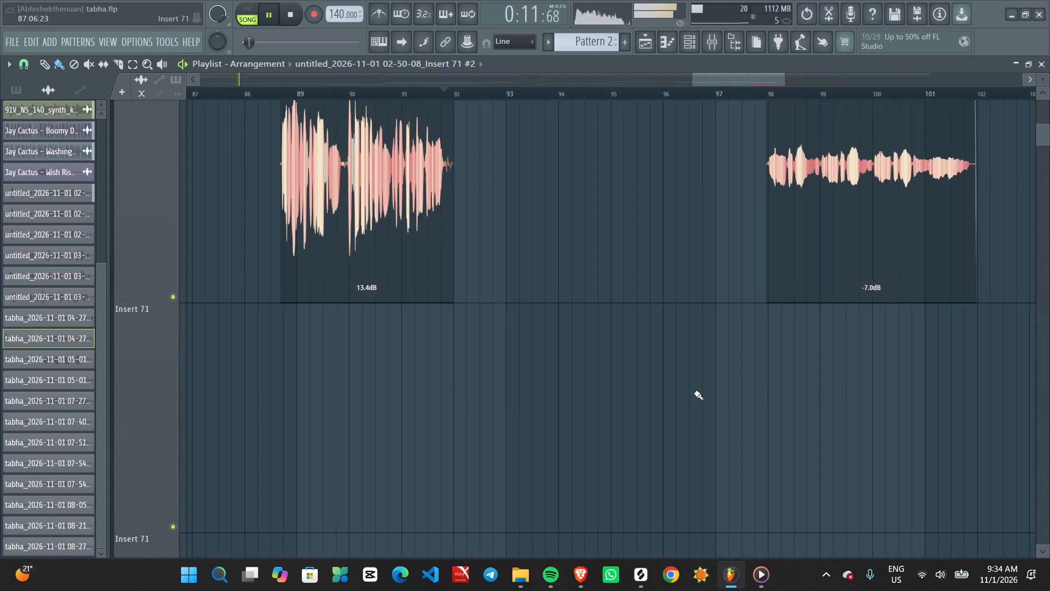
scroll(694, 392, "left", 4)
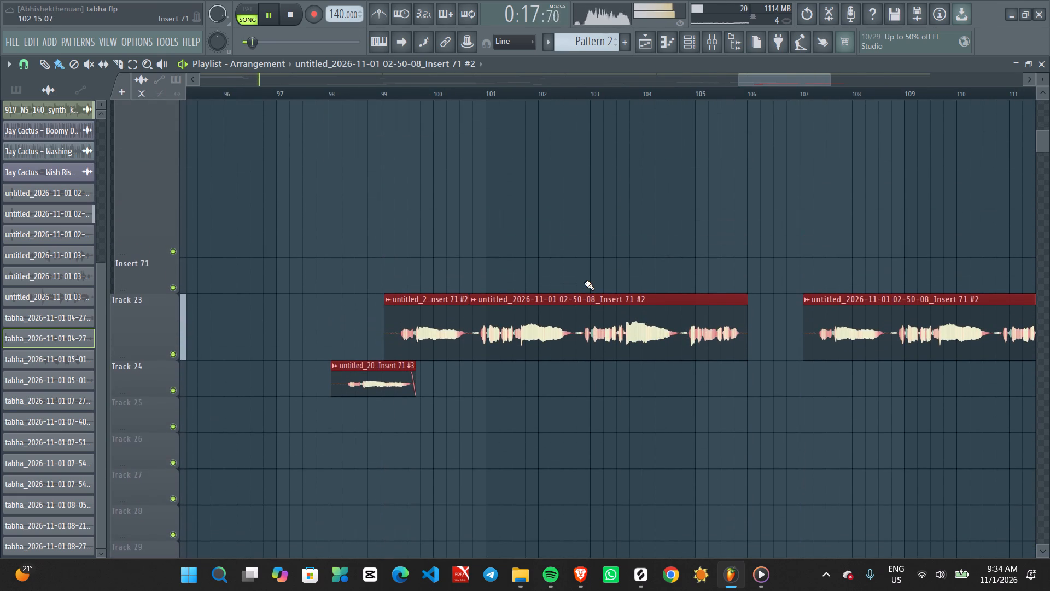
left_click_drag(549, 330, 613, 342)
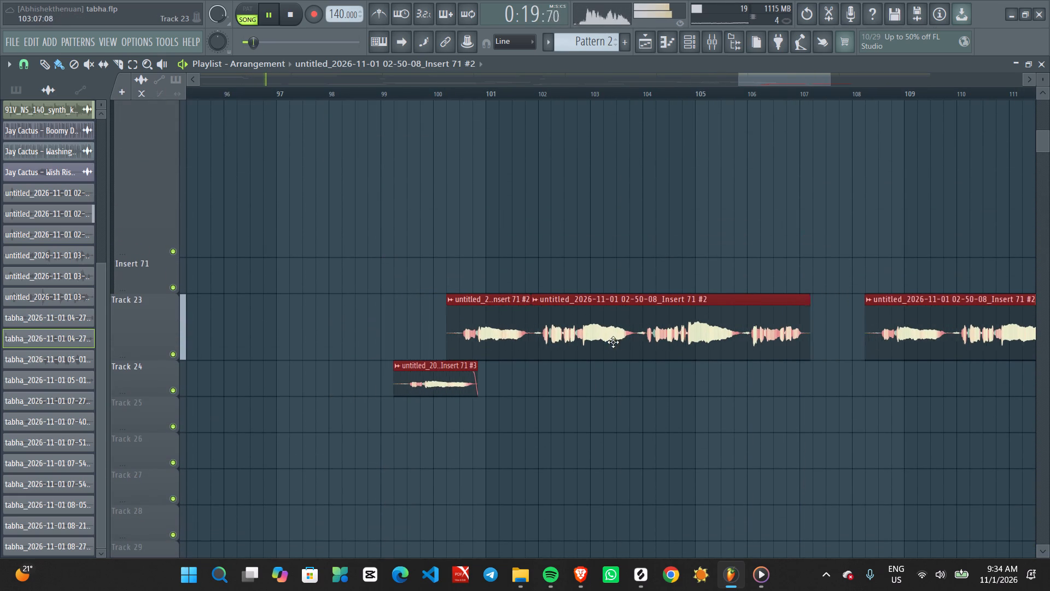
left_click_drag(613, 342, 618, 350)
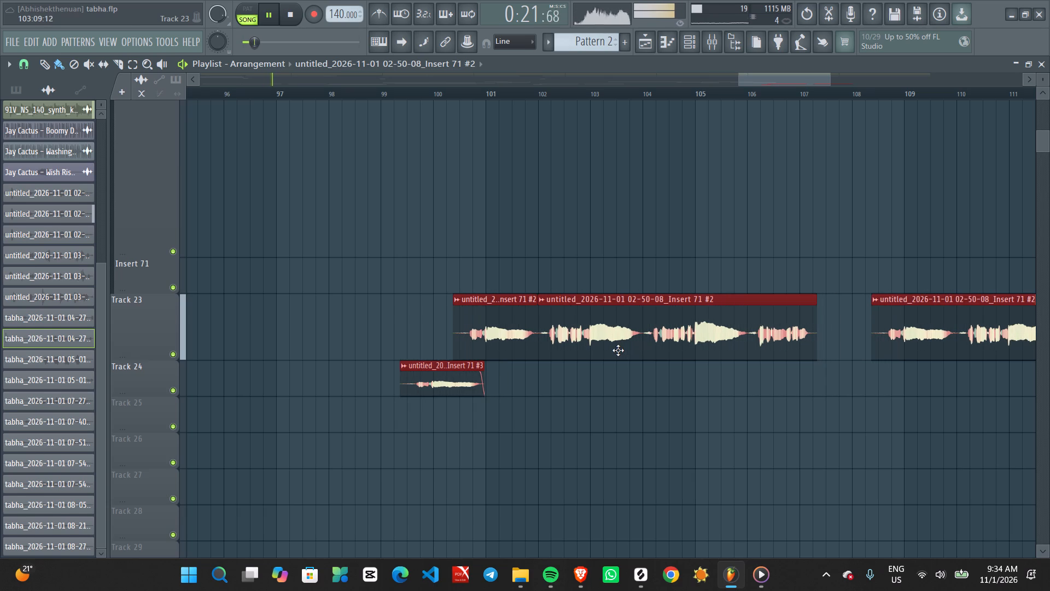
left_click_drag(618, 350, 620, 351)
Stop playback and compare the bar alignment of the copied Track 23 and 24 clips with the originals around bars 60 to 70.
scroll(454, 367, "right", 7)
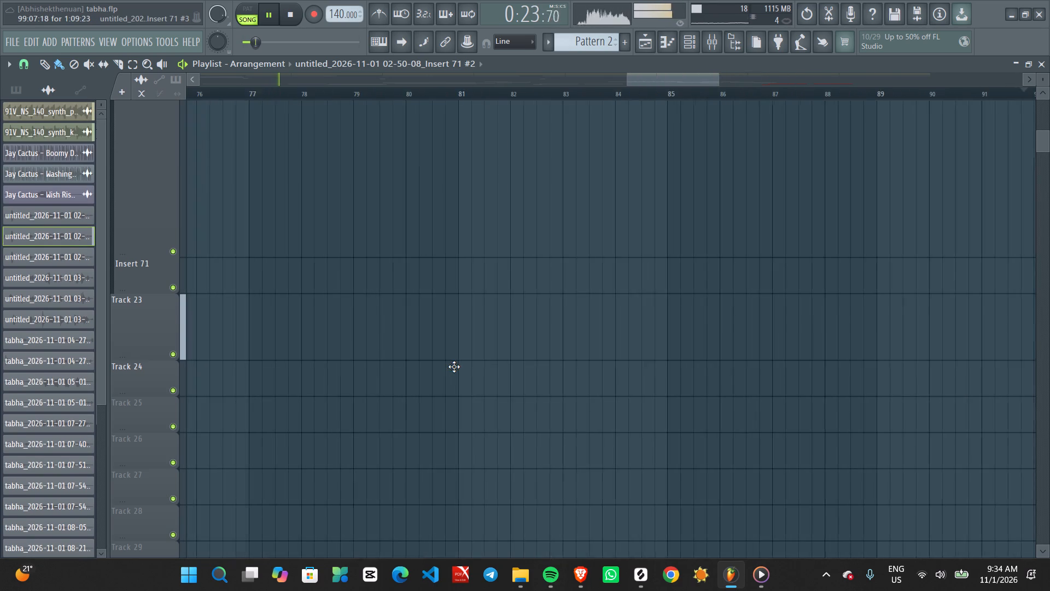
scroll(454, 367, "right", 7)
scroll(454, 367, "left", 1)
scroll(454, 367, "right", 1)
scroll(454, 367, "left", 1)
scroll(454, 367, "right", 3)
scroll(454, 367, "left", 1)
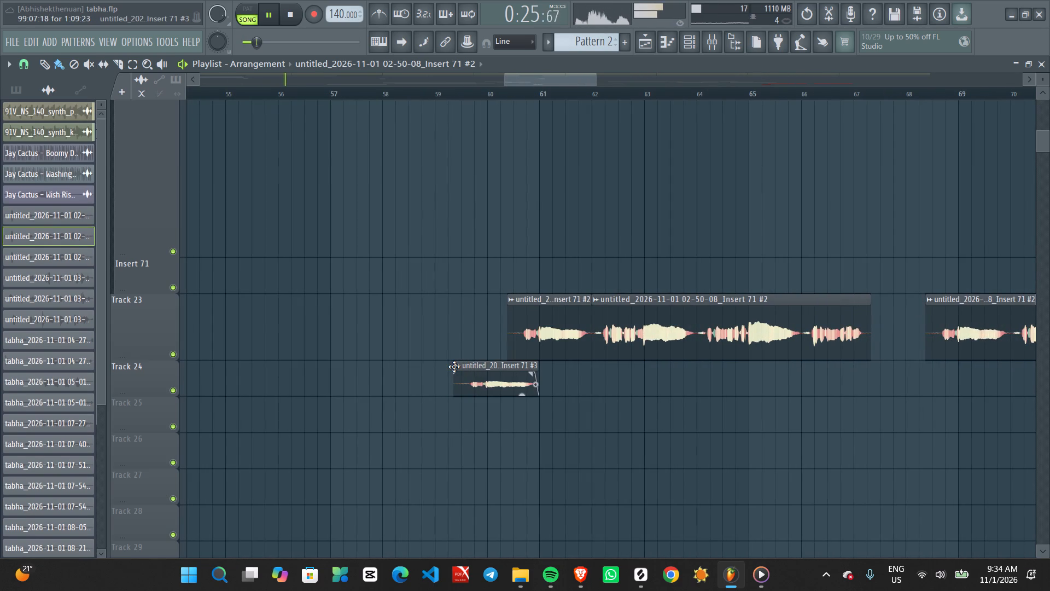
scroll(454, 367, "left", 15)
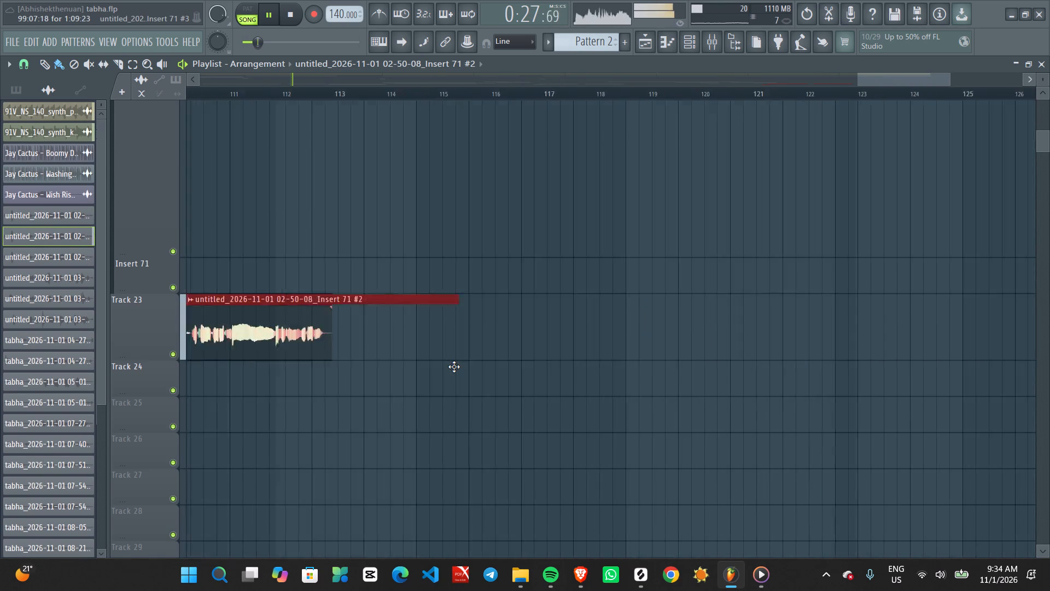
key("space")
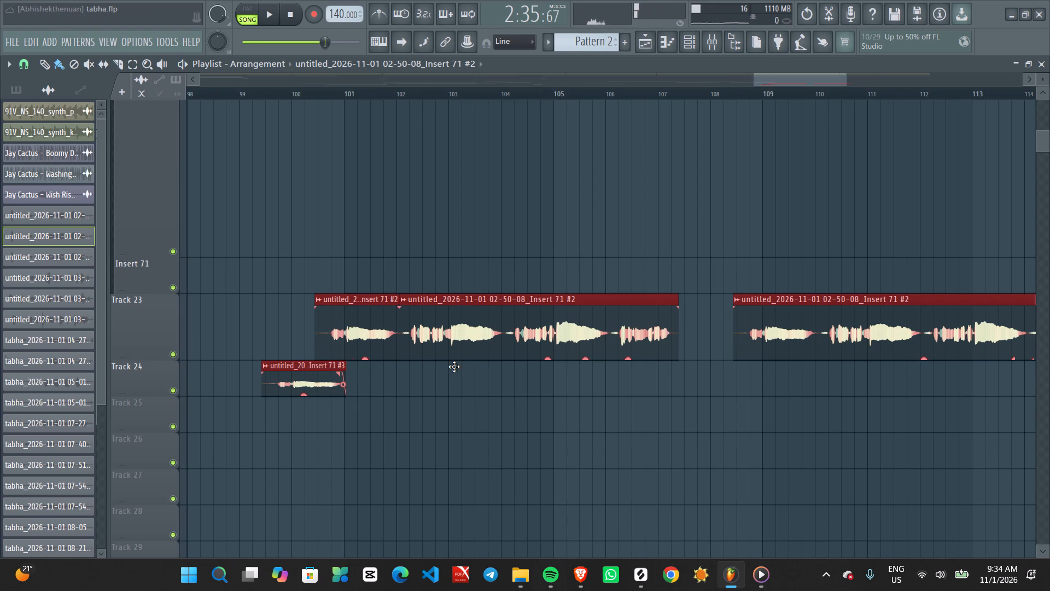
scroll(230, 322, "right", 9)
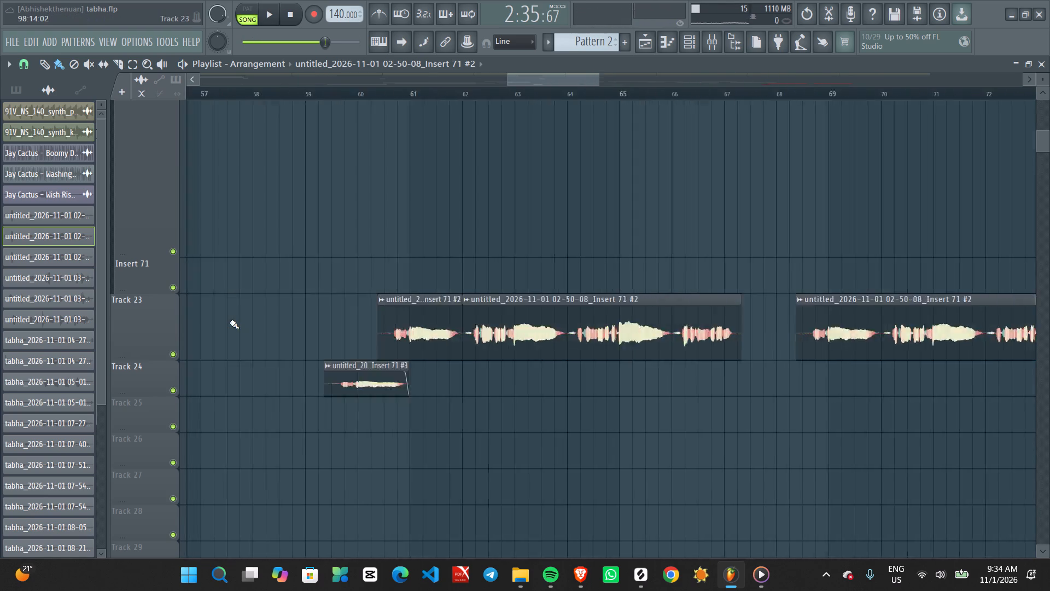
scroll(230, 322, "right", 7)
scroll(509, 326, "up", 9)
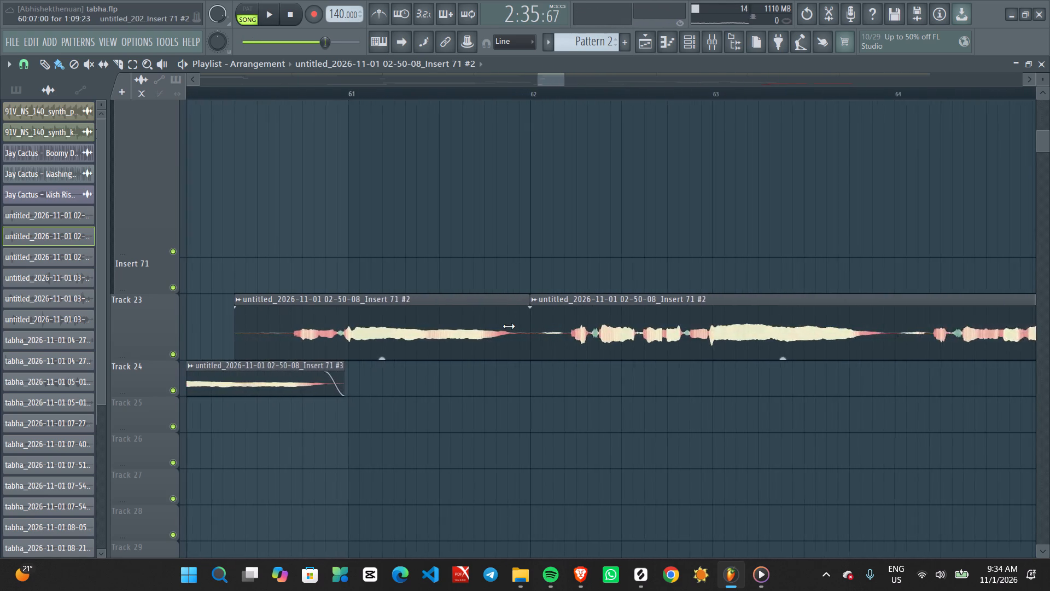
scroll(509, 326, "up", 2)
scroll(335, 394, "left", 5)
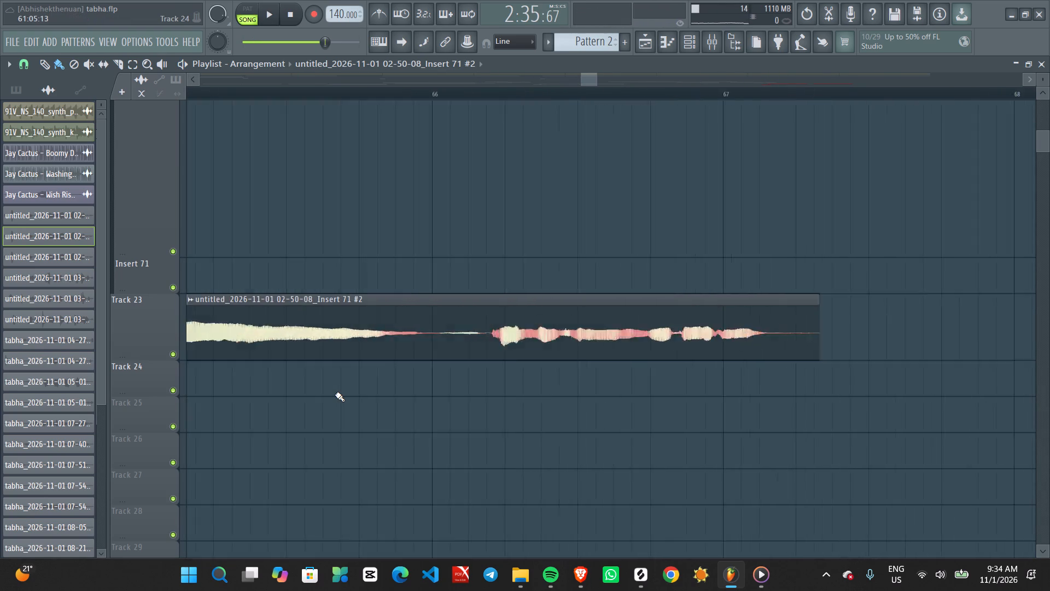
scroll(335, 394, "left", 8)
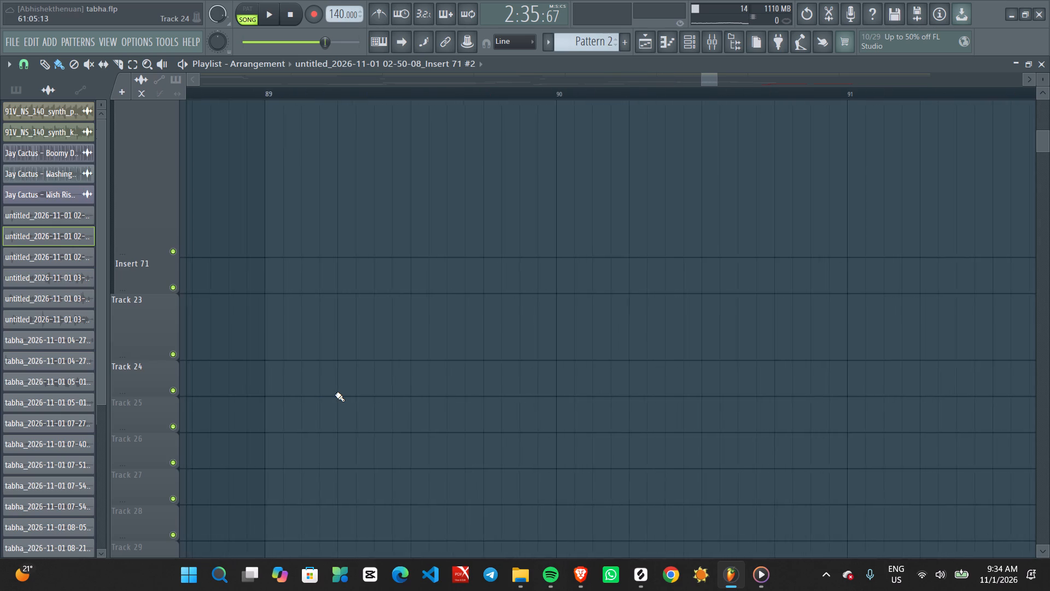
scroll(335, 394, "left", 2)
scroll(335, 394, "down", 11, "ctrl")
scroll(335, 394, "left", 4)
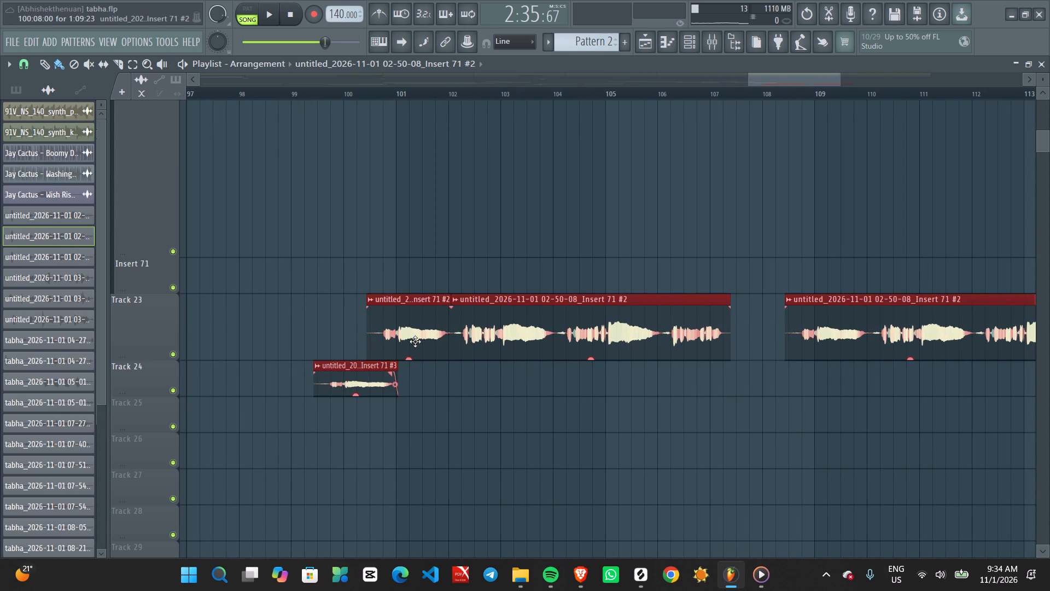
Nudge the copied Track 23 and 24 group slightly earlier so its Track 24 clip starts at 99:07:17.
scroll(415, 341, "up", 13, "ctrl")
scroll(415, 341, "left", 1)
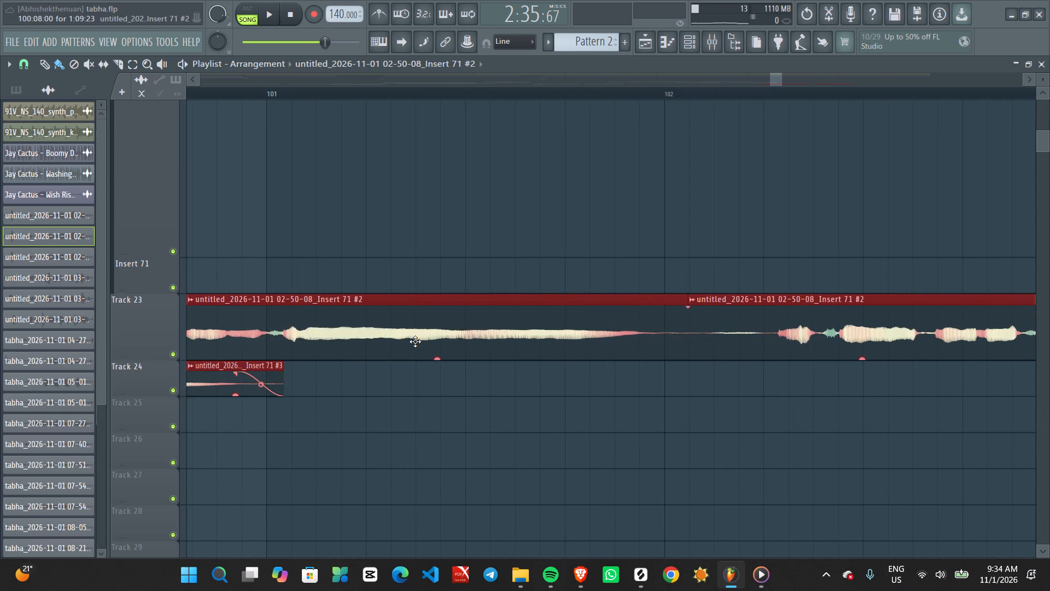
left_click(274, 335)
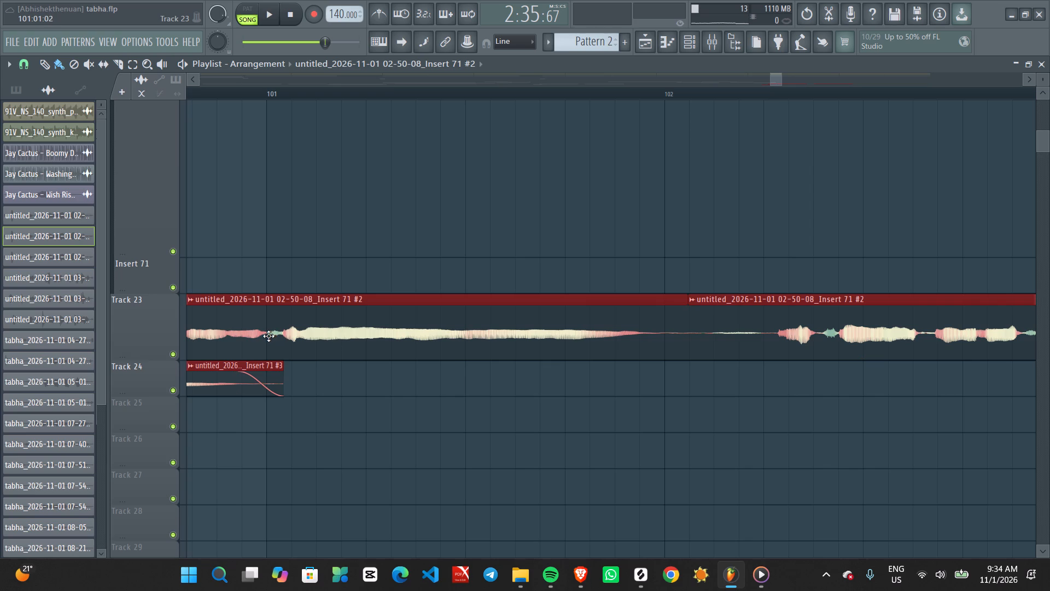
left_click(270, 334, "alt")
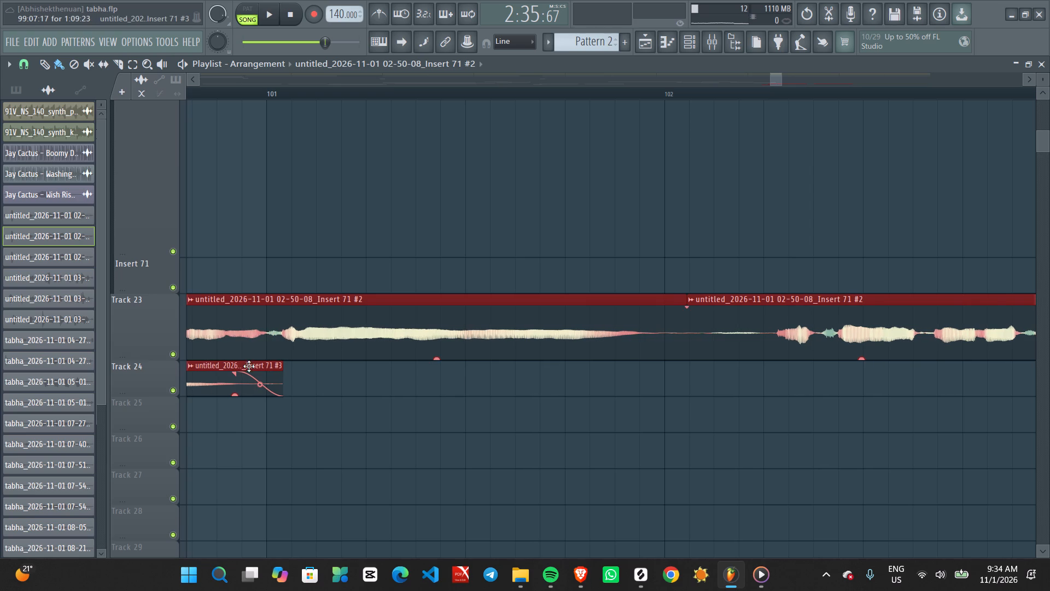
left_click(249, 364)
Examine where the original vocal's onset falls against bar 61 on Tracks 23 and 24, and compare it with the copies near bar 101.
scroll(249, 364, "down", 7, "ctrl")
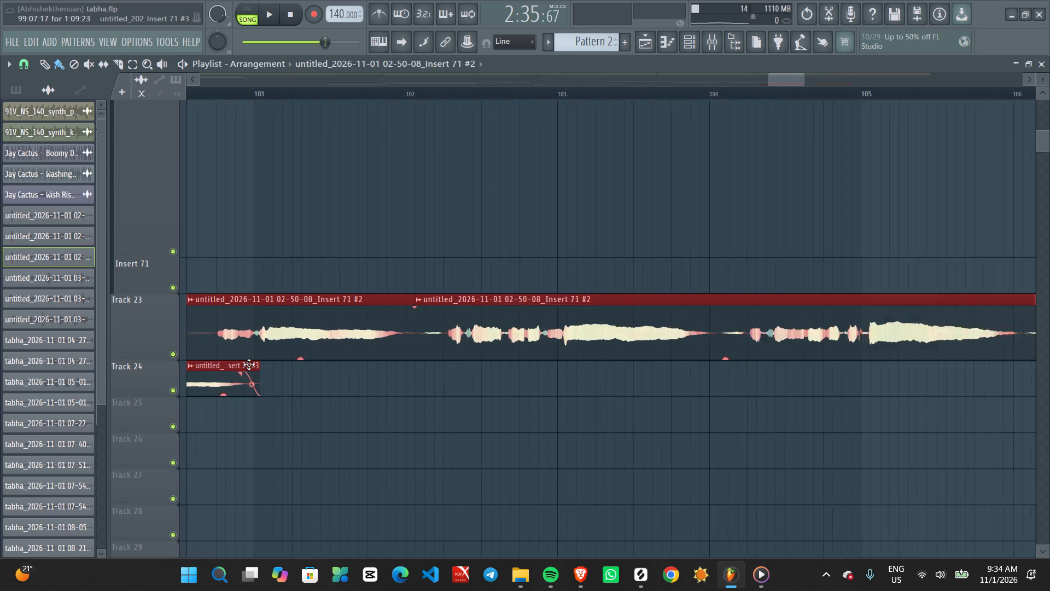
scroll(249, 364, "right", 7)
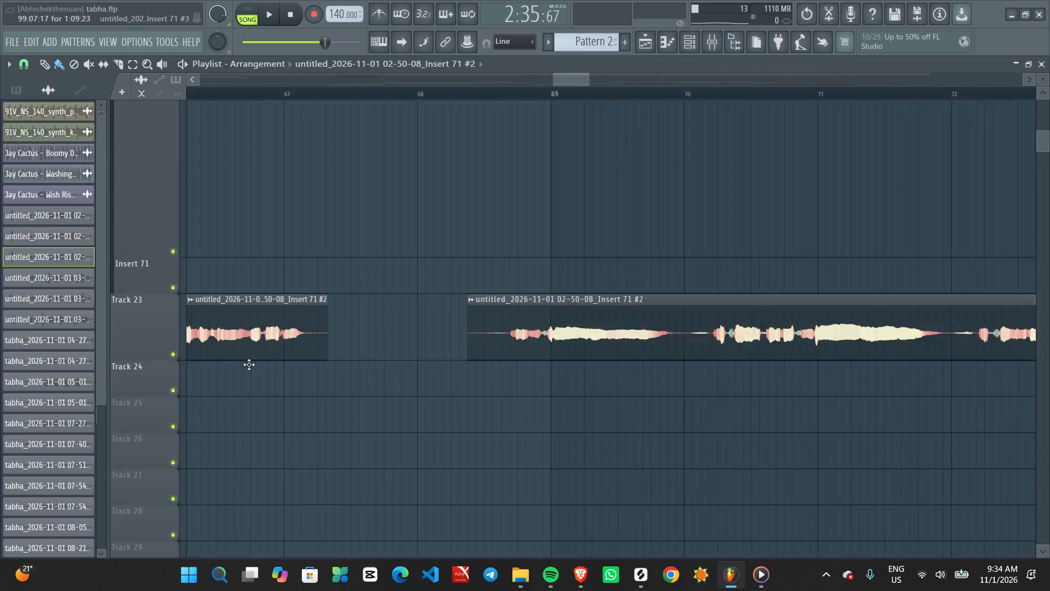
scroll(249, 364, "right", 9)
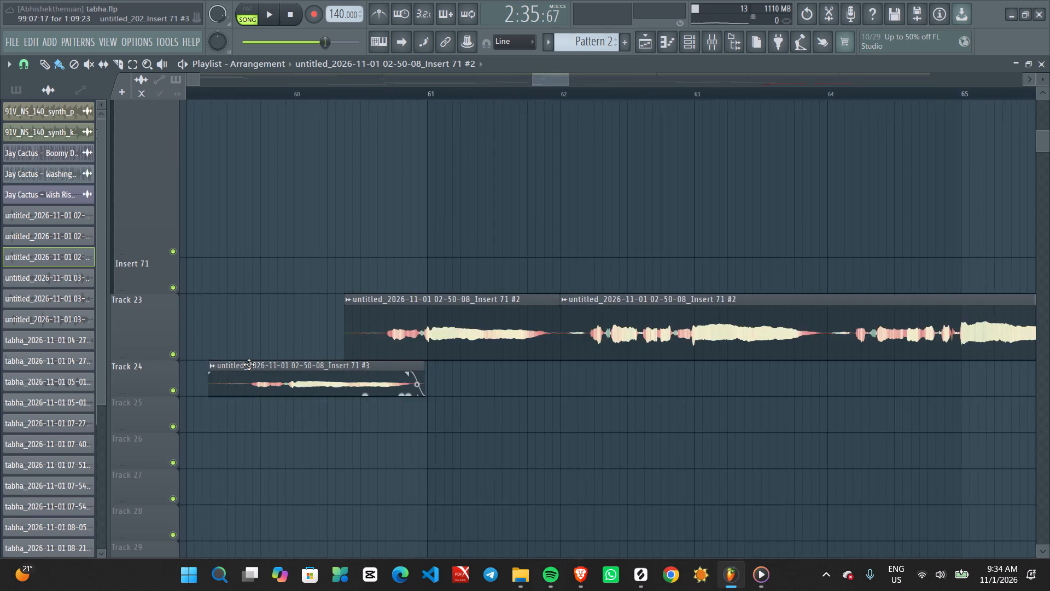
scroll(249, 364, "right", 2)
scroll(249, 364, "up", 5, "ctrl")
scroll(373, 369, "left", 1)
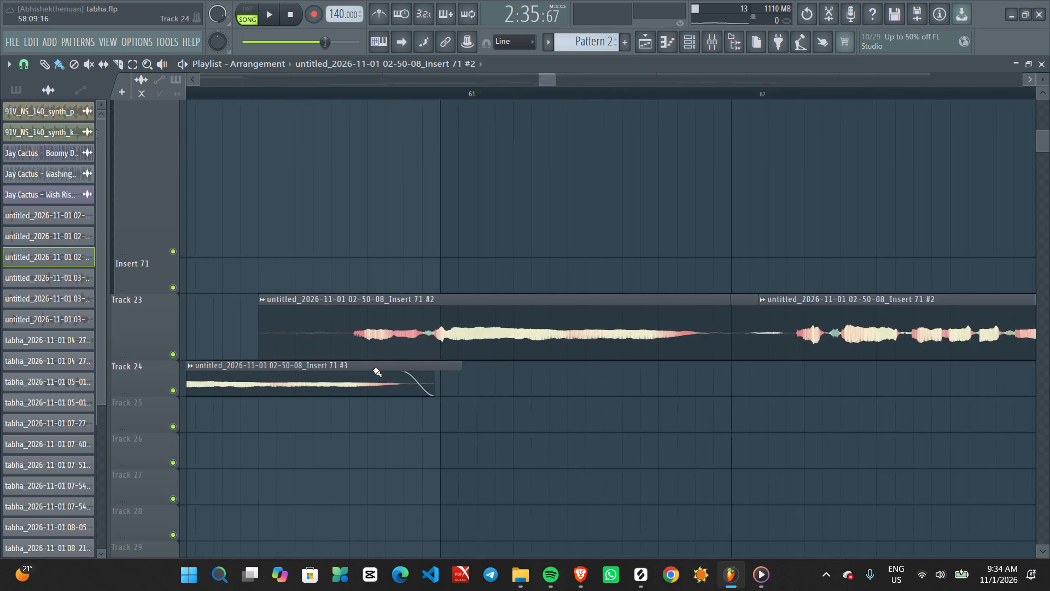
scroll(373, 369, "left", 1)
scroll(372, 343, "up", 7, "ctrl")
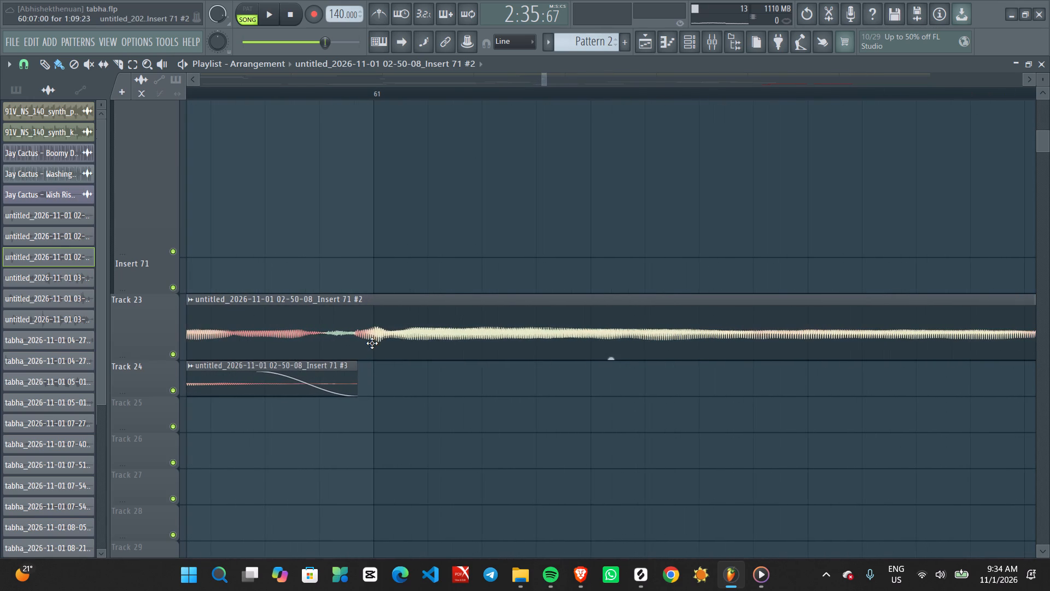
scroll(342, 361, "down", 18, "ctrl")
scroll(342, 361, "left", 6)
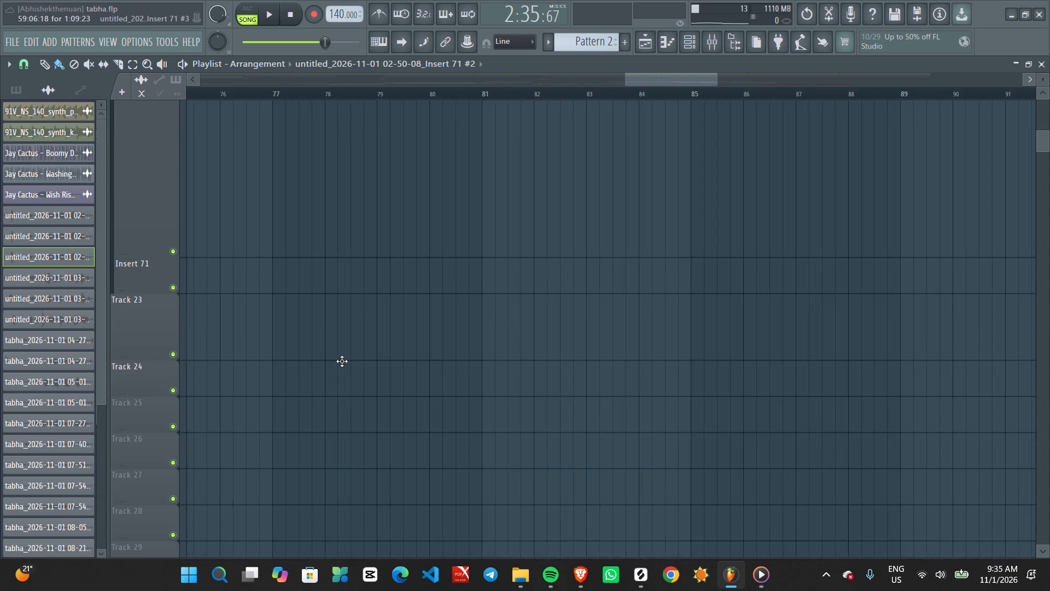
scroll(342, 361, "left", 10)
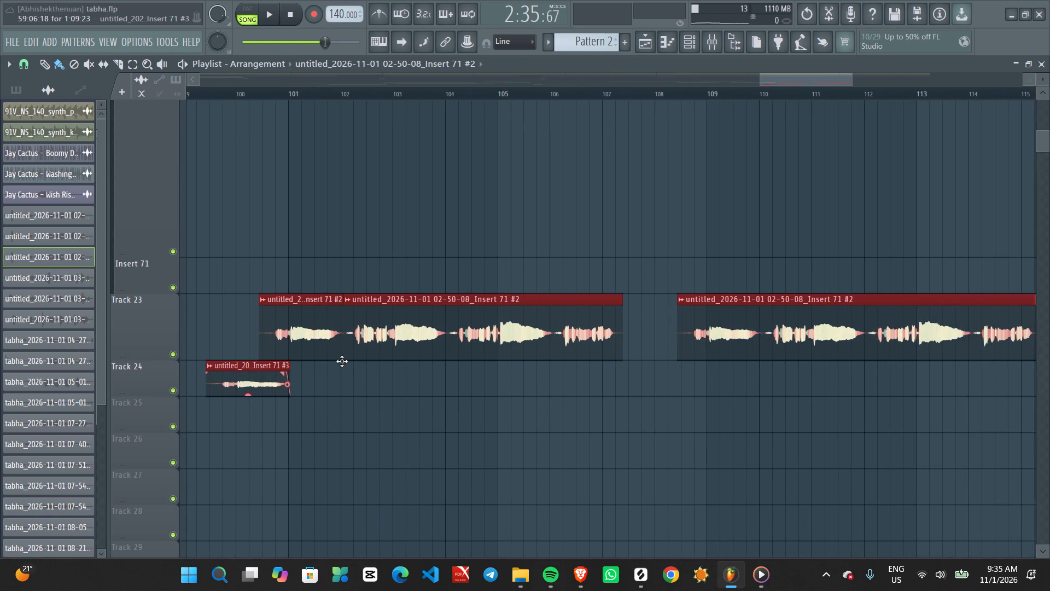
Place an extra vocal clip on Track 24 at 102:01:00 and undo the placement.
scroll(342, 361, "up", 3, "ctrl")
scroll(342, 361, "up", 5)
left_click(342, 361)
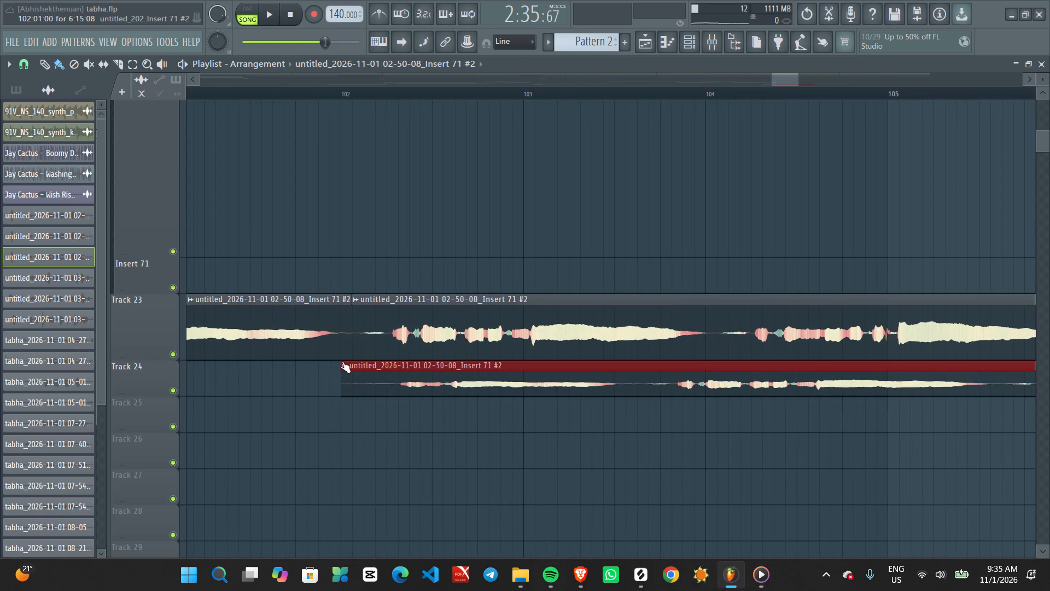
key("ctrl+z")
Shift the copied Track 23 and 24 group earlier so its first Track 23 clip starts at 100:06:23, matching the vocal onset to bar 101.
scroll(260, 367, "right", 1)
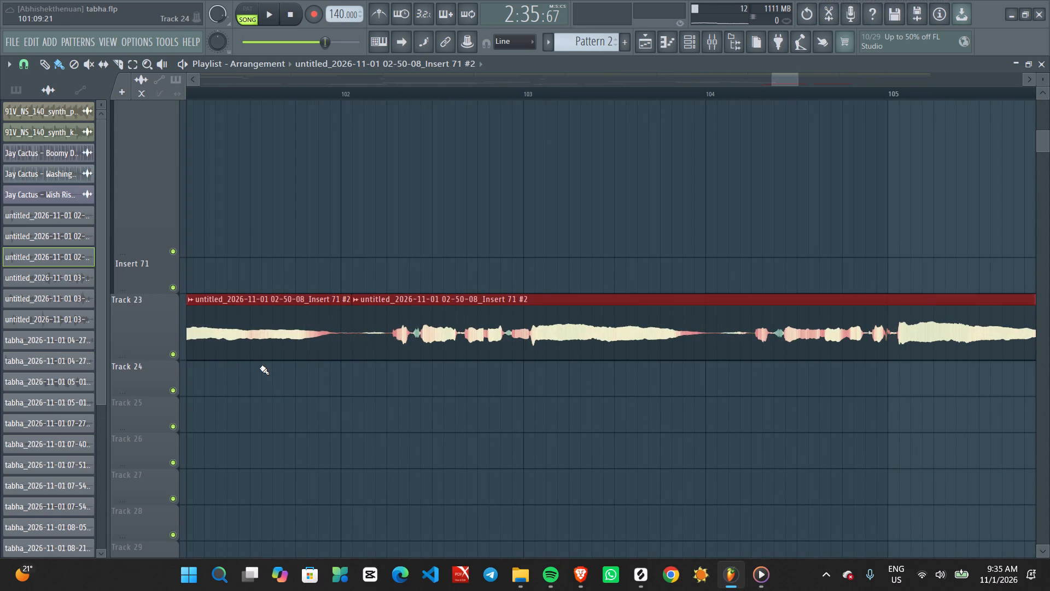
scroll(260, 367, "right", 1)
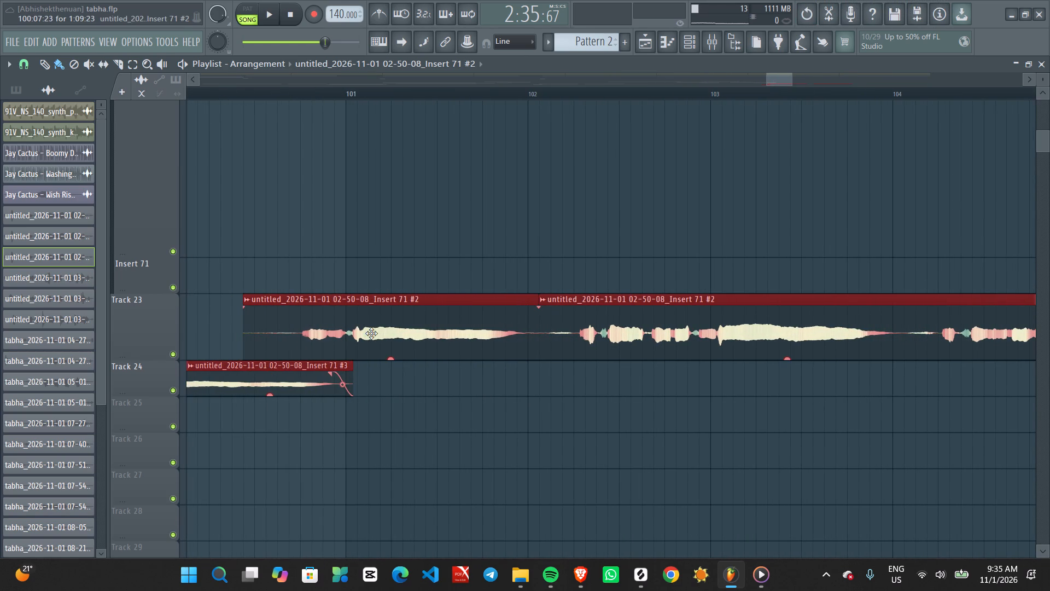
scroll(371, 333, "up", 8)
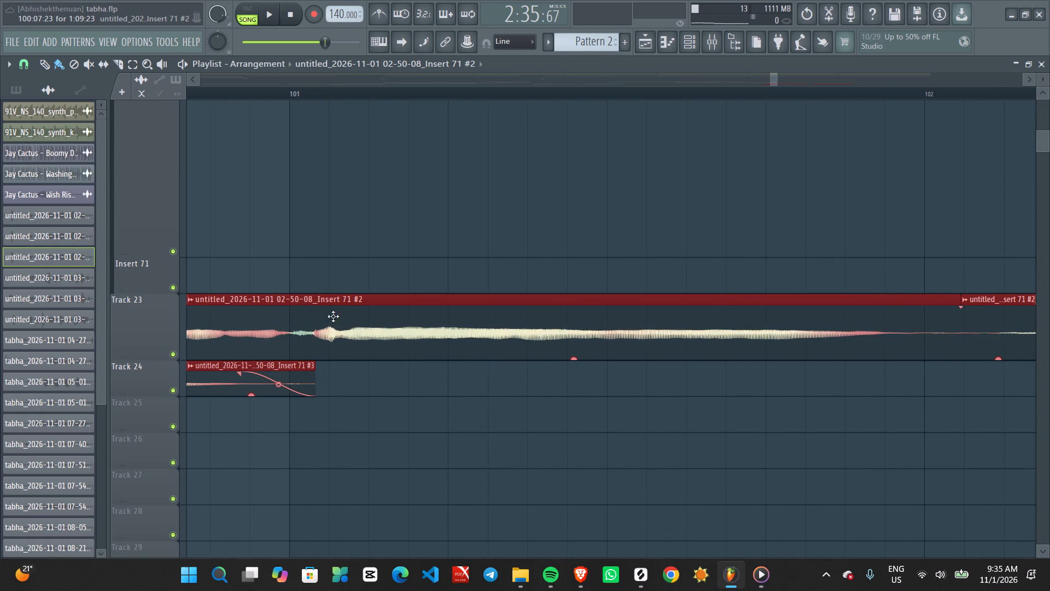
left_click_drag(366, 335, 329, 338, "alt")
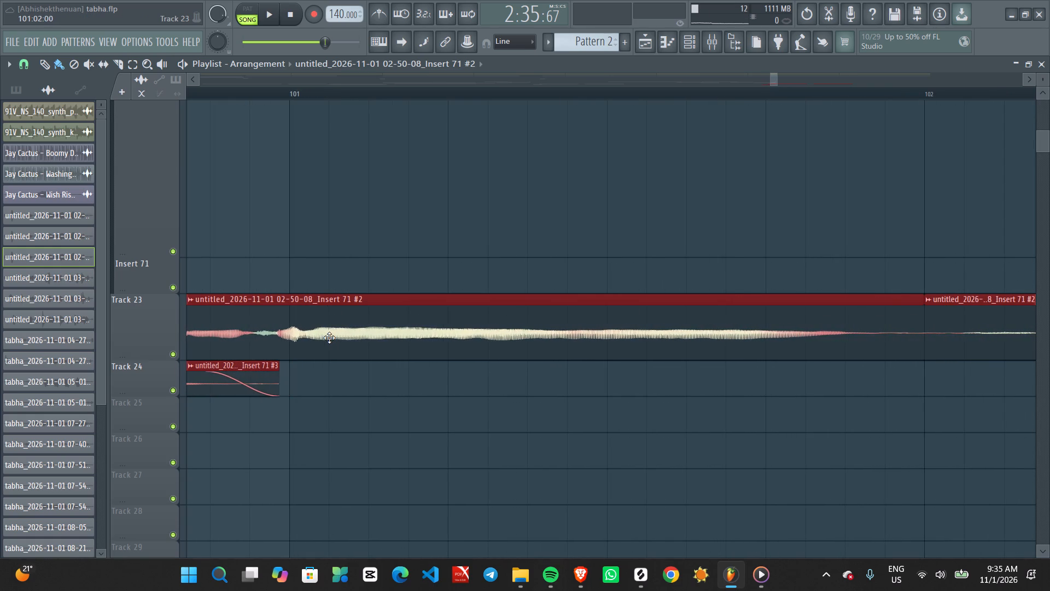
left_click_drag(329, 338, 325, 345, "alt")
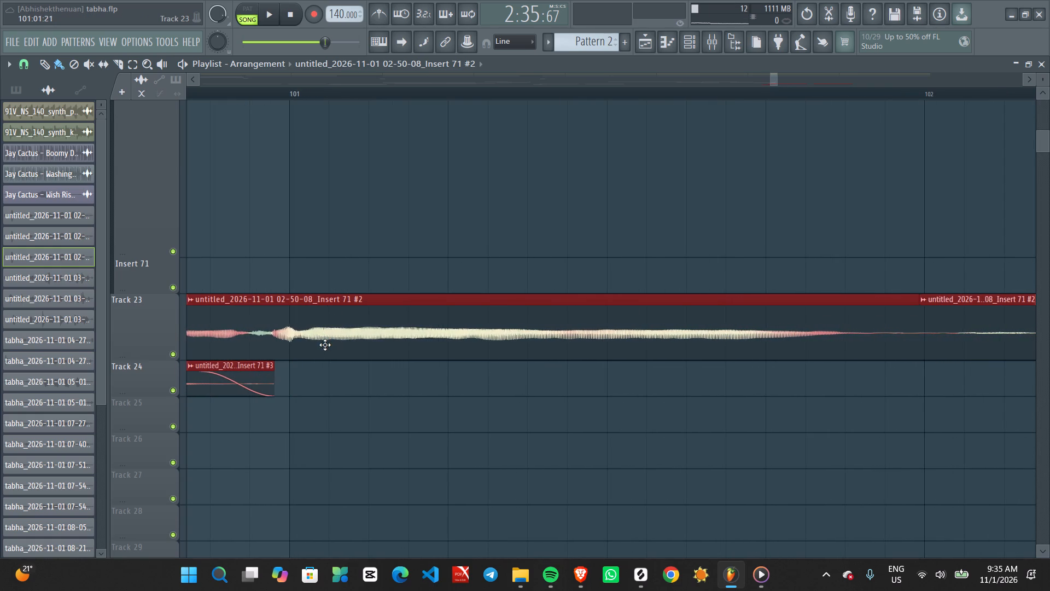
left_click_drag(325, 345, 327, 344, "alt")
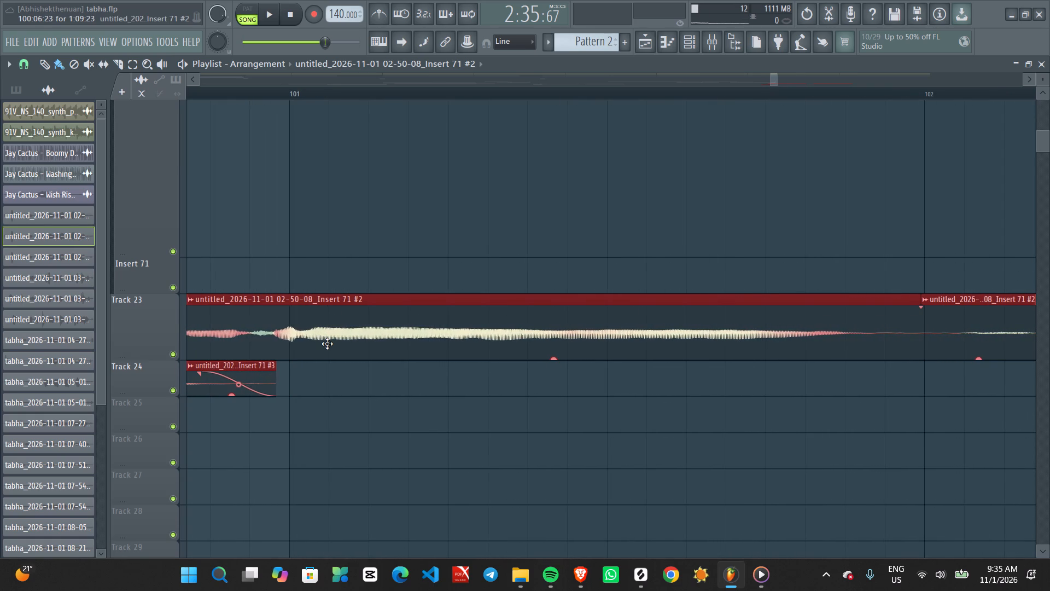
Play the song from about bar 91 through the copied Track 23 and 24 clips to check their timing.
scroll(327, 344, "down", 16, "ctrl")
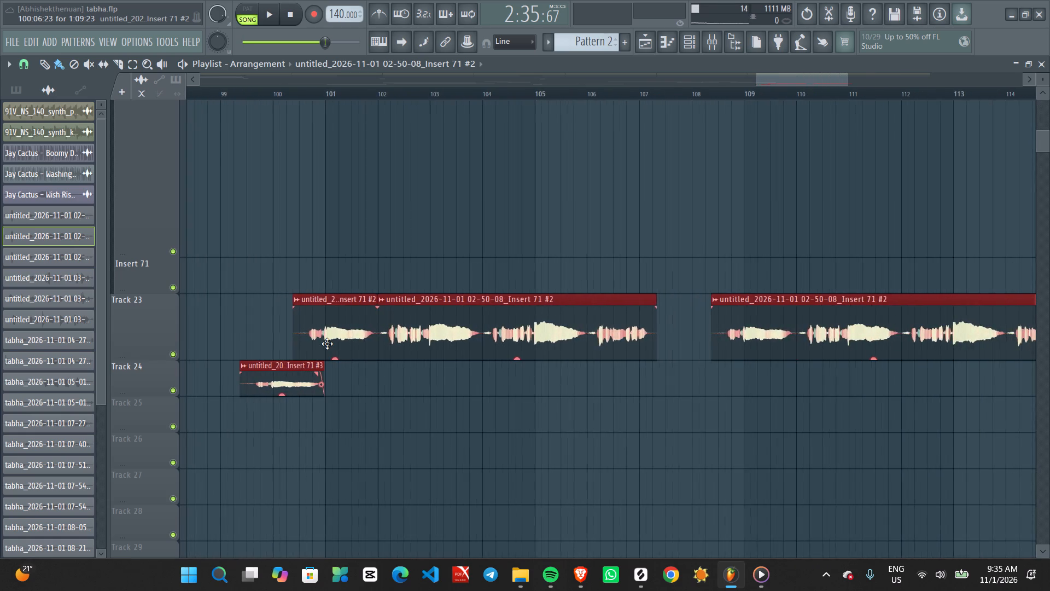
scroll(327, 344, "down", 10, "ctrl")
scroll(327, 344, "right", 2)
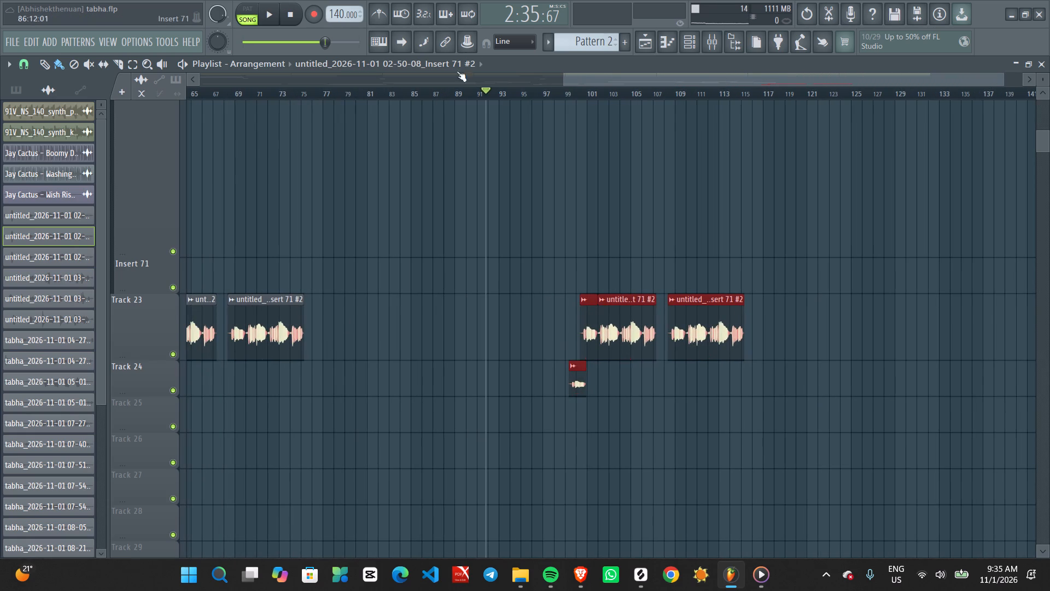
key("space")
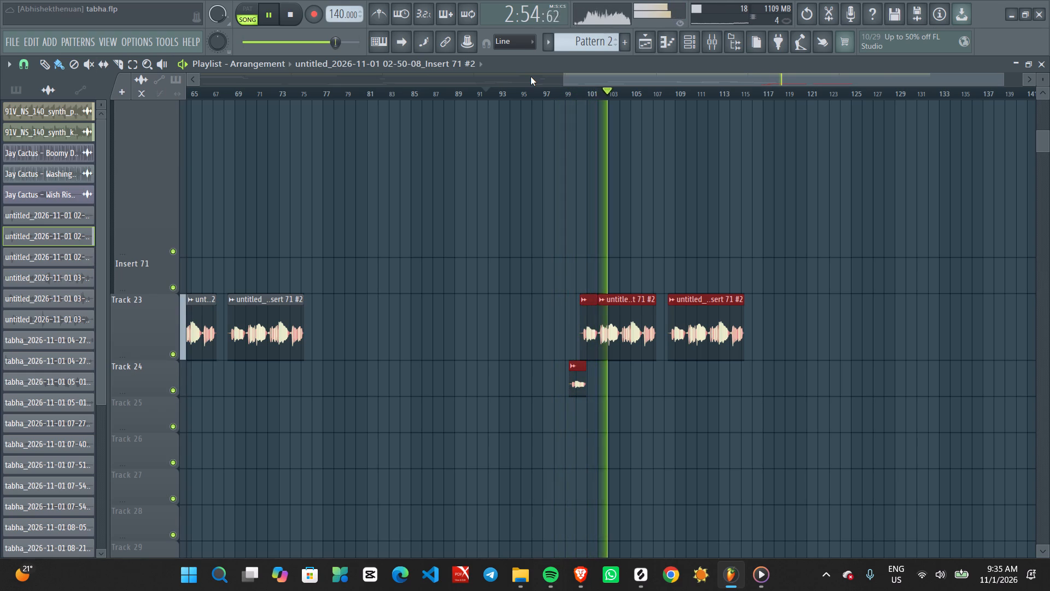
Mute the copied short clip on Track 24 near bar 99.
key("t")
left_click(573, 377)
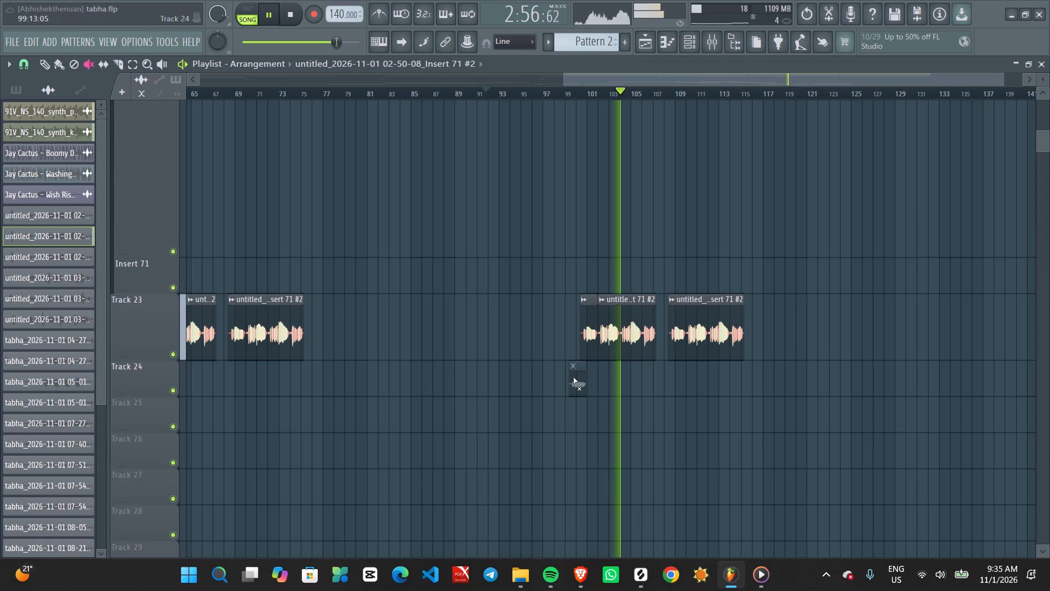
Restart playback from about bar 91 to listen to the copied section with the Track 24 clip muted.
key("space")
key("space")
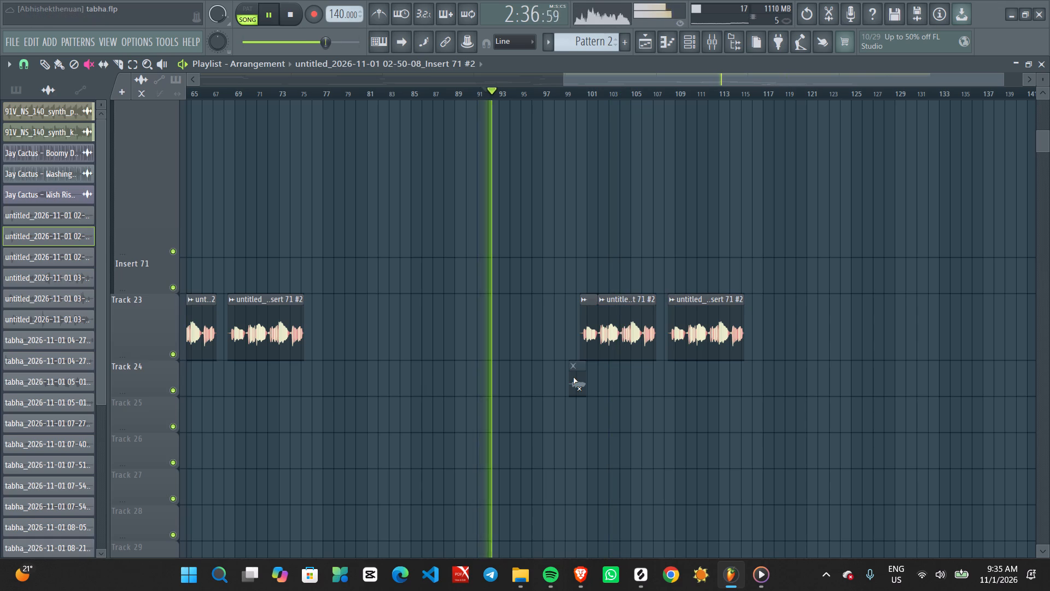
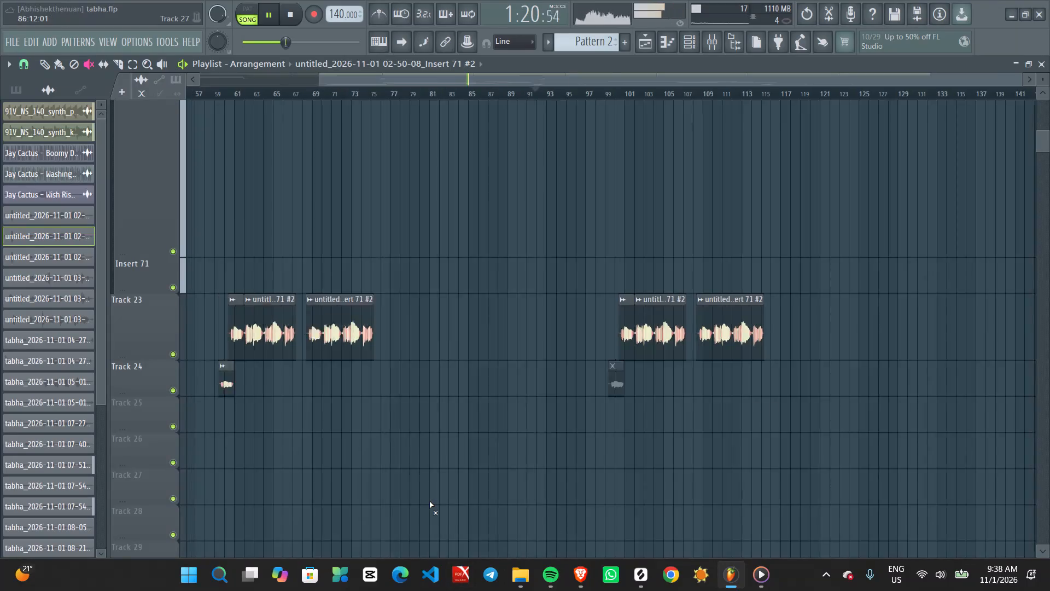
Move playback back to bar 1 and listen to the opening Track 23 vocal clips.
scroll(429, 501, "down", 4, "ctrl")
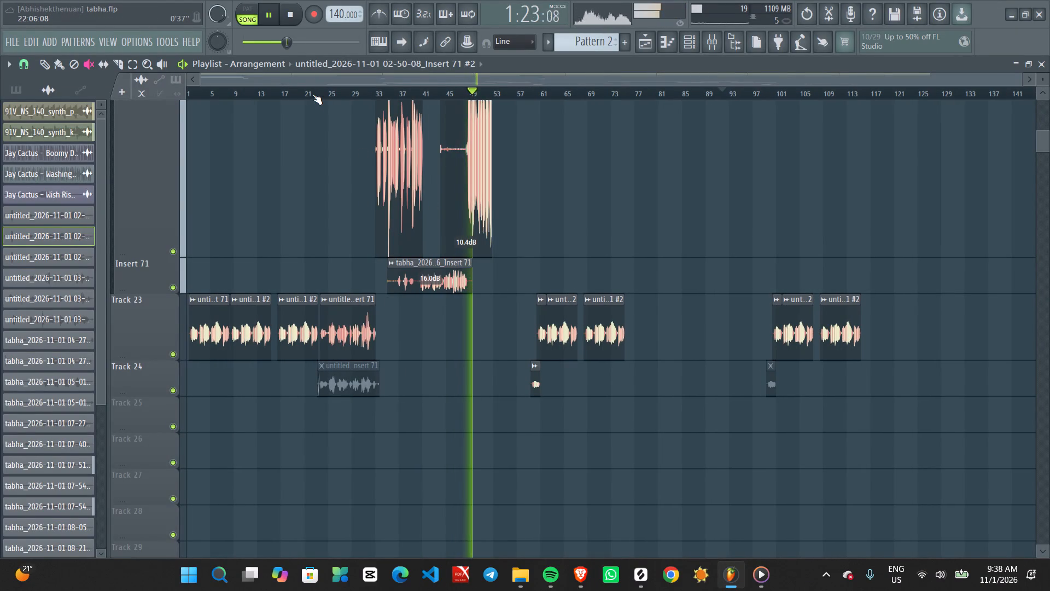
left_click_drag(312, 94, 145, 118)
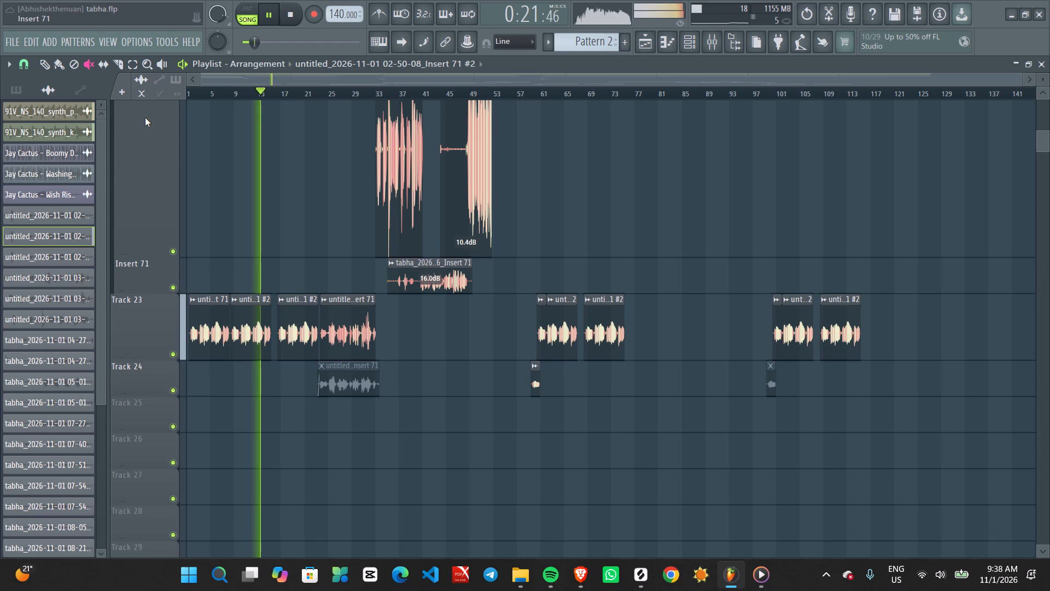
left_click(145, 118)
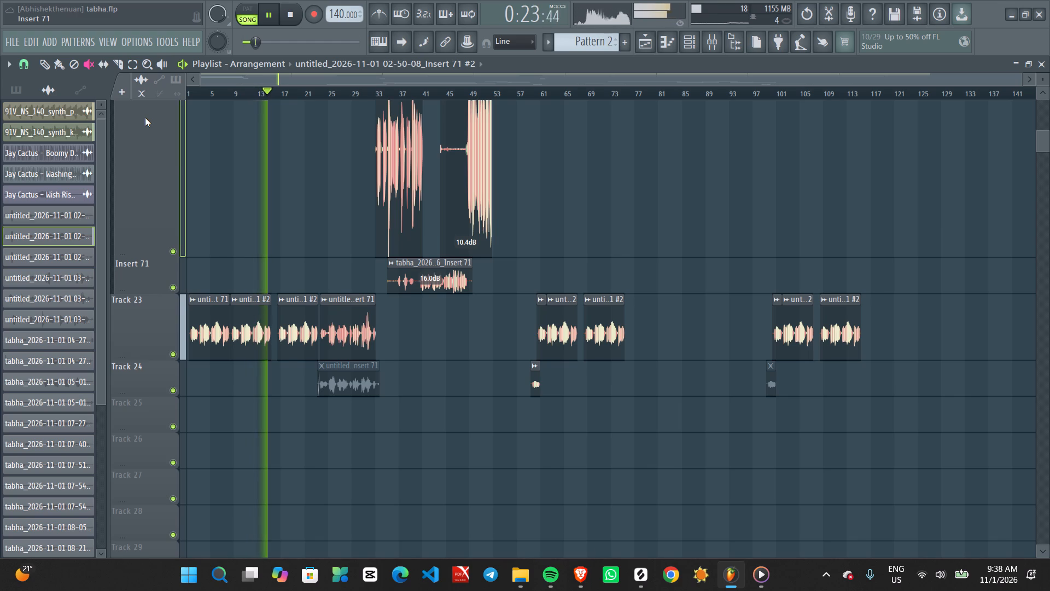
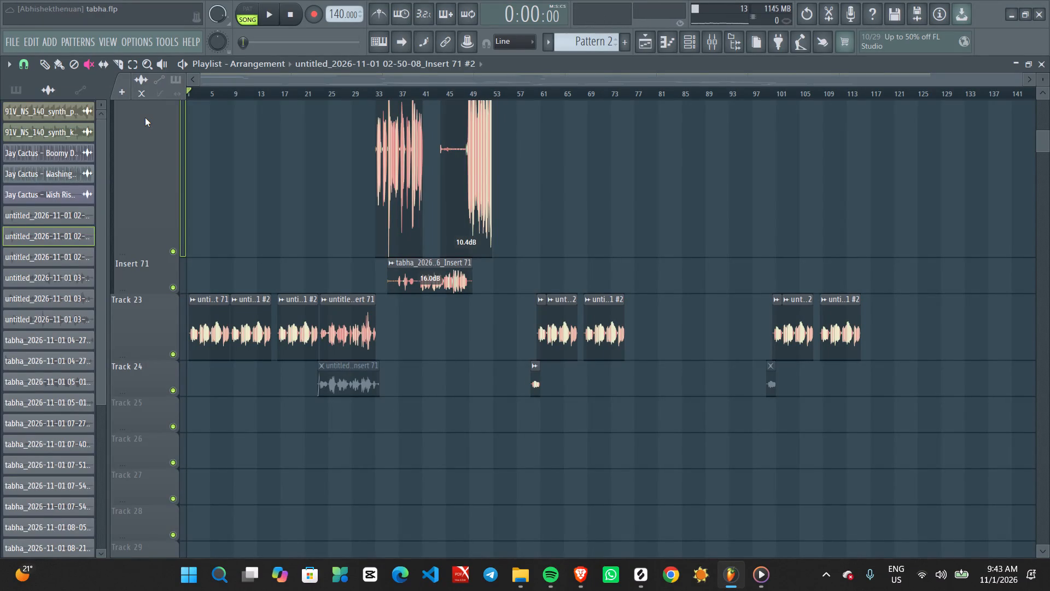
Start song playback and move it to about bar 55, just before the second group of Track 23 and 24 vocal clips.
key("space")
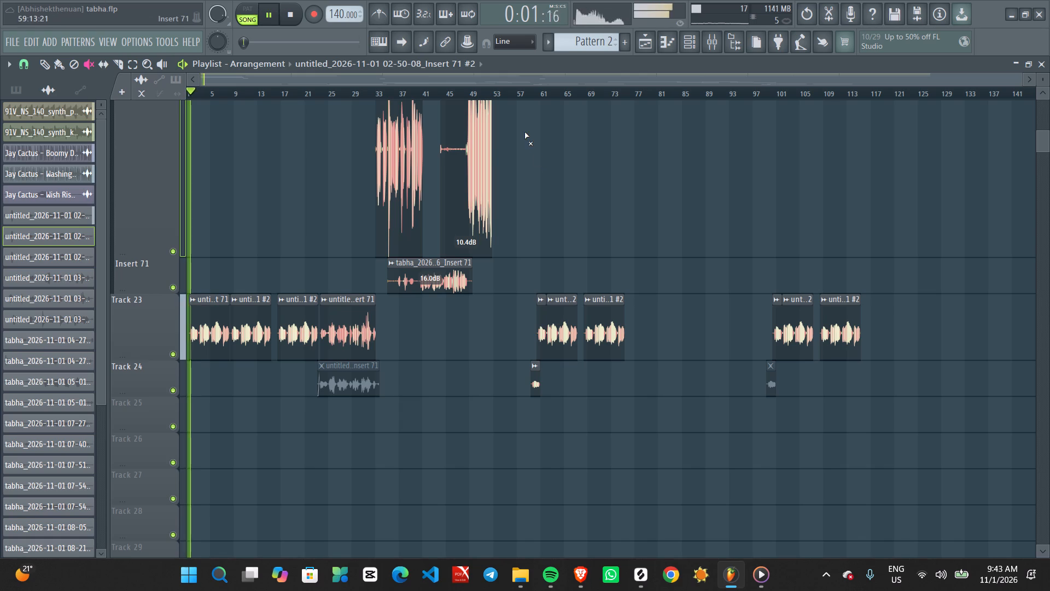
left_click(510, 89)
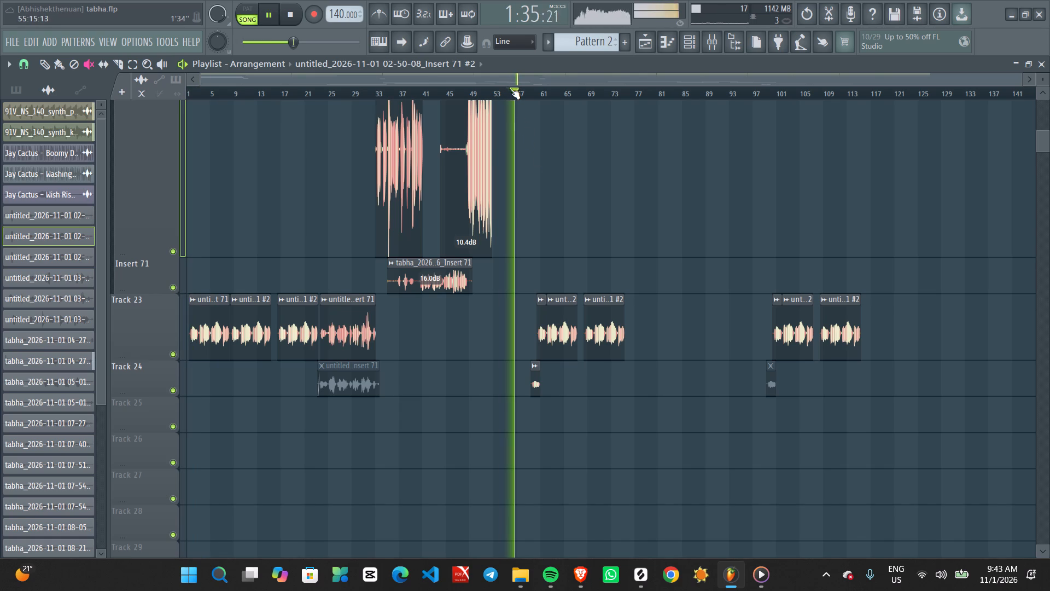
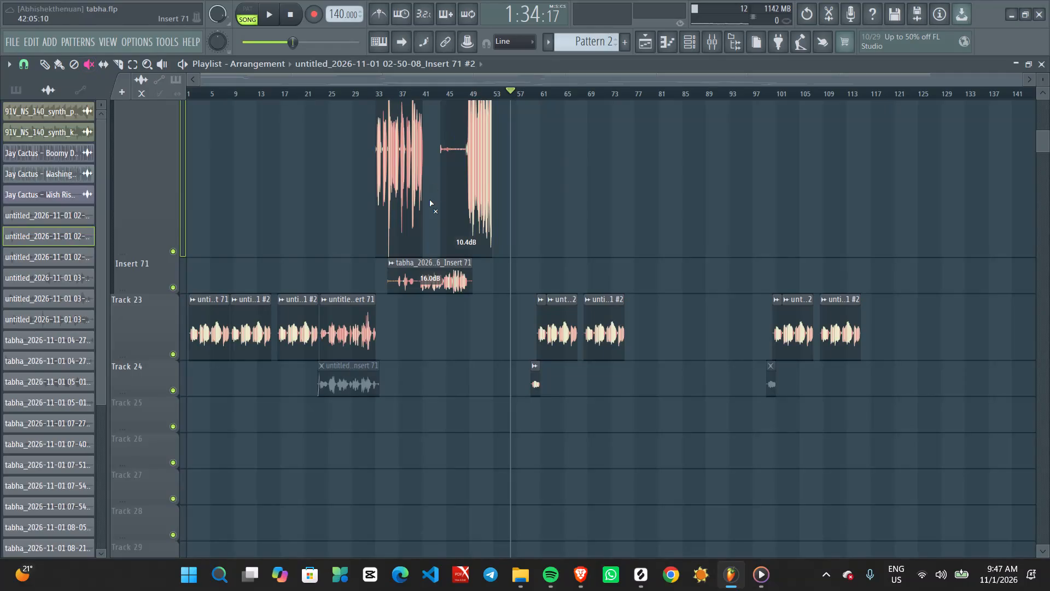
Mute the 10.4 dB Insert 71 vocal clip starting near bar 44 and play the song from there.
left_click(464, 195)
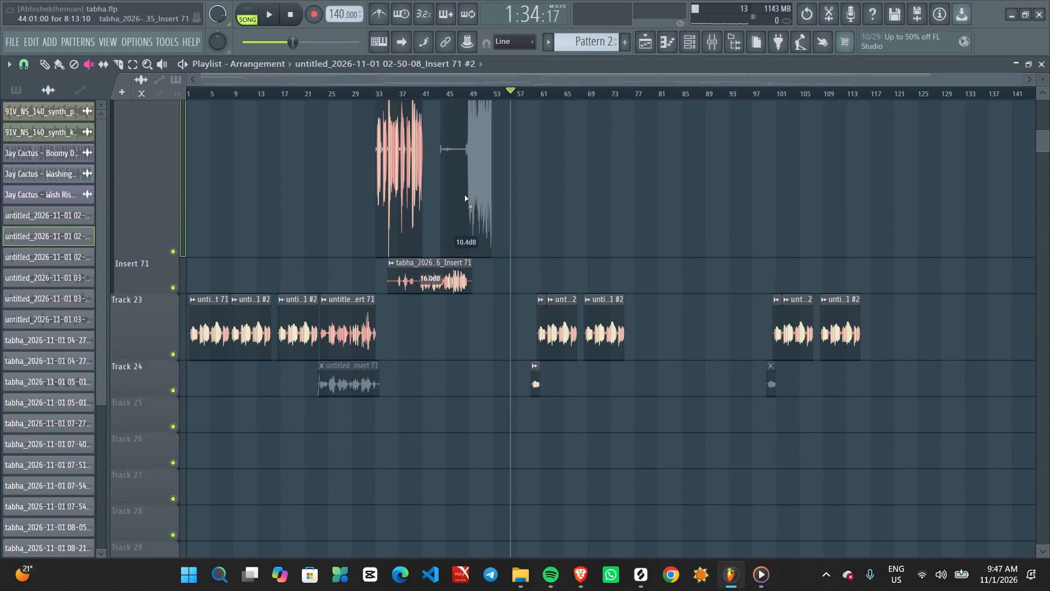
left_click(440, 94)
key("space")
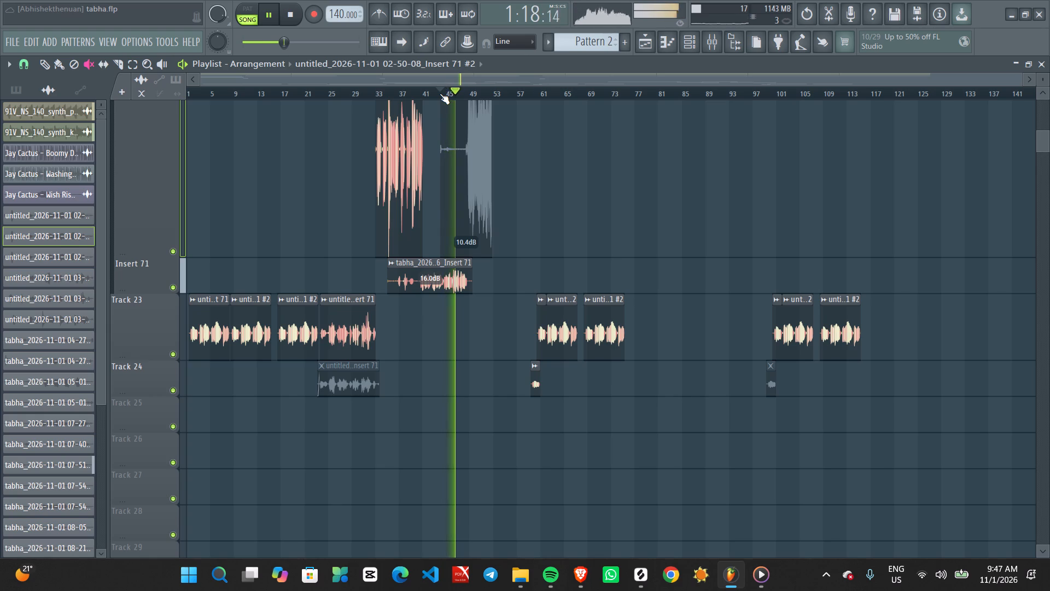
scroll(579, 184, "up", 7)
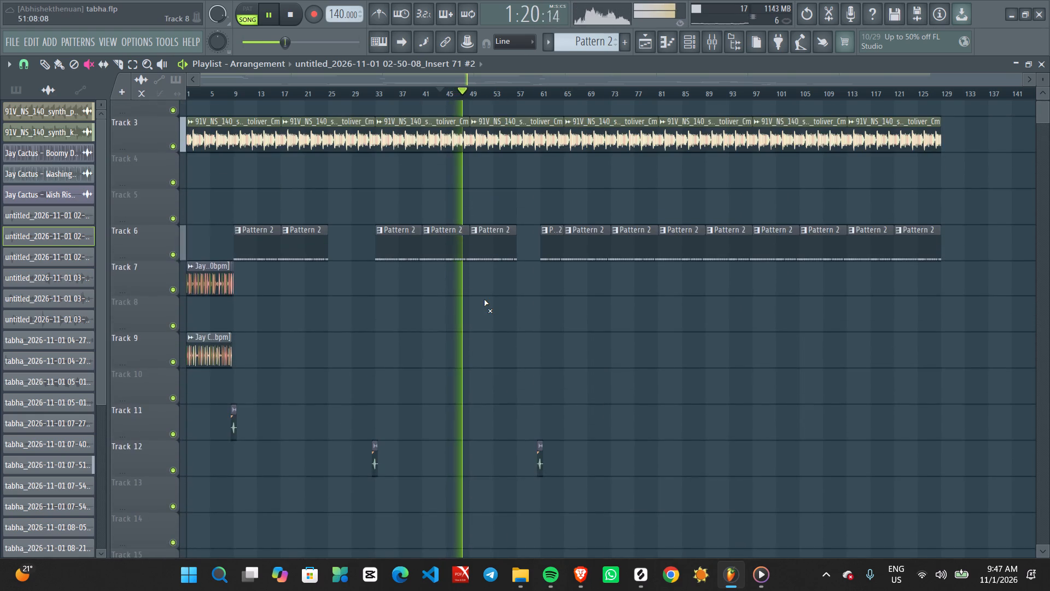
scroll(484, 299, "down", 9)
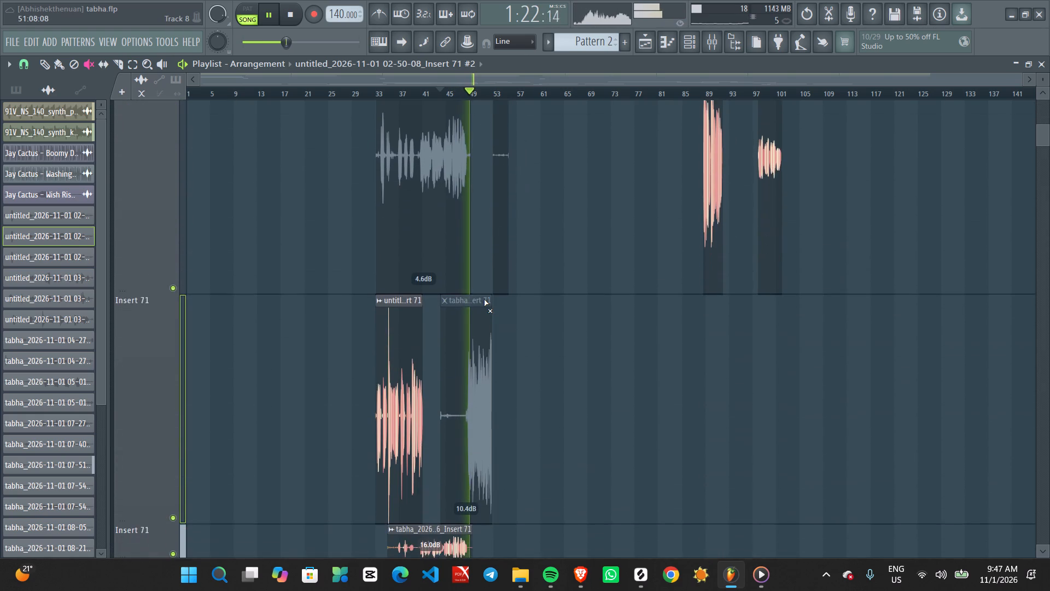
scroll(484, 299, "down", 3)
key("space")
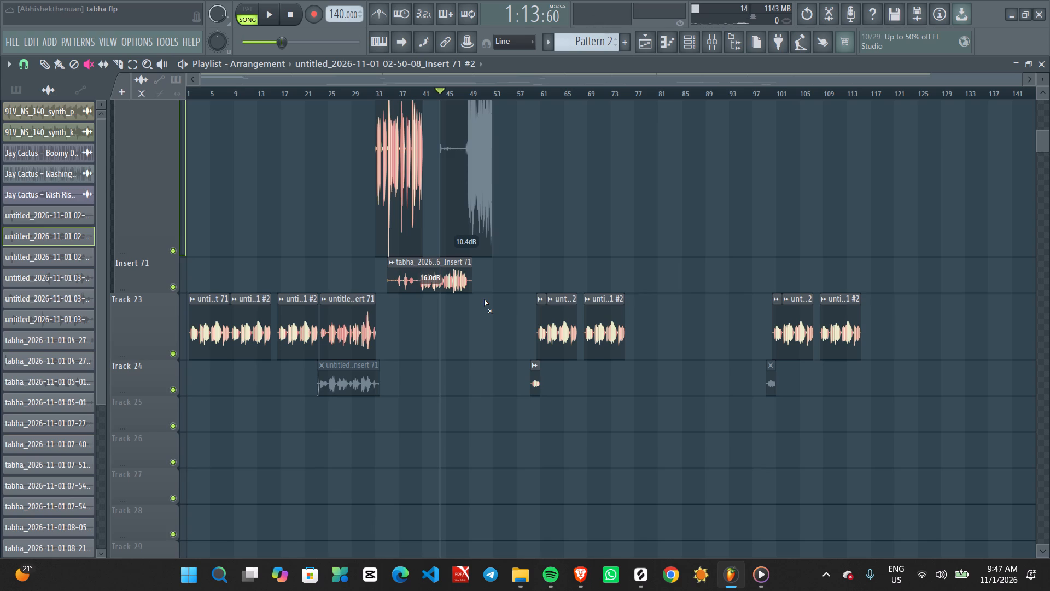
Switch the playlist to the Draw tool.
right_click(484, 299)
middle_click(484, 299)
right_click(487, 299)
middle_click(487, 299)
scroll(487, 299, "up", 1)
middle_click(543, 117)
right_click_drag(544, 115, 543, 130)
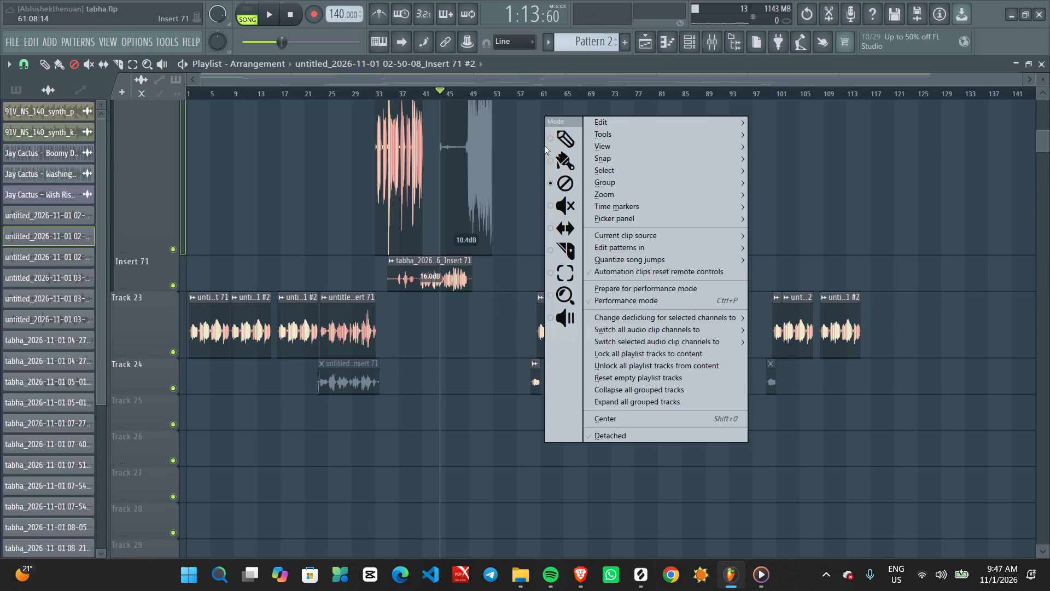
left_click(553, 143)
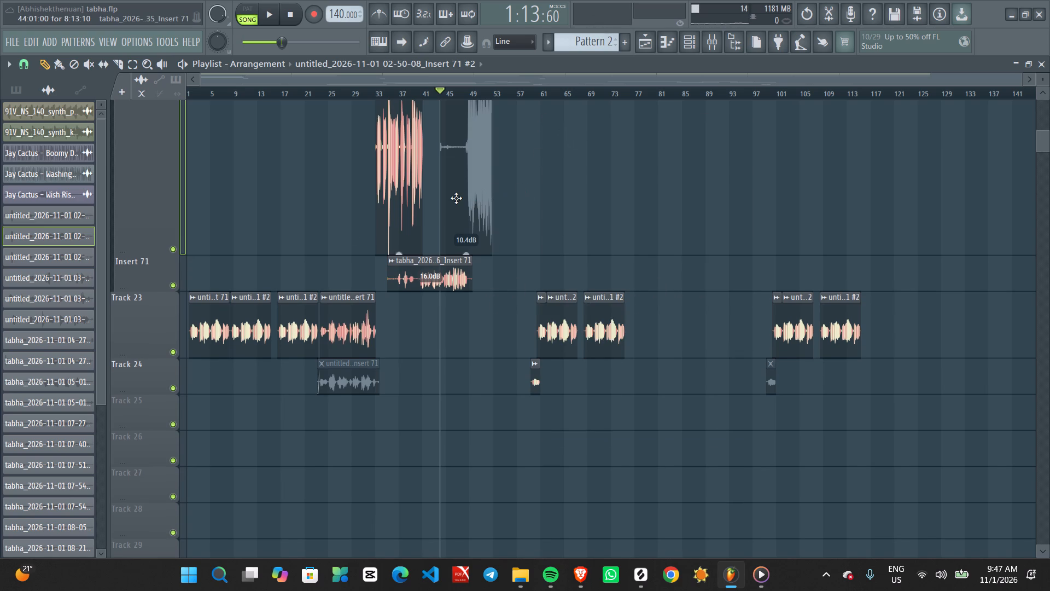
Examine the Insert 71 vocal clips around bars 33 to 57 and play briefly from about bar 44.
scroll(460, 212, "up", 3)
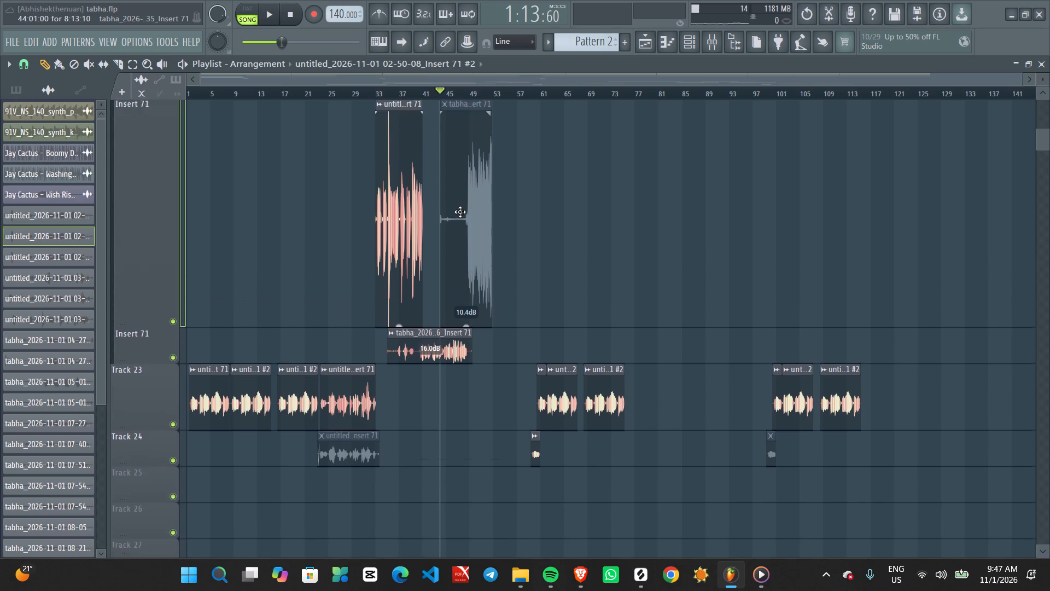
scroll(460, 212, "up", 15)
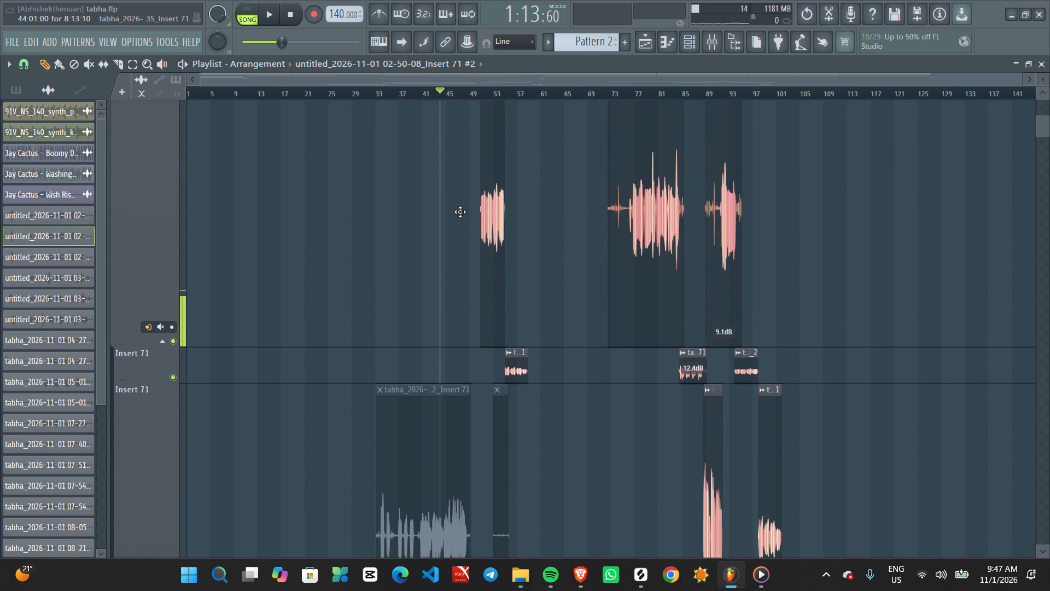
scroll(460, 212, "up", 8)
scroll(464, 213, "down", 7)
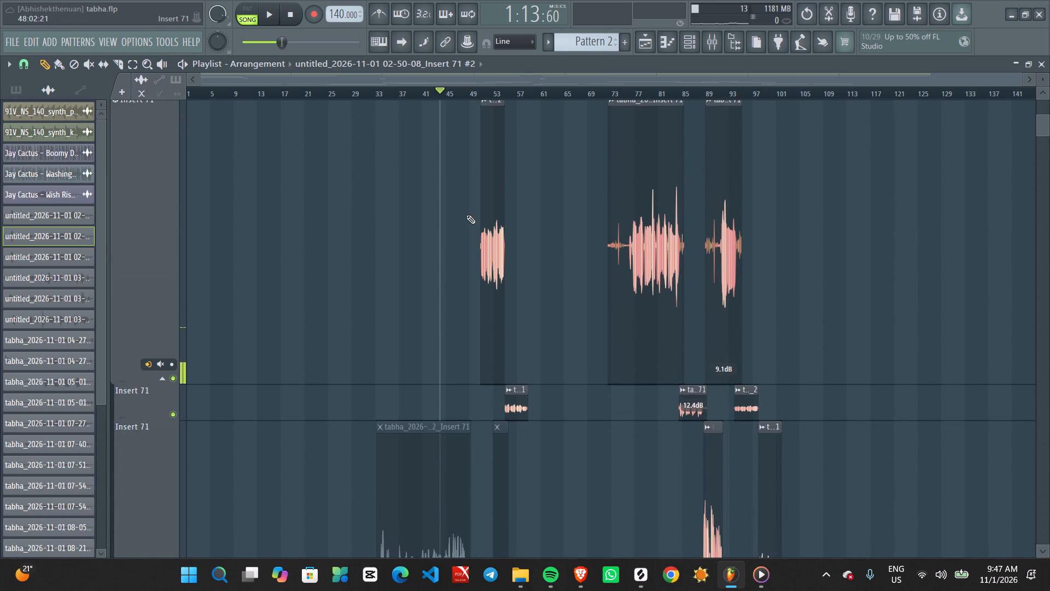
scroll(470, 218, "down", 12, "alt")
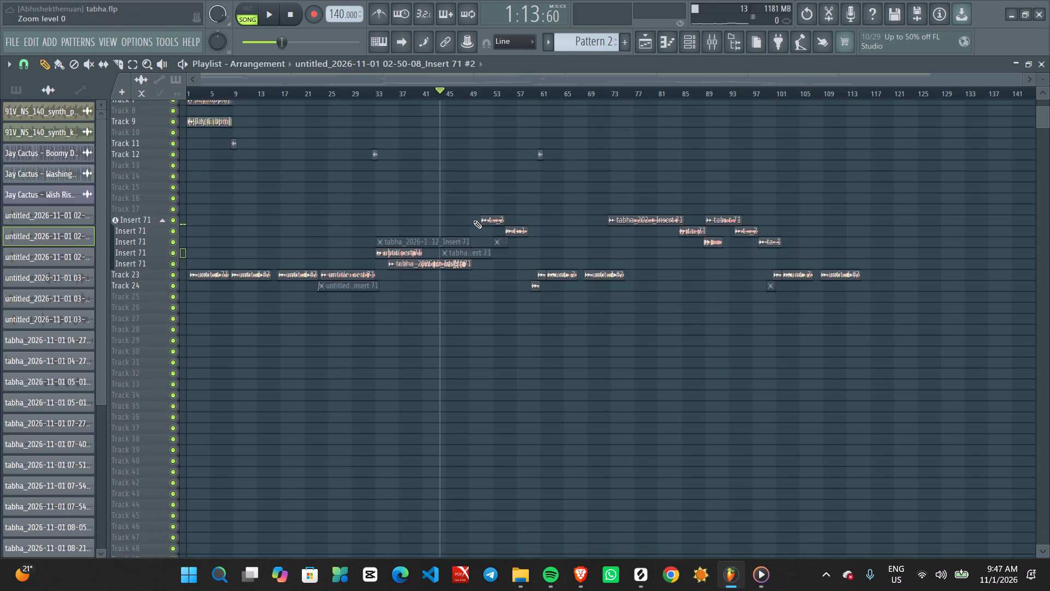
scroll(469, 230, "up", 2, "alt")
scroll(472, 239, "up", 6, "ctrl")
middle_click_drag(451, 253, 460, 253)
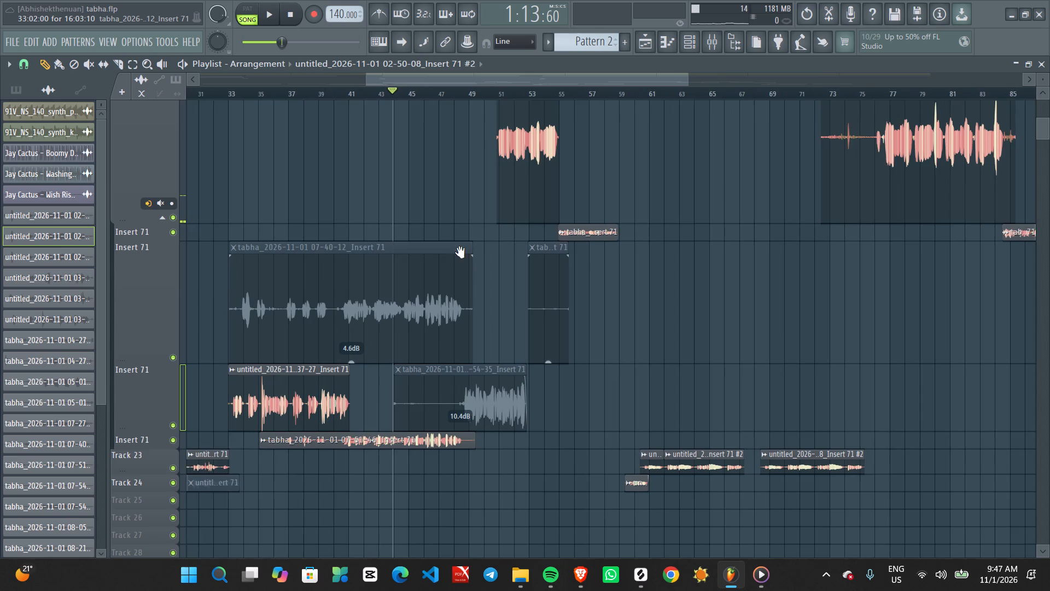
middle_click_drag(460, 253, 485, 253)
scroll(489, 255, "up", 2, "ctrl")
middle_click_drag(495, 273, 473, 202)
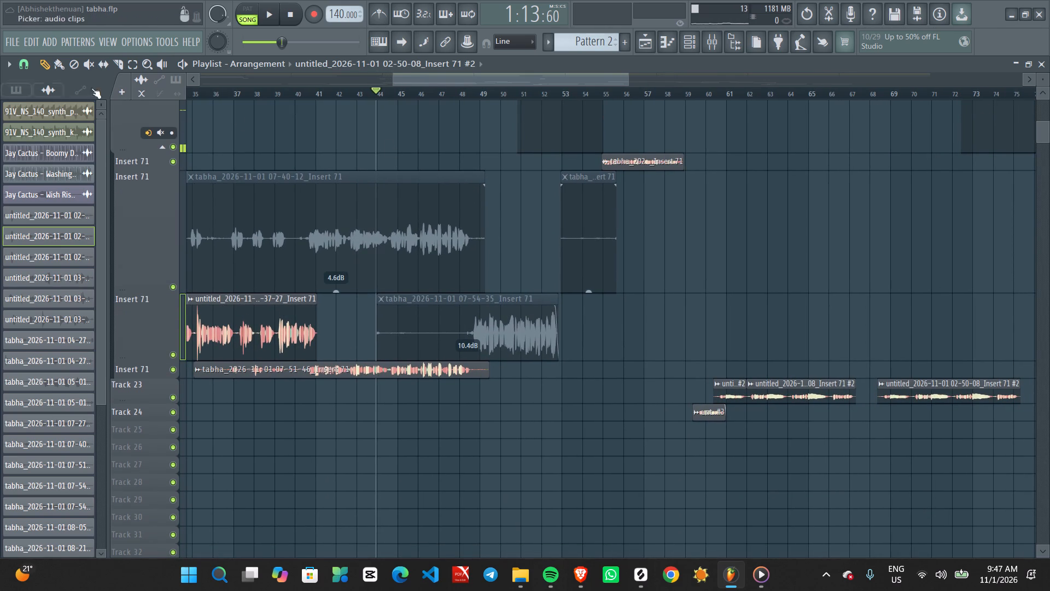
key("space")
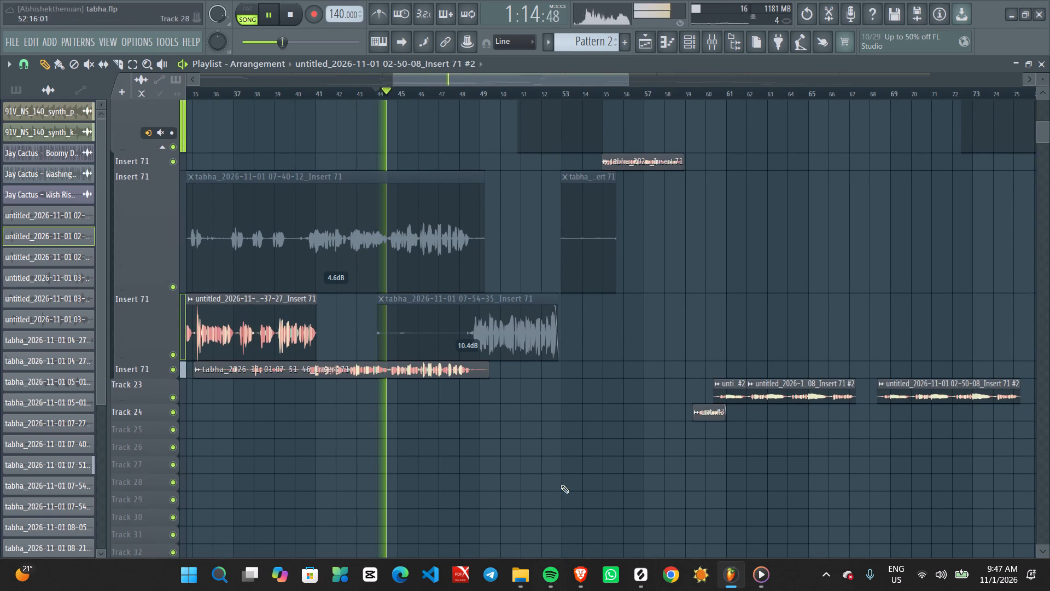
key("space")
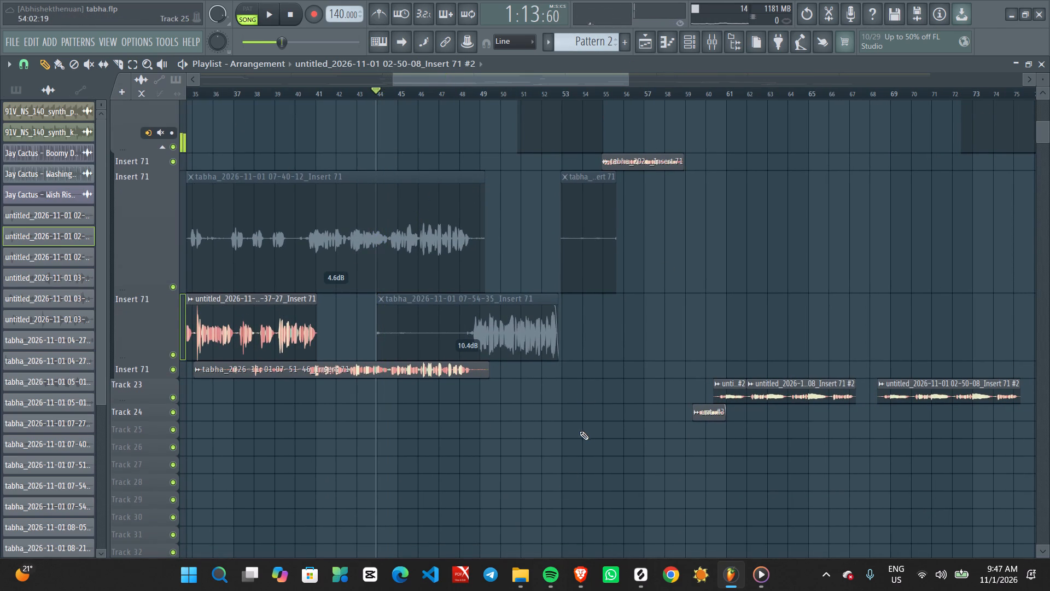
Inspect the Insert 71 vocal clips between bars 43 and 58 up close and play briefly from about bar 51.
scroll(429, 407, "up", 5)
scroll(510, 449, "down", 1)
scroll(510, 449, "up", 2)
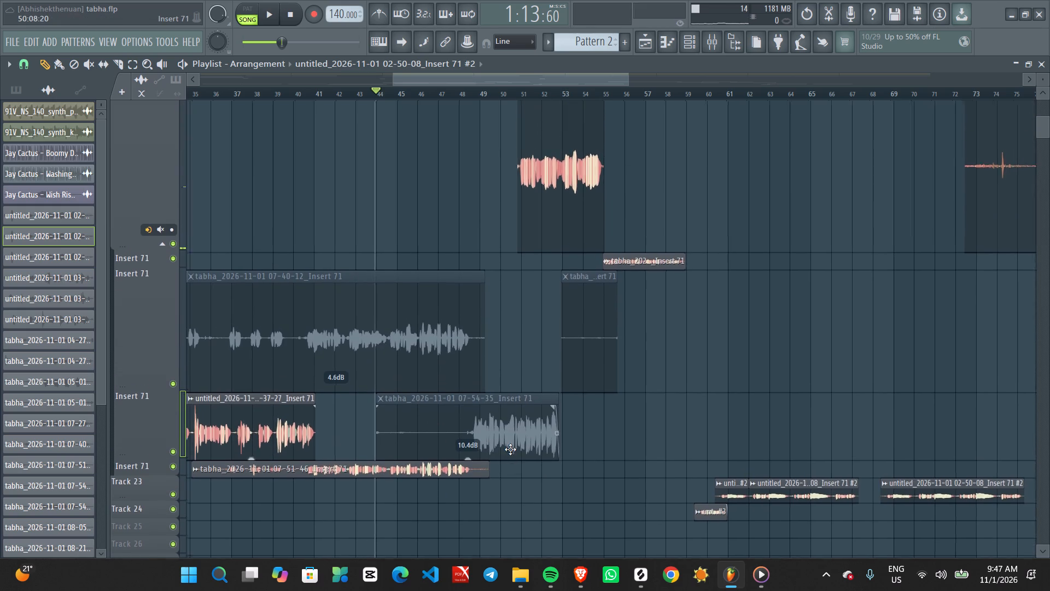
scroll(510, 449, "up", 4)
scroll(511, 457, "up", 8, "ctrl")
middle_click_drag(471, 472, 604, 380)
scroll(610, 367, "down", 5, "ctrl")
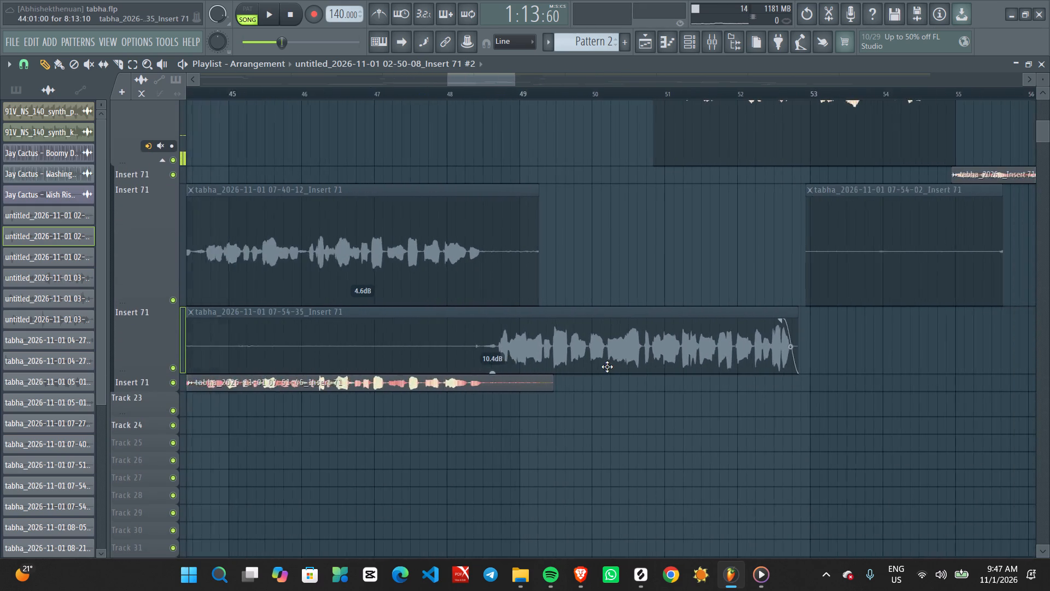
scroll(607, 367, "down", 1, "ctrl")
scroll(759, 335, "up", 5)
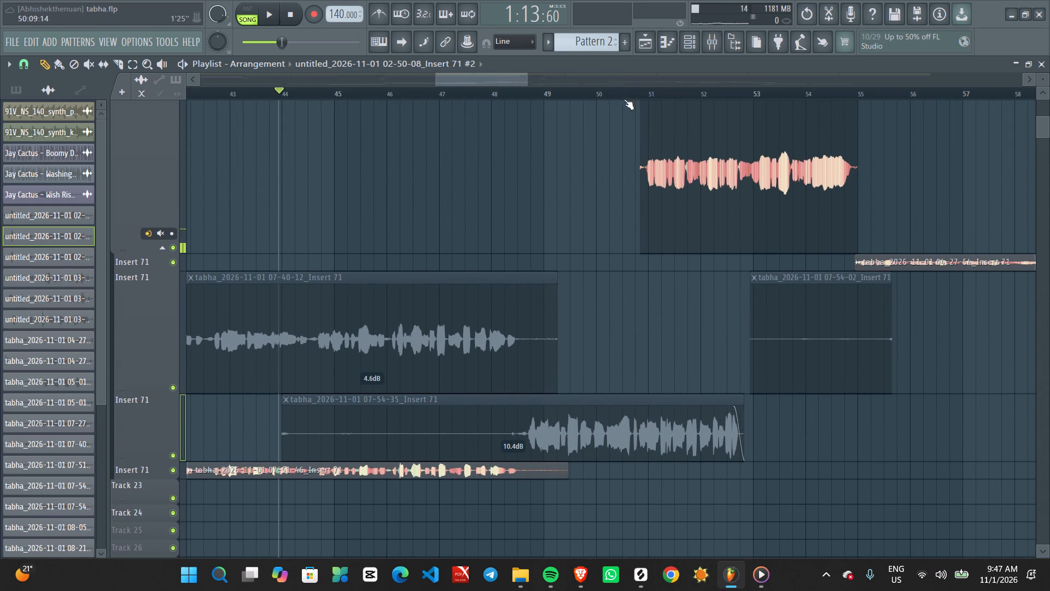
left_click(647, 90)
key("space")
key("space")
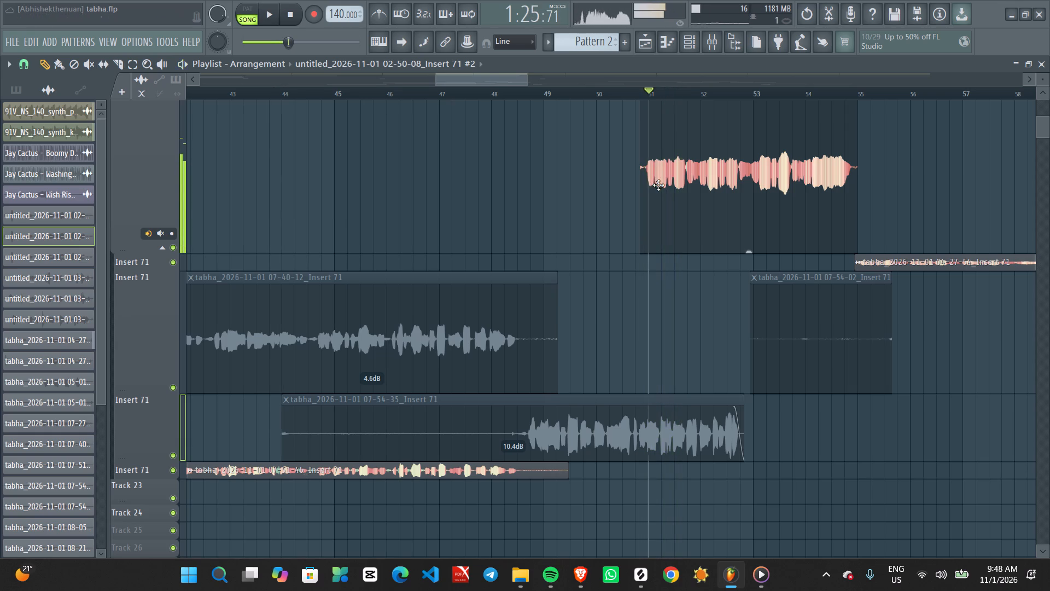
Trim the end of the tabha 07-51-46 Insert 71 clip back to about bar 48.6, just after its last phrase.
left_click(531, 93)
scroll(560, 343, "up", 5, "ctrl")
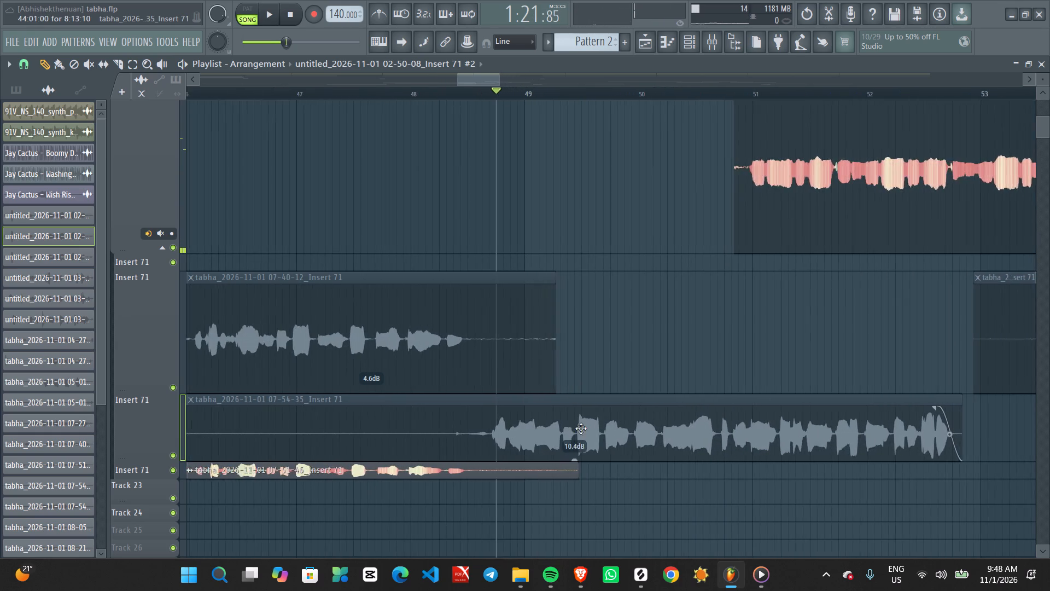
middle_click_drag(588, 419, 570, 275)
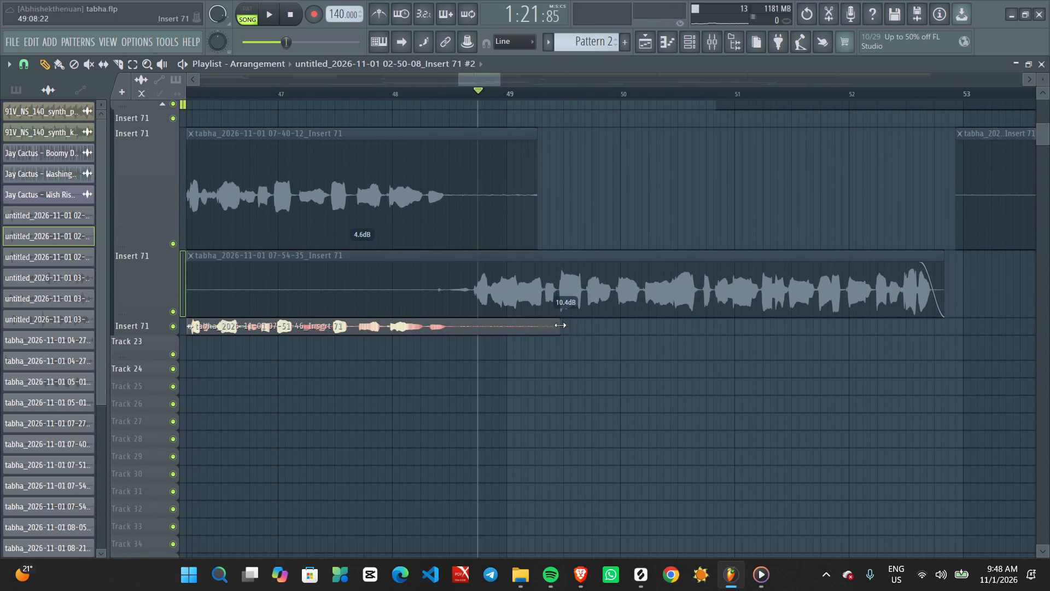
left_click_drag(557, 326, 463, 326)
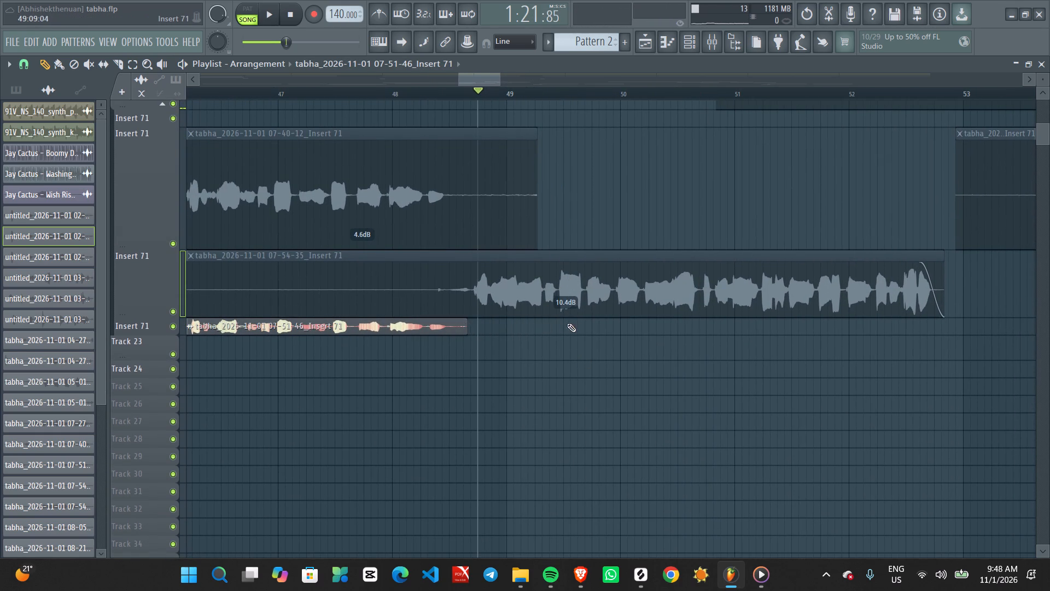
Mute the tabha 04-27-06 Insert 71_2 vocal clip that starts just before bar 51.
scroll(571, 323, "up", 9)
middle_click_drag(598, 138, 603, 138)
right_click(602, 138)
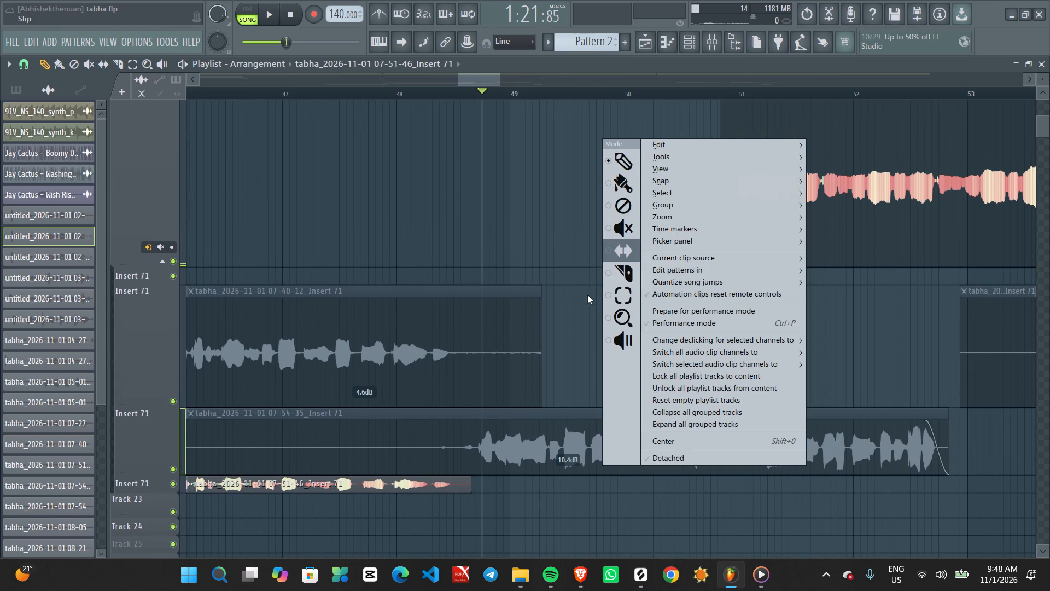
left_click(619, 226)
left_click(925, 180)
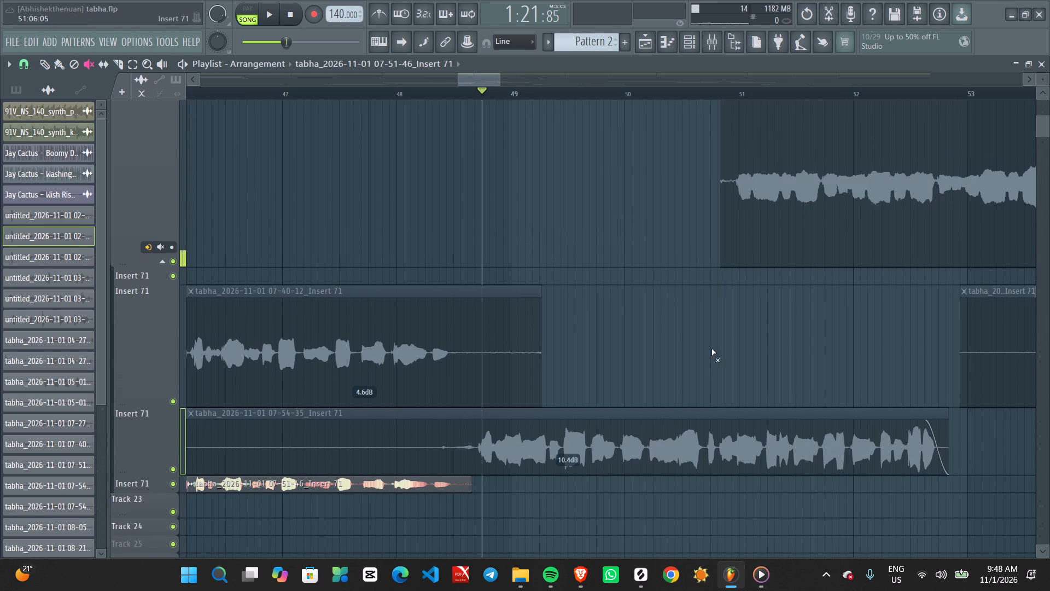
Delete the muted tabha 07-54-35 vocal clip from its Insert 71 track.
right_click(632, 451)
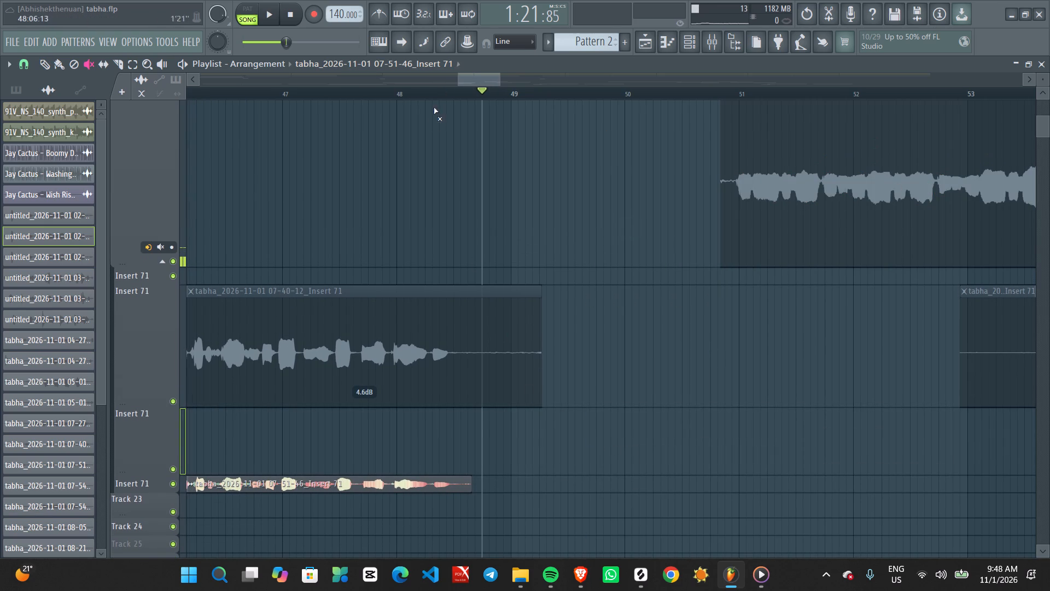
Play the song briefly from about bar 47.6 to hear the end of the trimmed vocal.
left_click(355, 97)
key("space")
key("space")
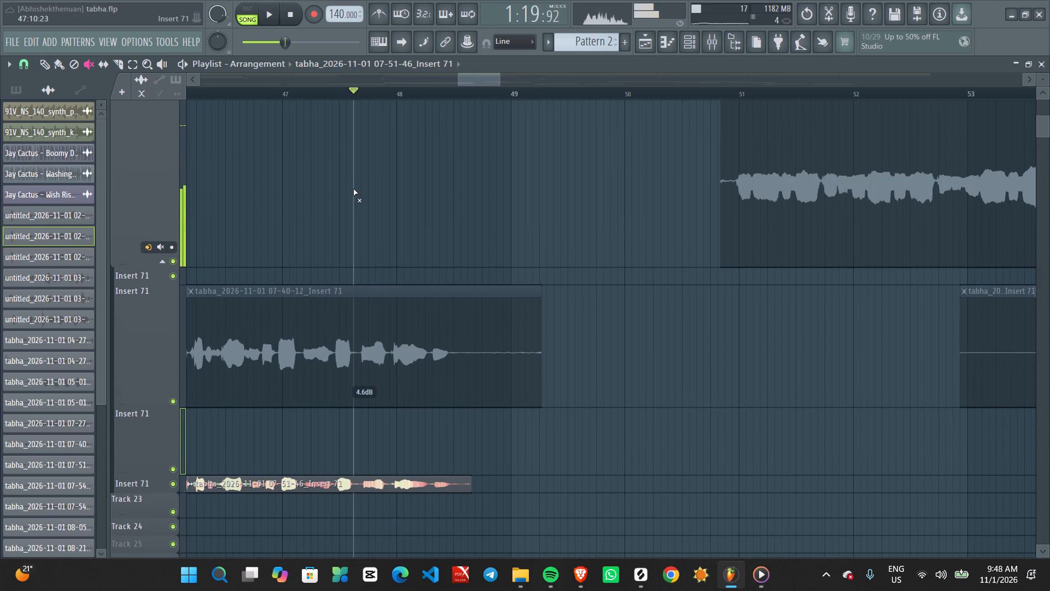
Set the song position to about bar 46.5, start playback and arm recording, then stop.
scroll(354, 207, "down", 2, "ctrl")
middle_click_drag(363, 219, 477, 242)
left_click(375, 94)
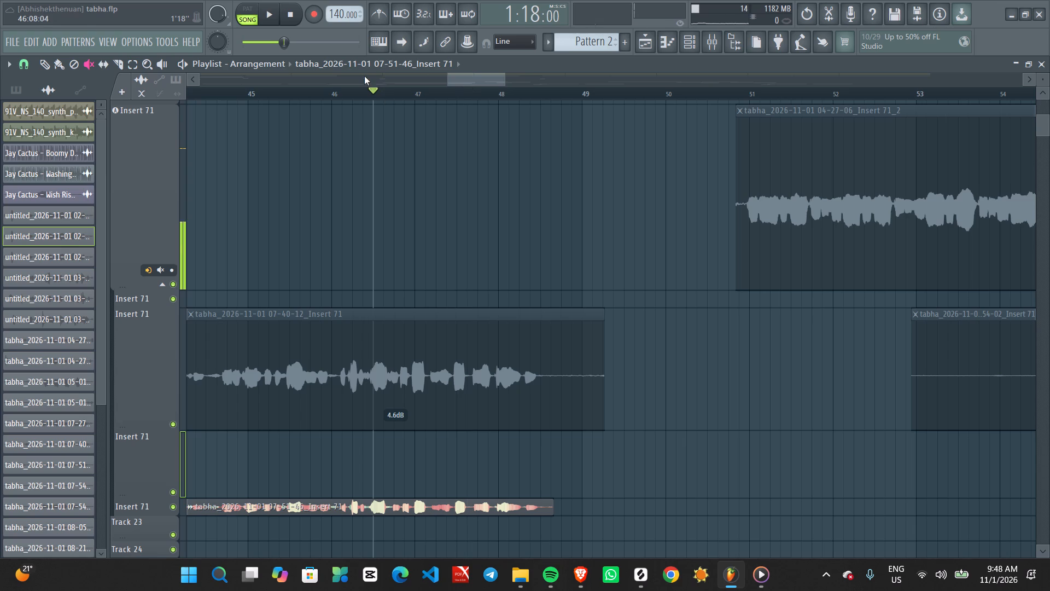
left_click(307, 7)
left_click(310, 10)
key("space")
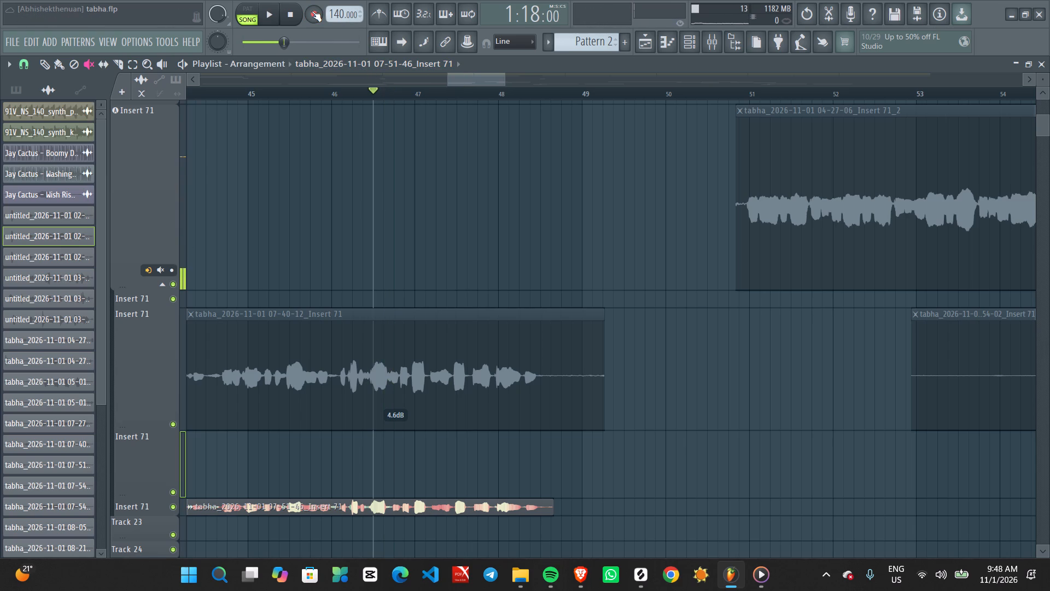
left_click(312, 11)
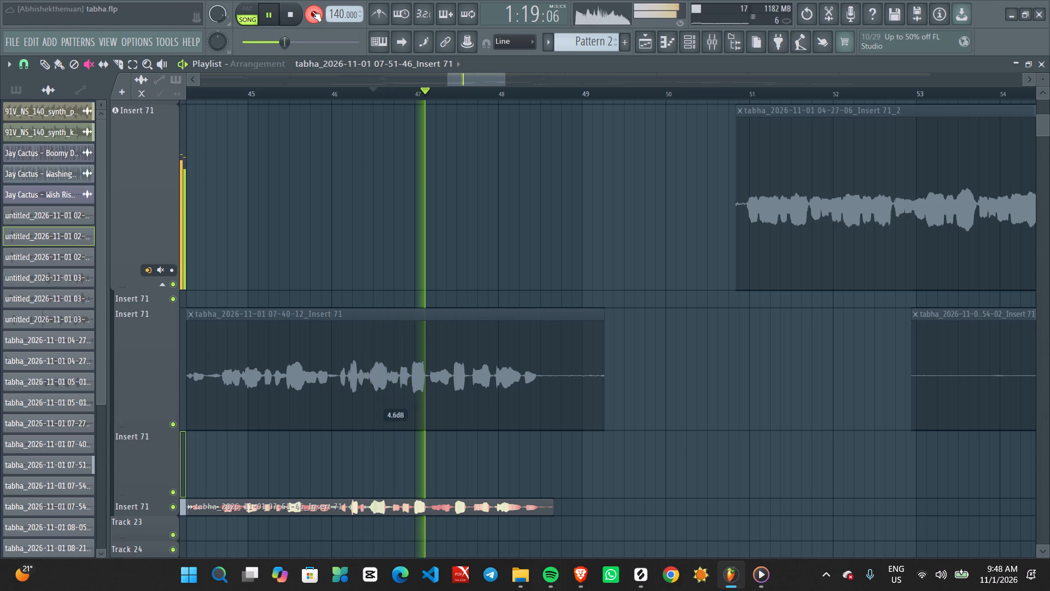
key("space")
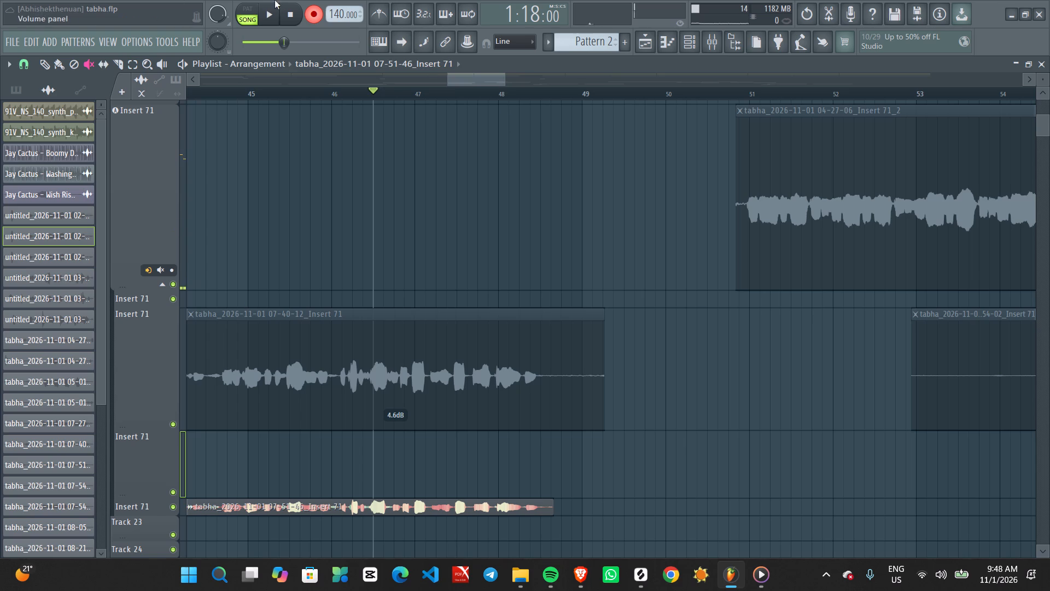
Look over the playlist tracks and run a short playback from about bar 46.5 with recording armed.
scroll(413, 242, "up", 14)
scroll(415, 244, "down", 1)
scroll(415, 244, "up", 1)
scroll(415, 244, "down", 6)
scroll(415, 244, "up", 8)
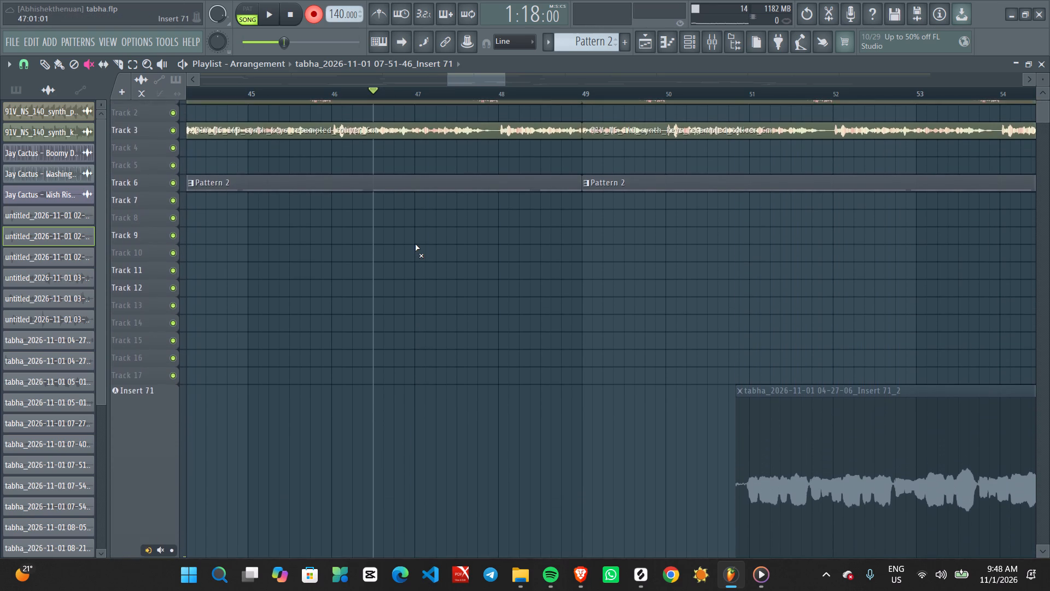
scroll(415, 244, "down", 16)
scroll(415, 244, "up", 1)
scroll(415, 244, "down", 2)
key("space")
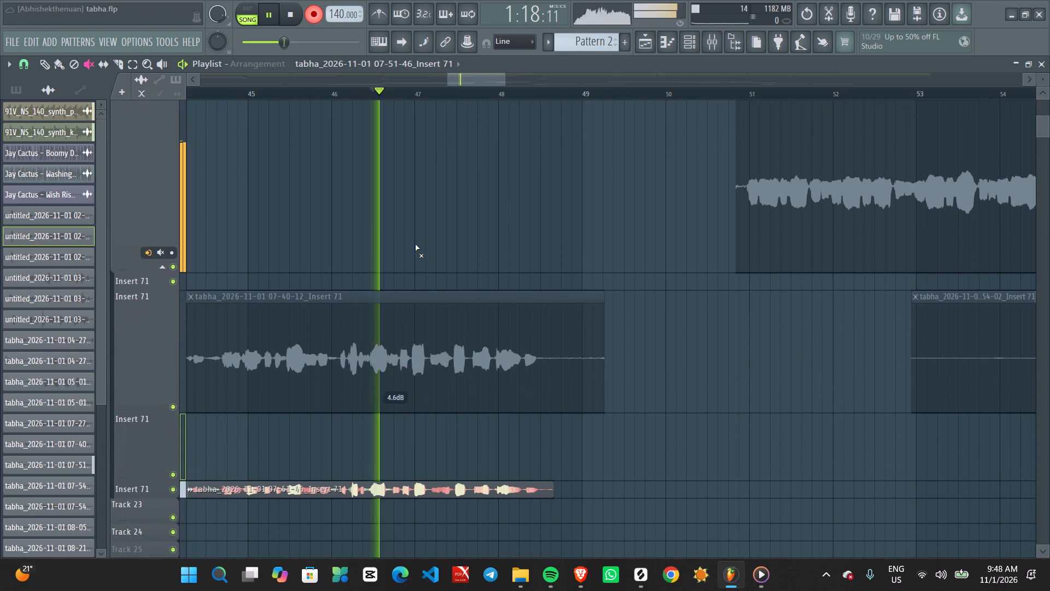
scroll(405, 369, "up", 1, "ctrl")
scroll(405, 369, "down", 5, "ctrl")
scroll(455, 368, "down", 6, "ctrl")
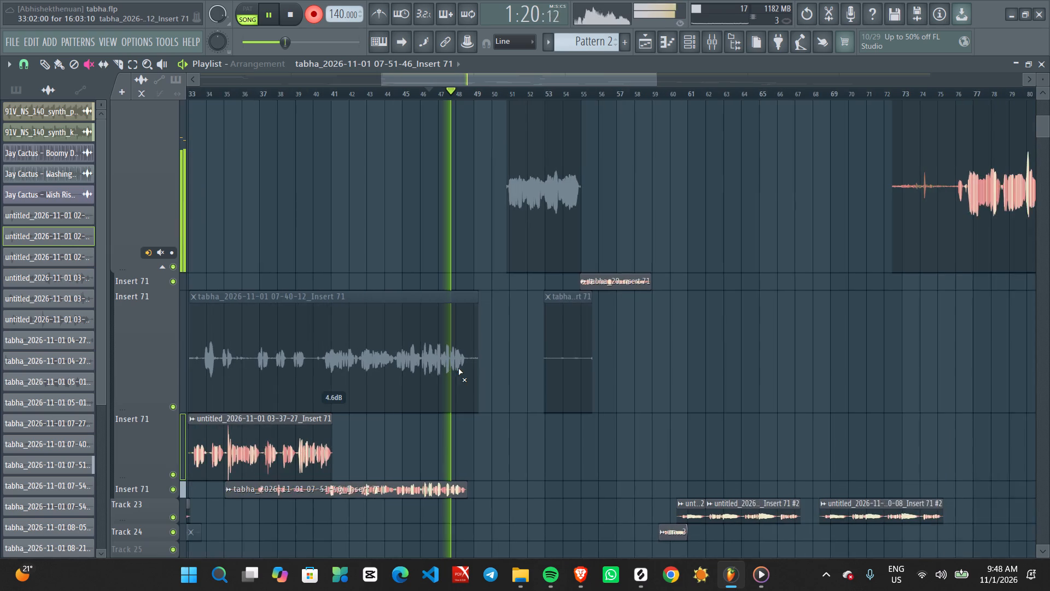
scroll(459, 429, "down", 2, "ctrl")
key("space")
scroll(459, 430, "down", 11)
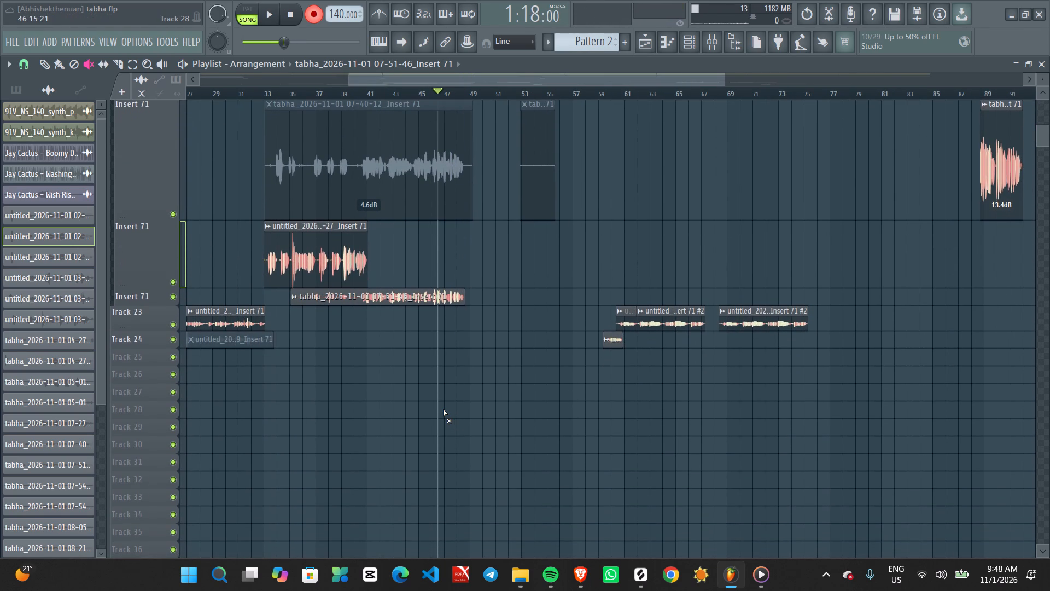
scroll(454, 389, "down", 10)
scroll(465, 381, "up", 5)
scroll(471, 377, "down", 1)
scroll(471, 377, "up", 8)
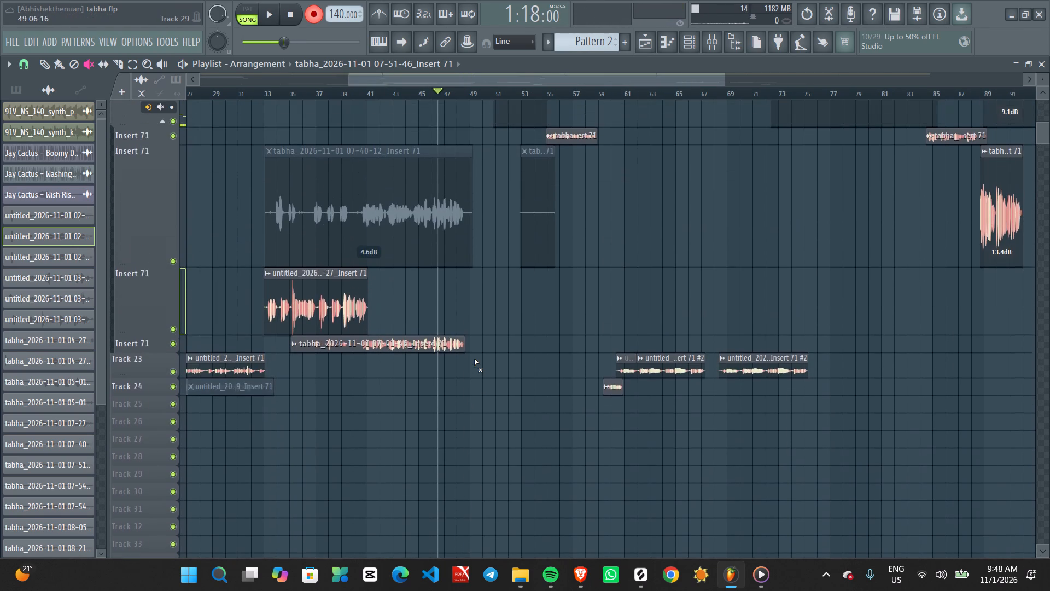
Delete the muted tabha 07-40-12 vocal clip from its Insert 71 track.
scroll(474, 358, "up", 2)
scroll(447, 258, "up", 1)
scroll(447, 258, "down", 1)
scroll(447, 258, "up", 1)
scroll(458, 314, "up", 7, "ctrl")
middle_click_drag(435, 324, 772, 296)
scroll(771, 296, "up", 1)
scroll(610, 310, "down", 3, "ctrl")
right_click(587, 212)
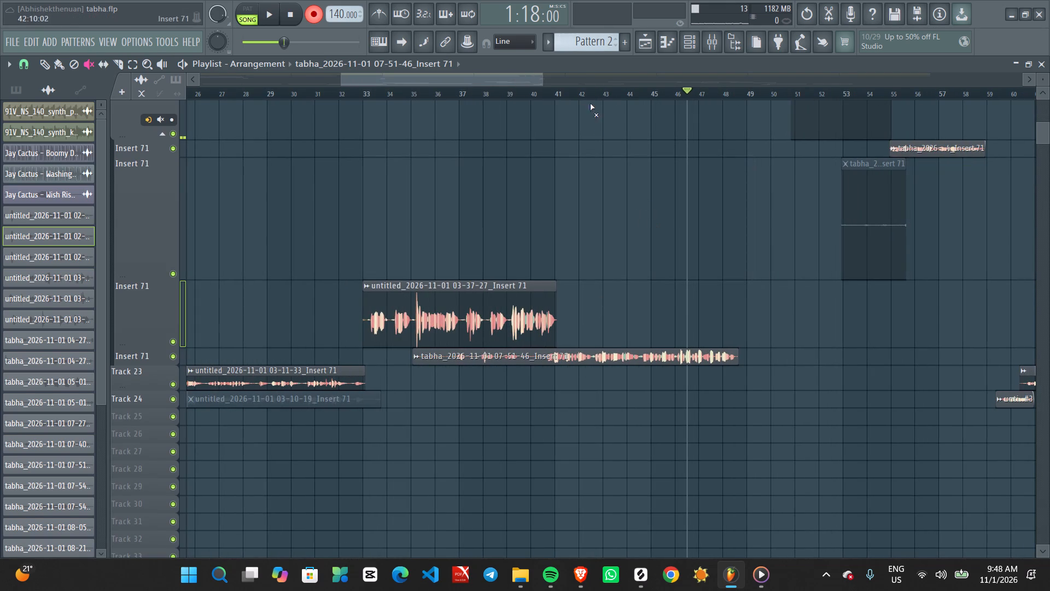
Play the song from about bar 42 to review the tabha 07-51-46 vocal against the playlist tracks.
left_click(583, 91)
key("space")
scroll(623, 246, "up", 4, "ctrl")
scroll(625, 273, "up", 3)
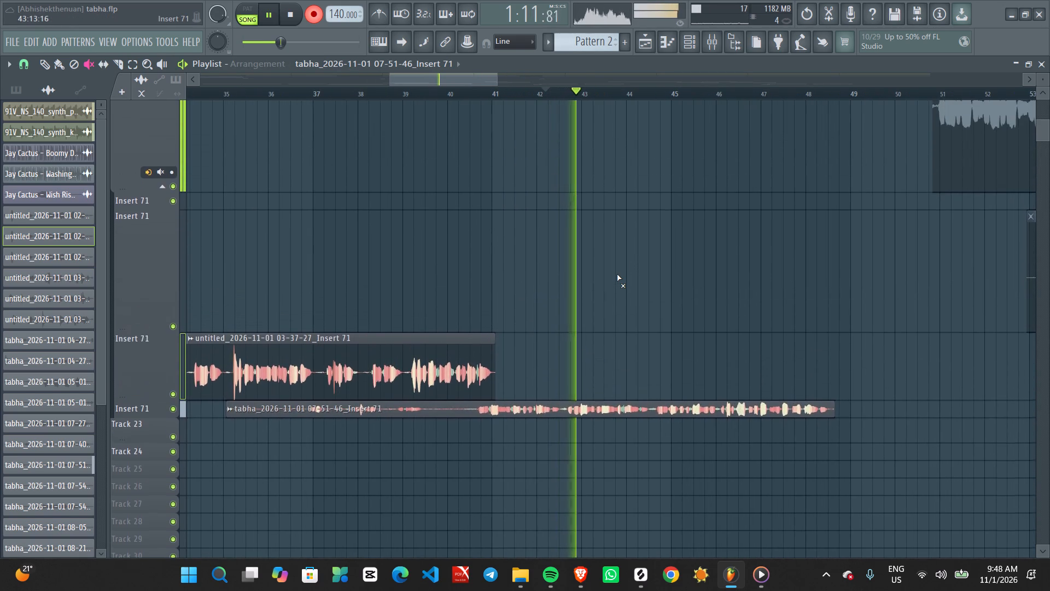
scroll(617, 274, "up", 8)
scroll(617, 274, "down", 1)
scroll(617, 274, "up", 1)
scroll(617, 274, "down", 2)
scroll(617, 274, "up", 11)
scroll(617, 274, "down", 2)
scroll(617, 274, "up", 1)
scroll(617, 274, "down", 4)
scroll(617, 274, "down", 20)
scroll(617, 274, "down", 4)
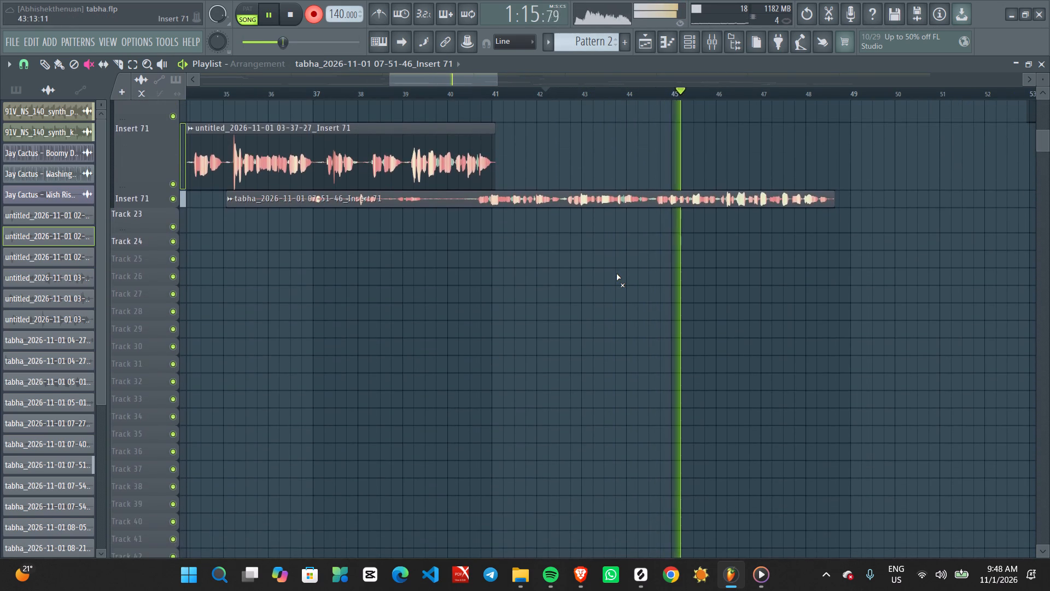
scroll(616, 273, "up", 3, "alt")
scroll(740, 249, "up", 3, "ctrl")
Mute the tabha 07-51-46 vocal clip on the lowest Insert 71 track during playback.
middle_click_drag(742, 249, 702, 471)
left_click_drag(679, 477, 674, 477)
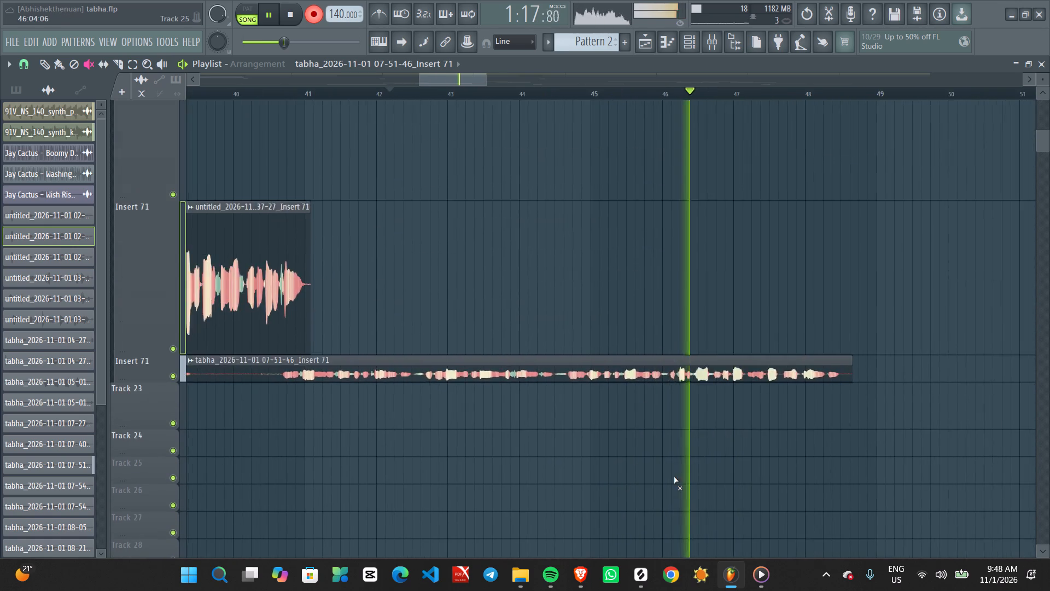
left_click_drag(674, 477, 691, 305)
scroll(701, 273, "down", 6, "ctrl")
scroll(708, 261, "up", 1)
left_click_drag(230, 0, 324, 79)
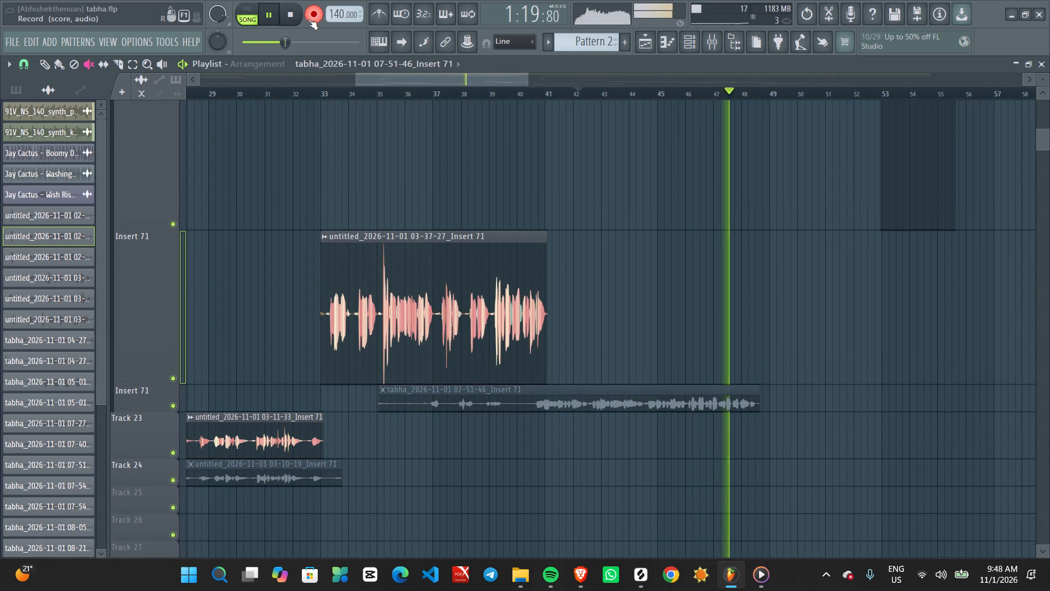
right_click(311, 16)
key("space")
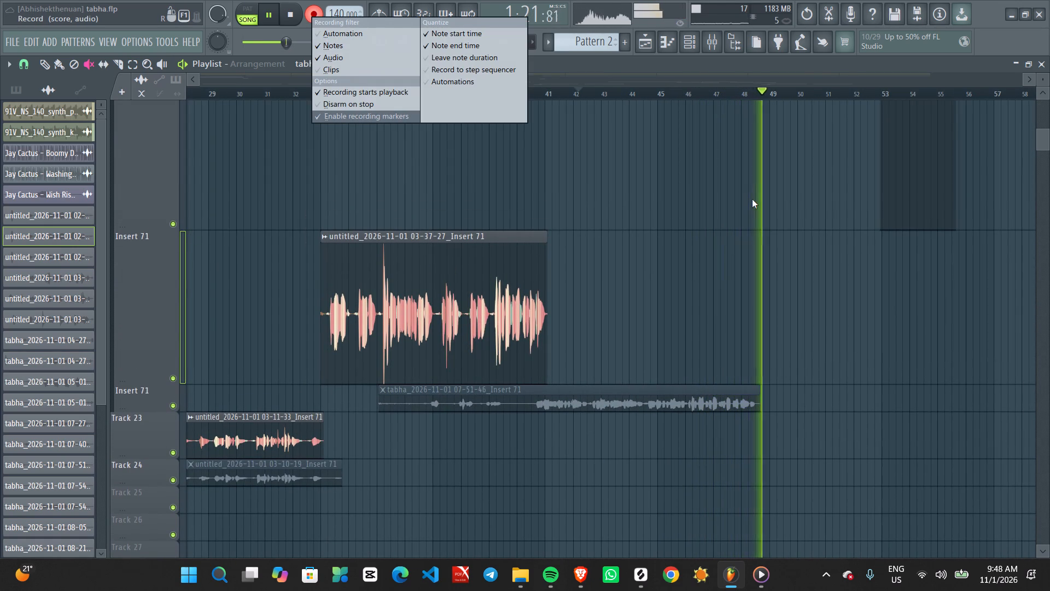
Play briefly from bar 45 with the tabha 07-51-46 clip muted.
key("space")
left_click(658, 92)
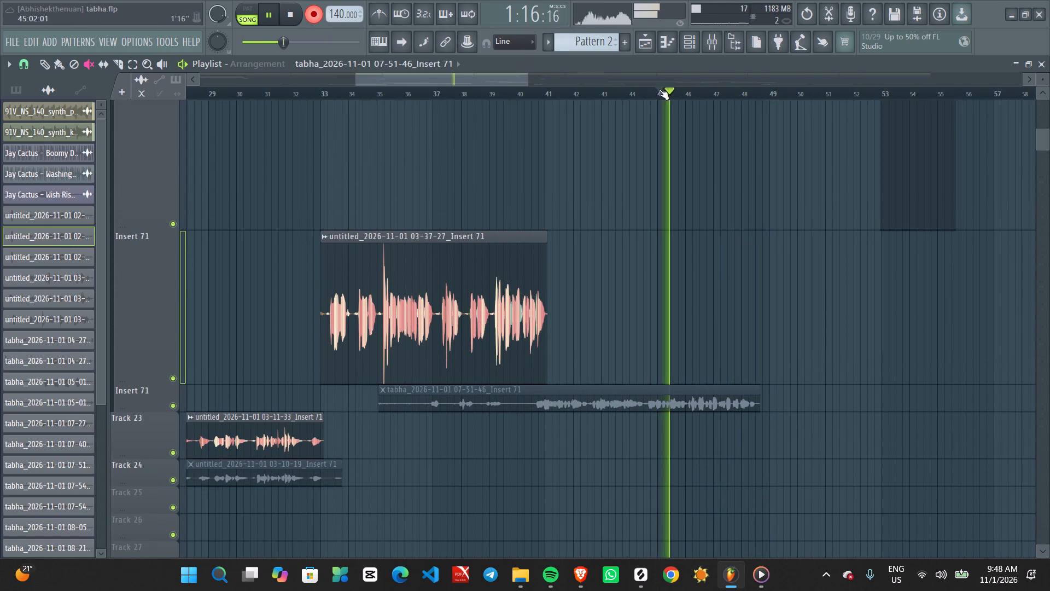
key("space")
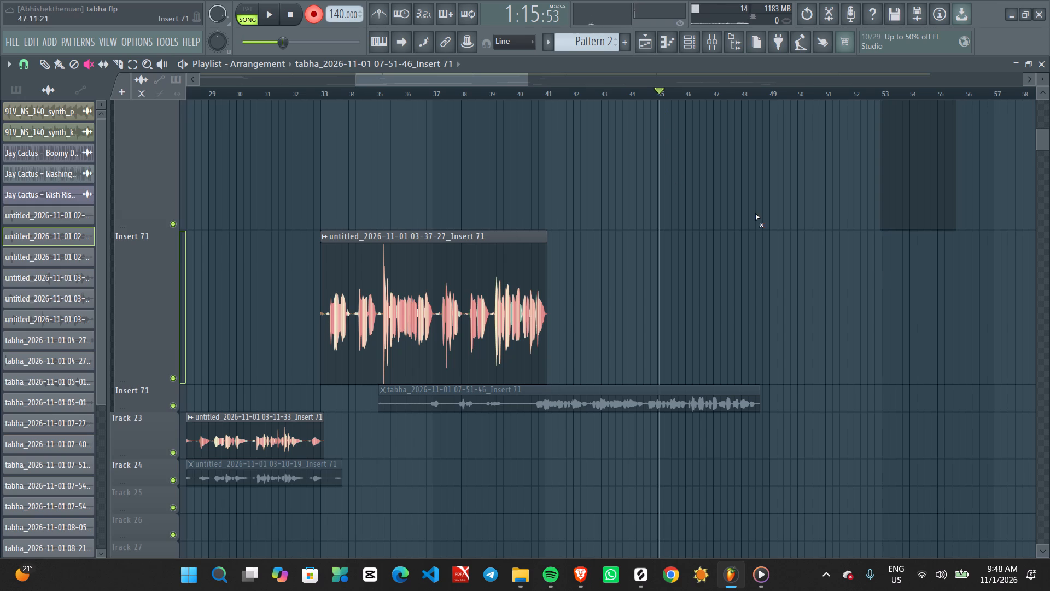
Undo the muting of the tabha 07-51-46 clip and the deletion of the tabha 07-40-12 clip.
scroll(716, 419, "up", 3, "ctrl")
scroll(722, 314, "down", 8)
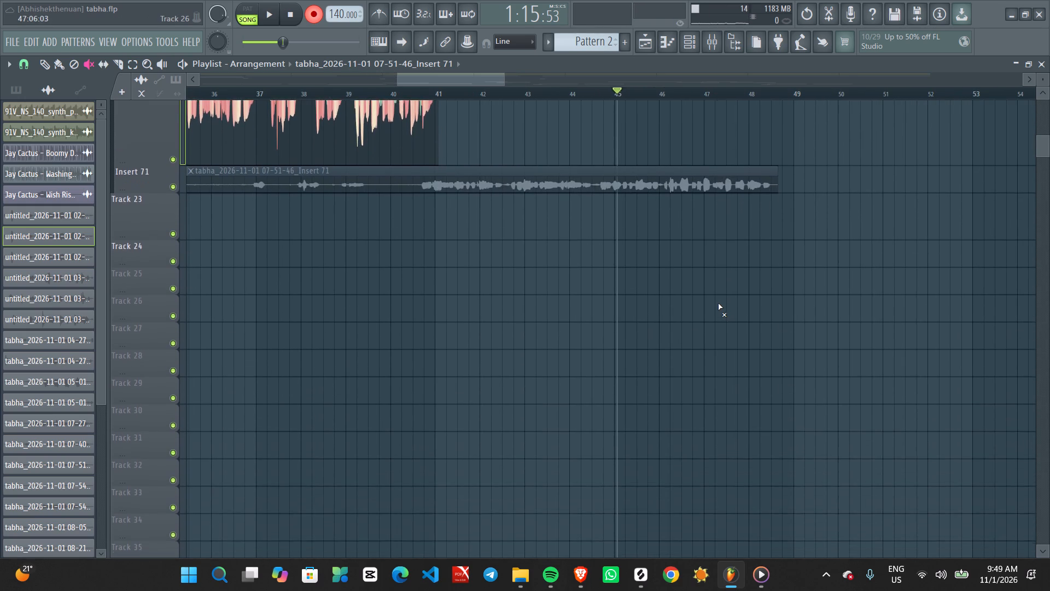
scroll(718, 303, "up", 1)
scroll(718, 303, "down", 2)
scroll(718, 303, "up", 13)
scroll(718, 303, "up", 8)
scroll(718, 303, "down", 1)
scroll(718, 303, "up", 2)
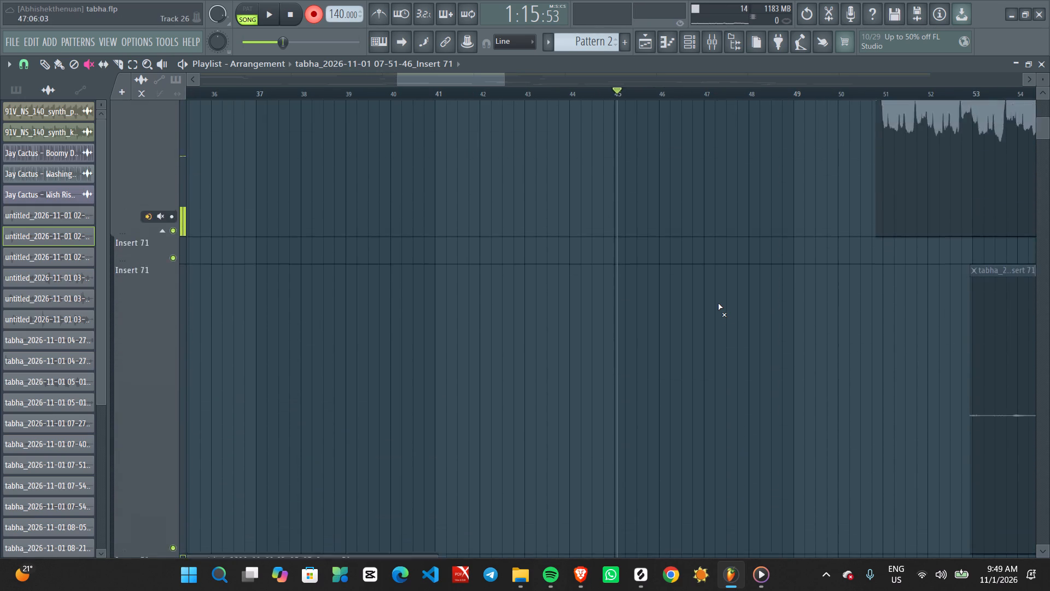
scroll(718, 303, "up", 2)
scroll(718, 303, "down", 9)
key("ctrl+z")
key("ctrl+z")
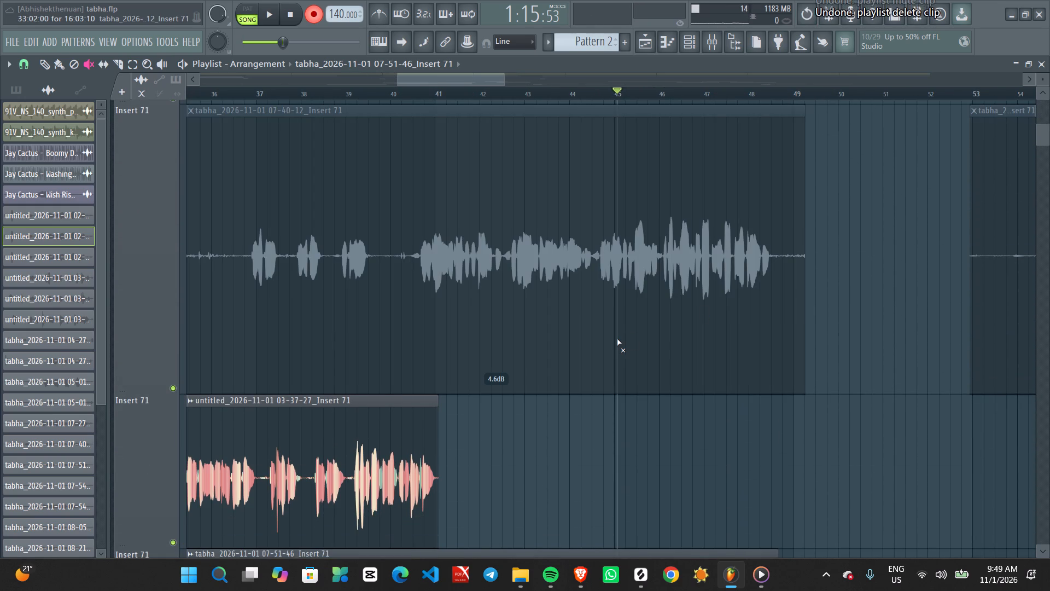
Play from bar 45 while examining the end of the tabha 07-51-46 vocal clip.
key("space")
scroll(698, 360, "up", 1, "ctrl")
middle_click_drag(759, 468, 696, 74)
scroll(710, 172, "up", 1)
scroll(713, 251, "up", 2, "ctrl")
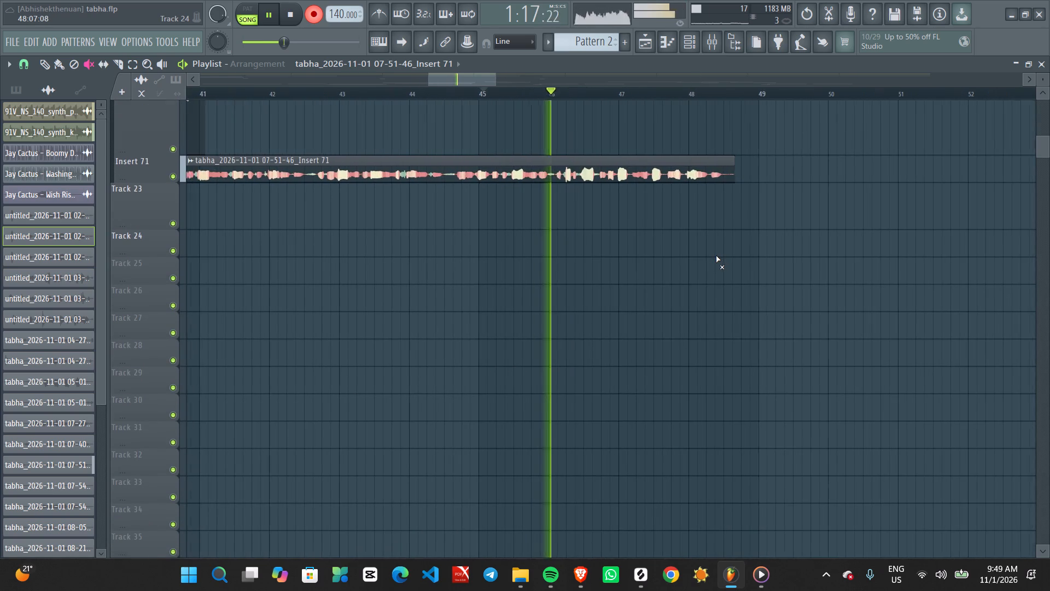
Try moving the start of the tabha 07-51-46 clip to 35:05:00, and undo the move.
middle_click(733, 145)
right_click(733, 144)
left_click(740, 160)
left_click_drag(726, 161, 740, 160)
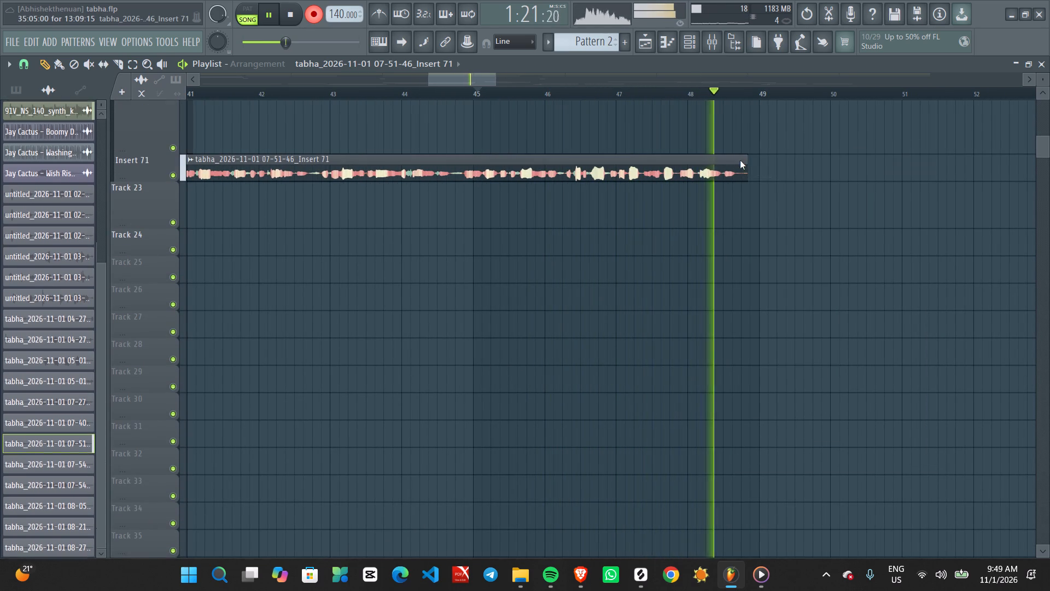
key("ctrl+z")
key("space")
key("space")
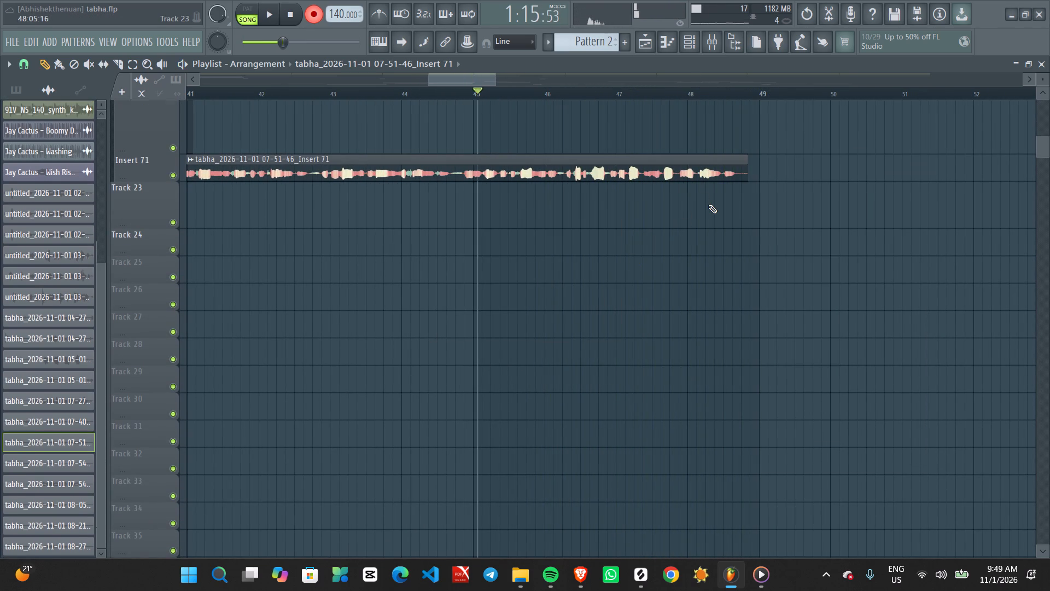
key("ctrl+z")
Play the song from bar 45 while looking over the playlist tracks and the Insert 71 vocal clips.
key("space")
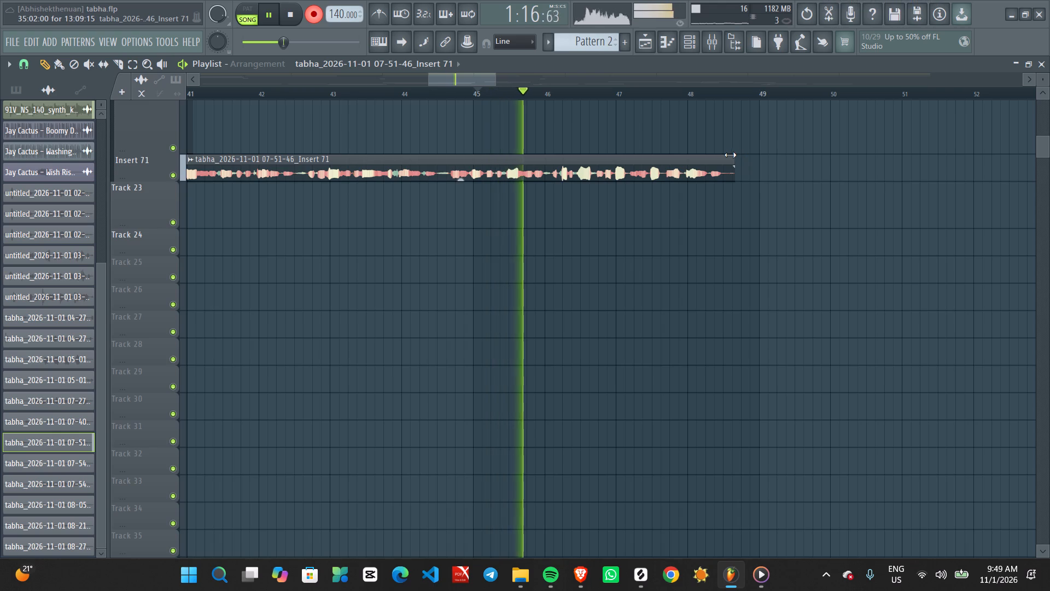
scroll(619, 280, "up", 17)
scroll(608, 277, "up", 7)
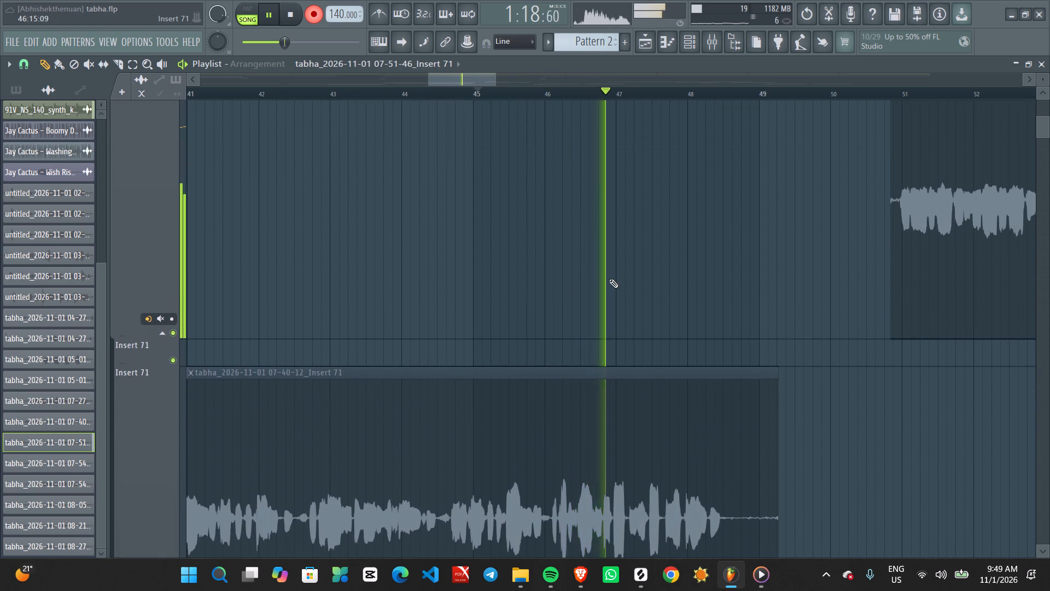
scroll(609, 279, "up", 19)
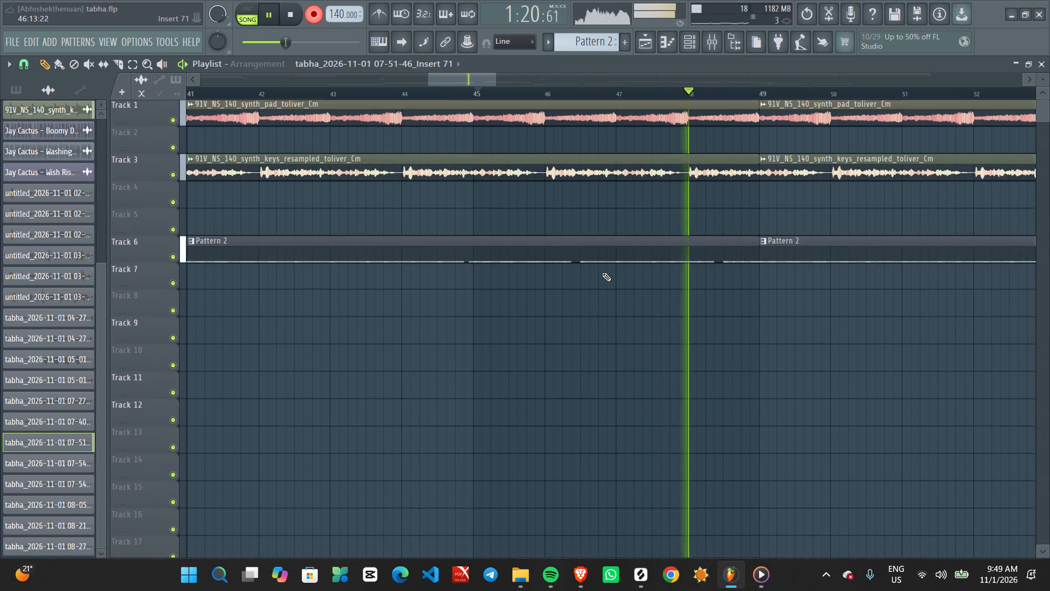
scroll(602, 273, "up", 2)
scroll(602, 273, "down", 1)
scroll(602, 273, "up", 3)
scroll(602, 273, "down", 3)
scroll(602, 273, "up", 1)
scroll(602, 273, "down", 9)
middle_click_drag(602, 272, 618, 312)
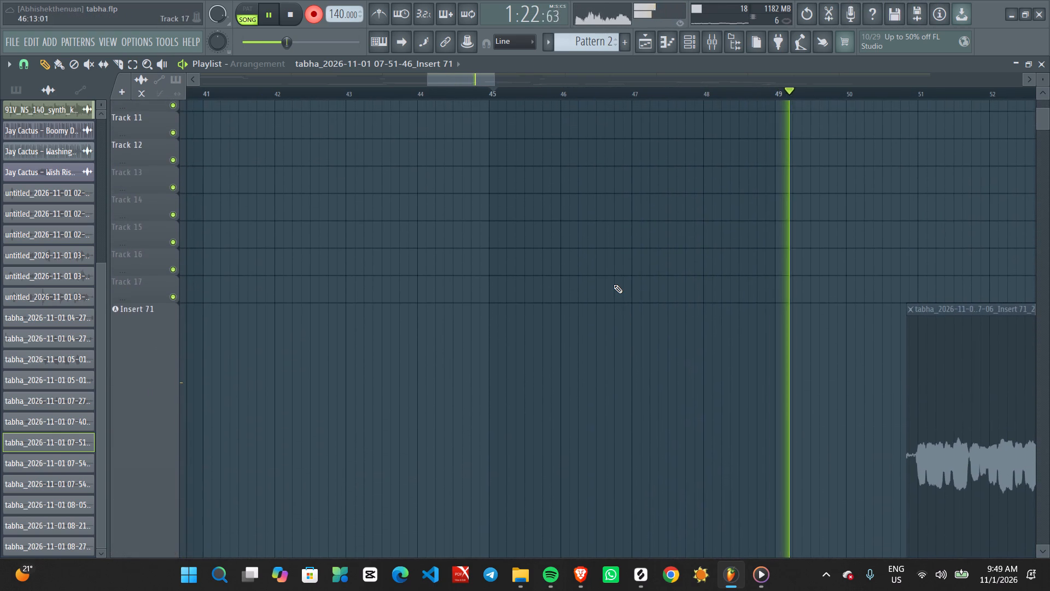
scroll(614, 281, "down", 8)
scroll(614, 281, "up", 1)
scroll(614, 281, "down", 15)
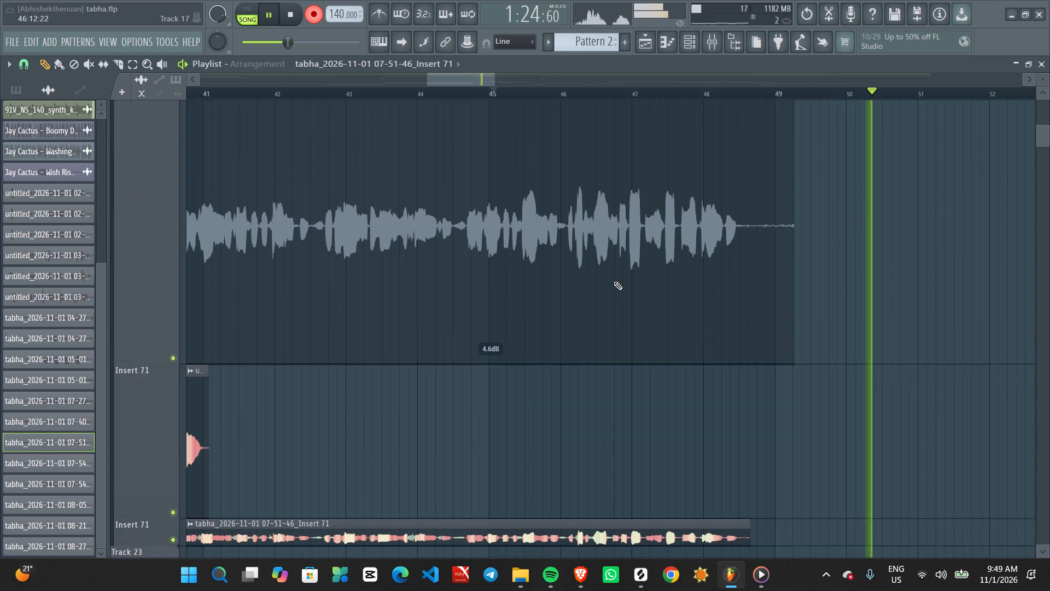
scroll(614, 281, "down", 11)
scroll(614, 281, "down", 20)
scroll(614, 281, "down", 2)
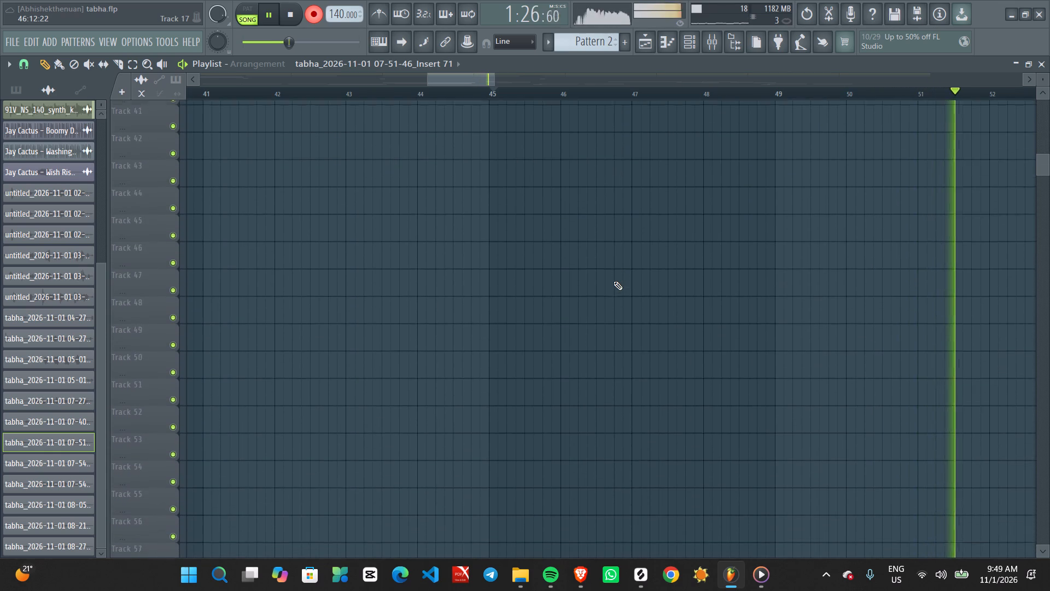
scroll(614, 281, "down", 8)
scroll(614, 281, "up", 8)
scroll(614, 281, "up", 16)
scroll(614, 281, "down", 1)
scroll(614, 281, "up", 5)
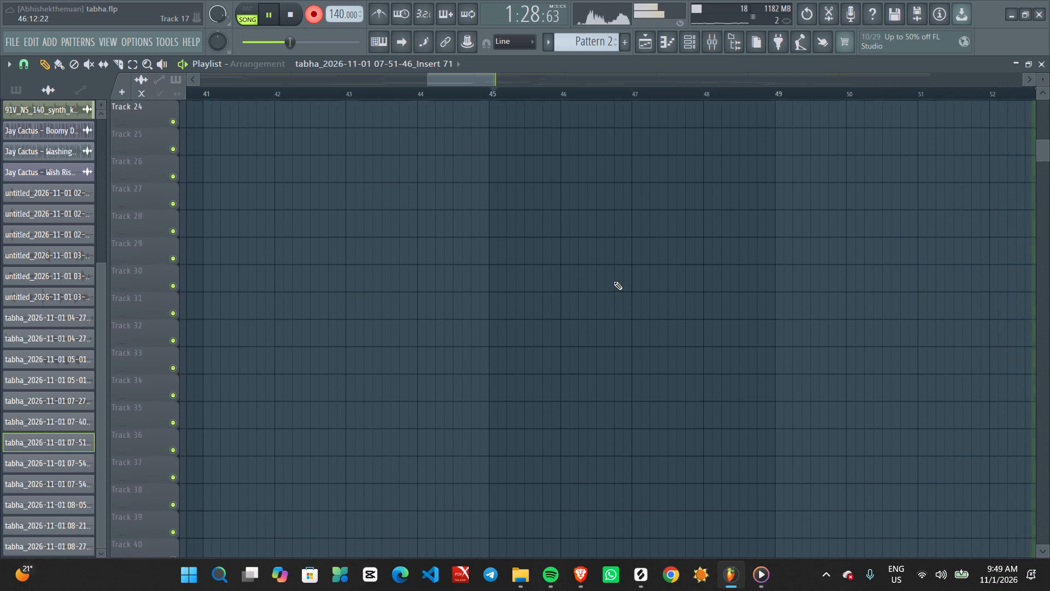
scroll(614, 281, "up", 15)
scroll(614, 281, "down", 1)
scroll(614, 281, "up", 10)
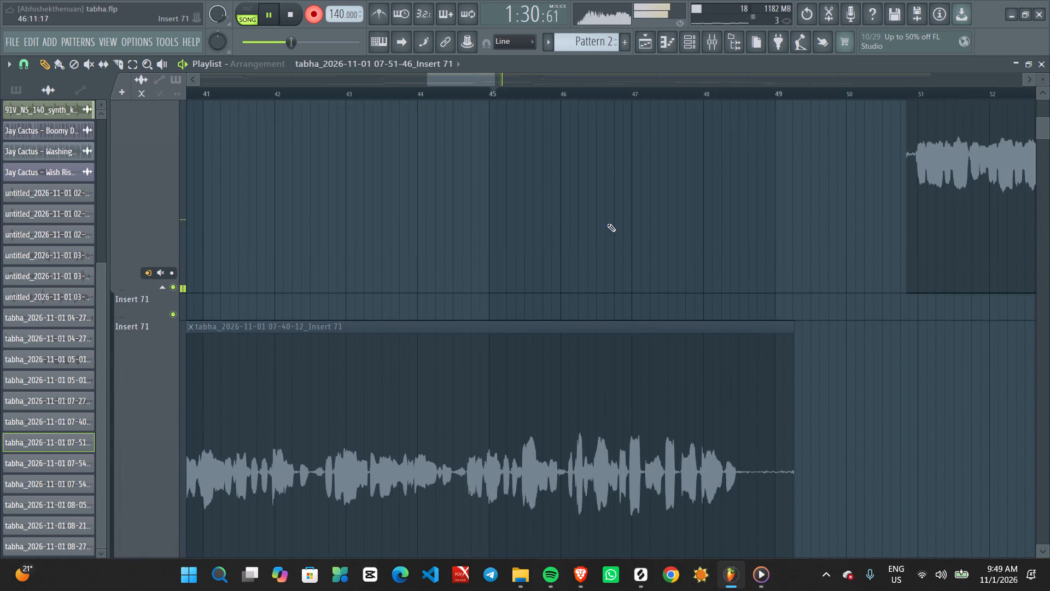
scroll(604, 217, "down", 6, "ctrl")
key("space")
Reduce the height of the topmost Insert 71 track in the playlist.
scroll(337, 248, "up", 5)
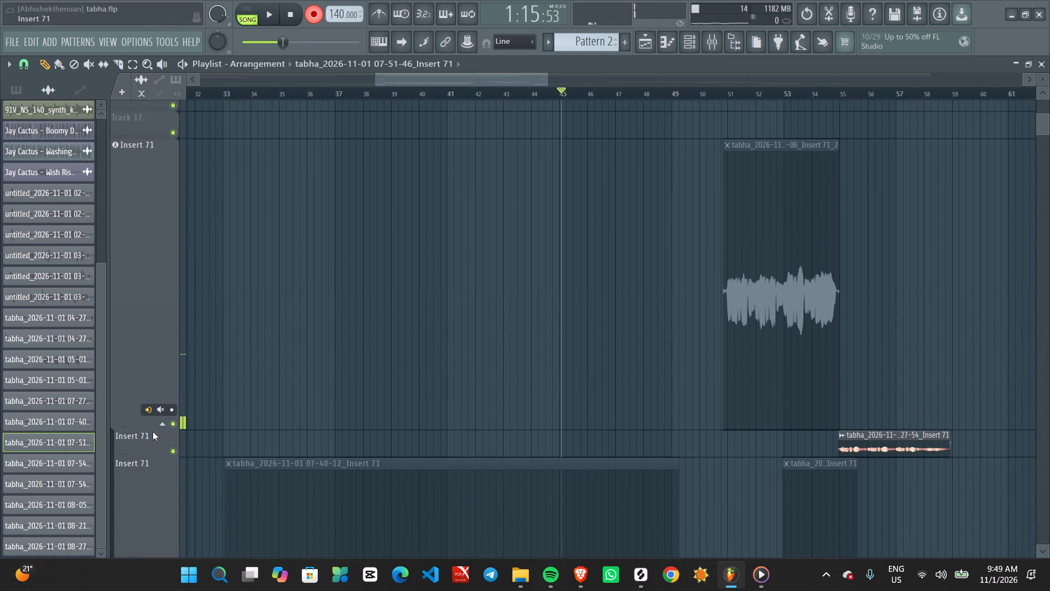
left_click_drag(153, 427, 188, 212)
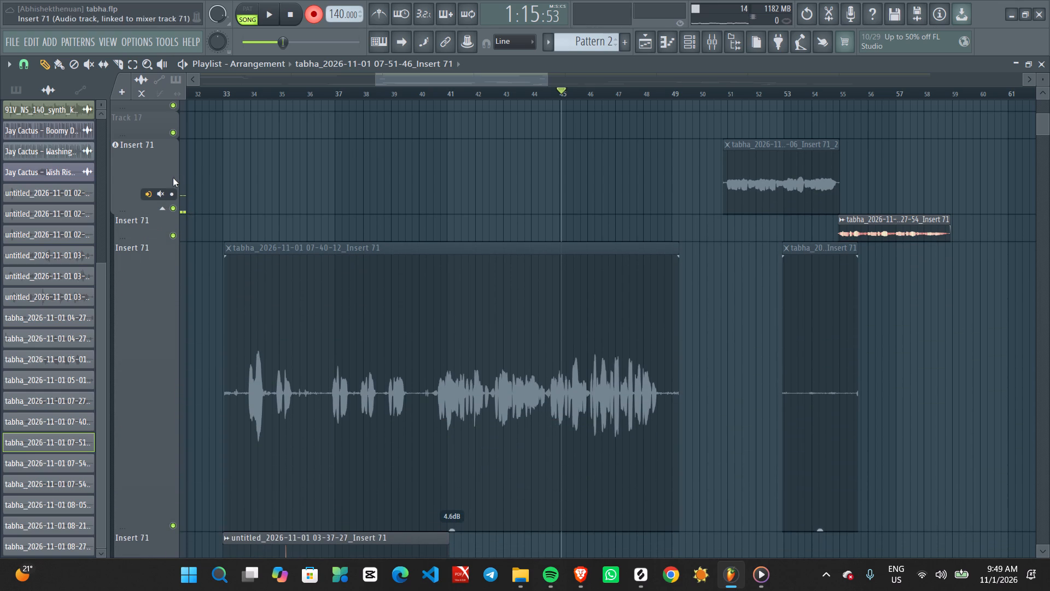
Arm the topmost Insert 71 track for recording and set the song position to about bar 44.5.
left_click(170, 192)
scroll(606, 261, "down", 7)
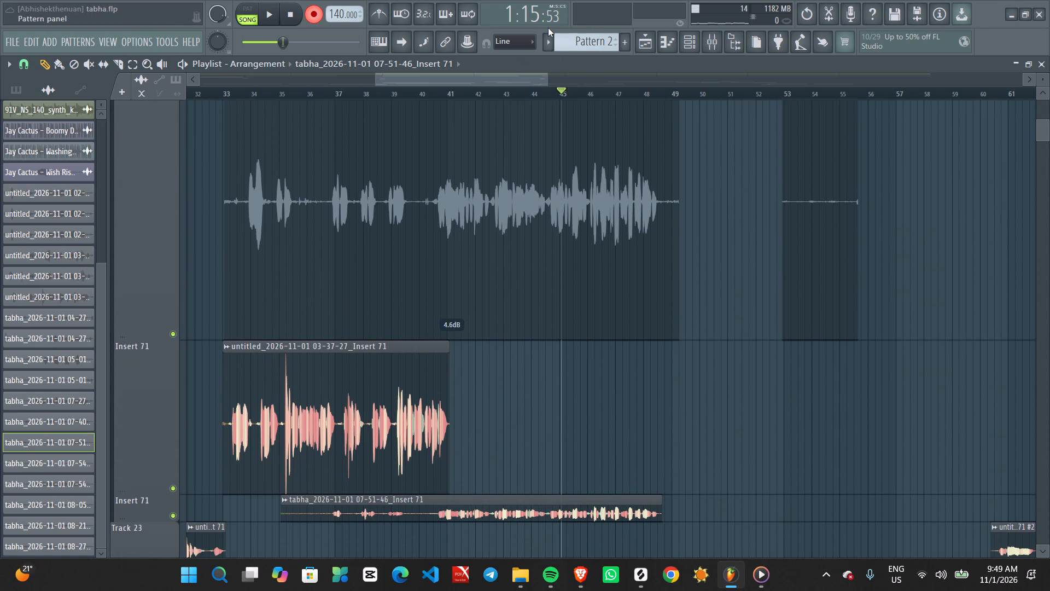
left_click(547, 96)
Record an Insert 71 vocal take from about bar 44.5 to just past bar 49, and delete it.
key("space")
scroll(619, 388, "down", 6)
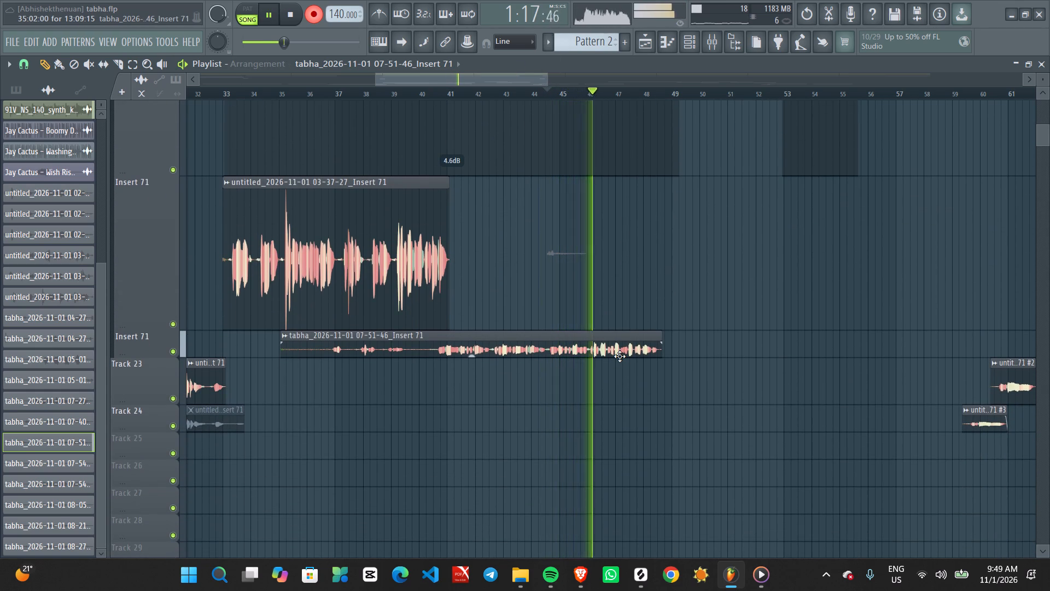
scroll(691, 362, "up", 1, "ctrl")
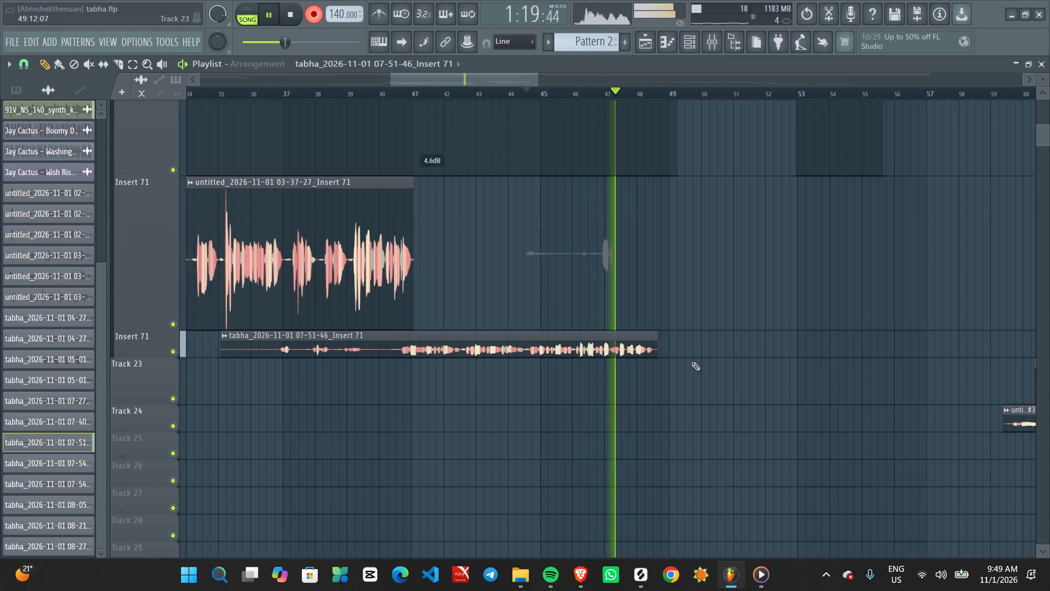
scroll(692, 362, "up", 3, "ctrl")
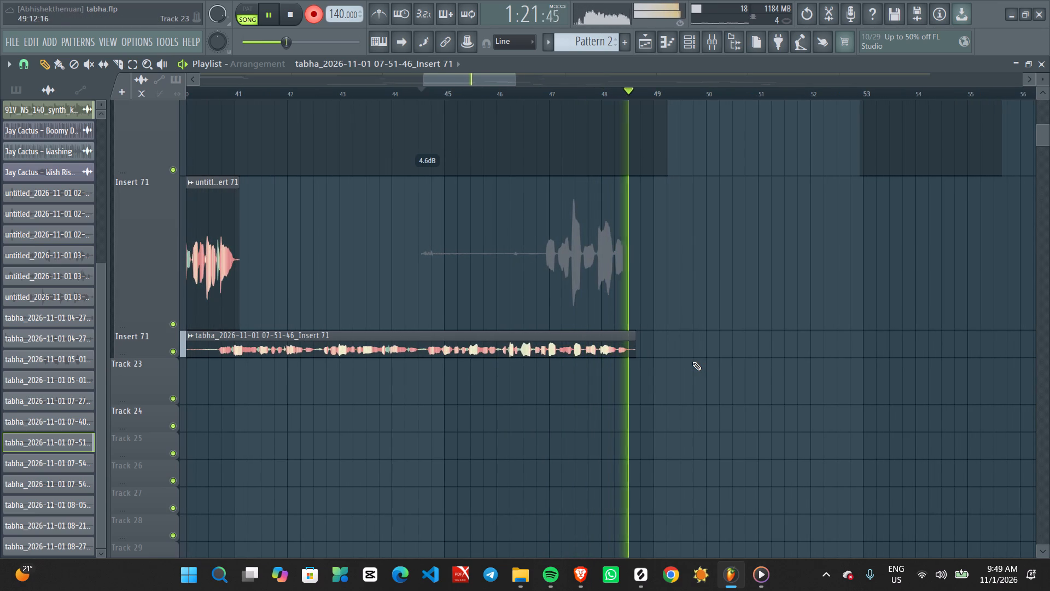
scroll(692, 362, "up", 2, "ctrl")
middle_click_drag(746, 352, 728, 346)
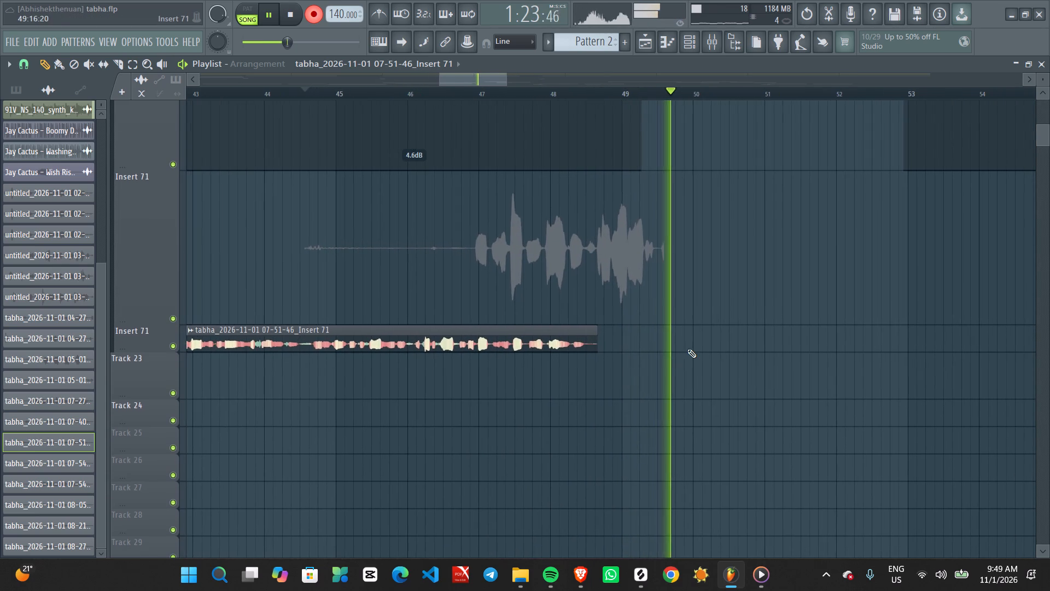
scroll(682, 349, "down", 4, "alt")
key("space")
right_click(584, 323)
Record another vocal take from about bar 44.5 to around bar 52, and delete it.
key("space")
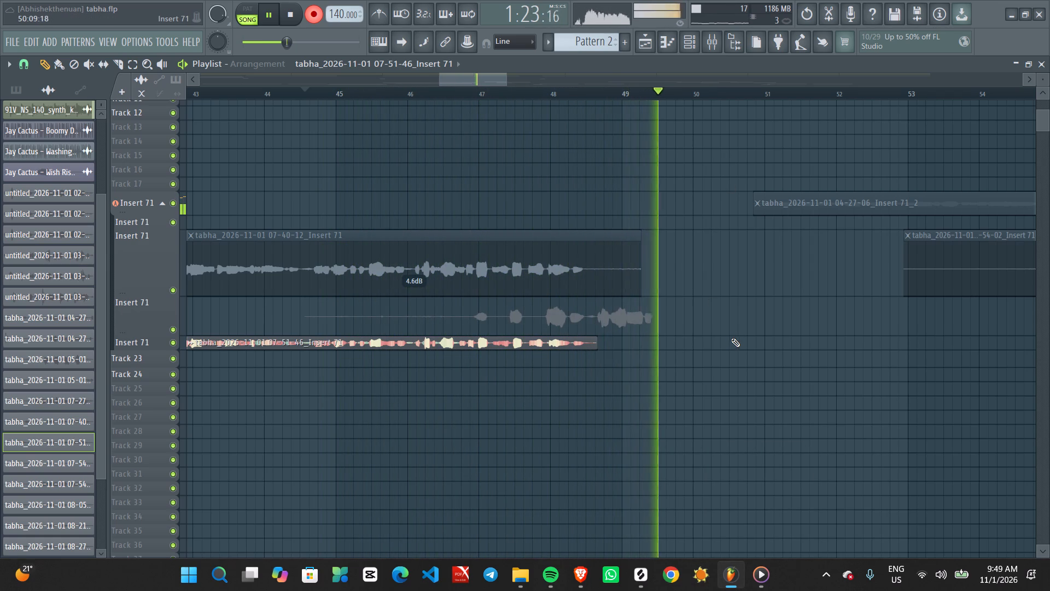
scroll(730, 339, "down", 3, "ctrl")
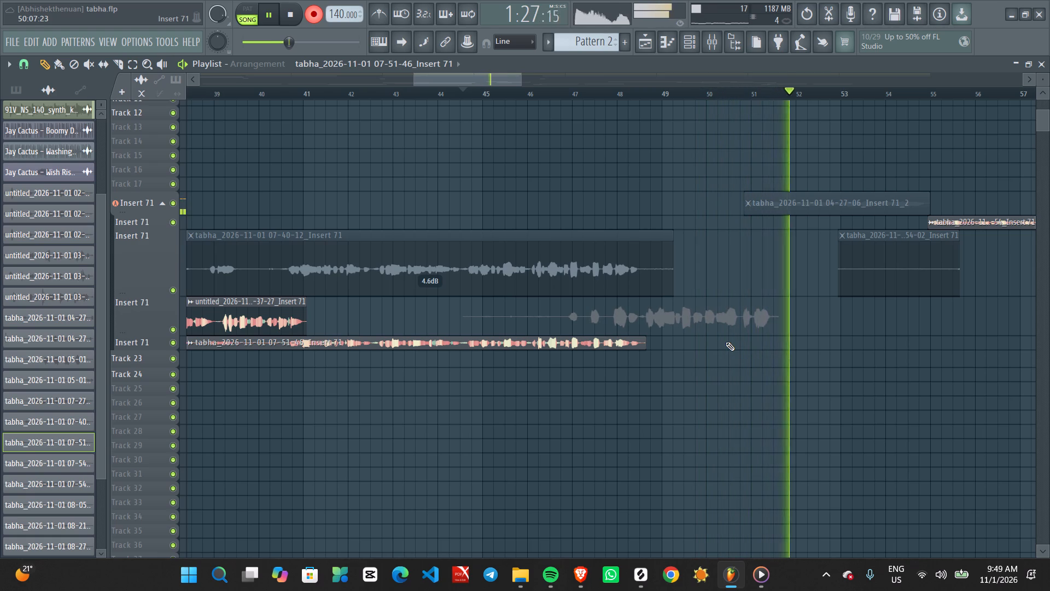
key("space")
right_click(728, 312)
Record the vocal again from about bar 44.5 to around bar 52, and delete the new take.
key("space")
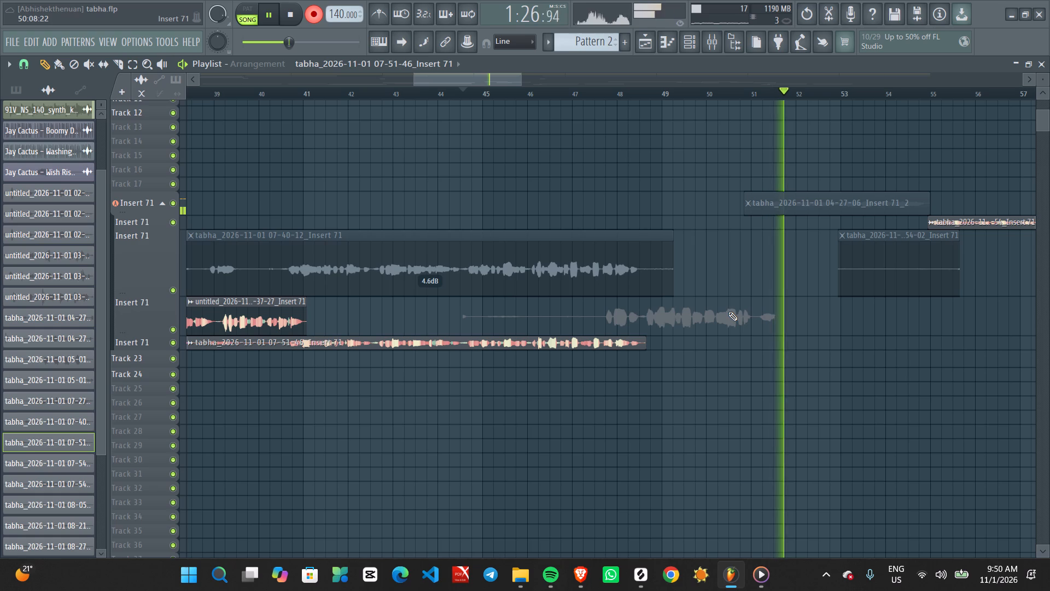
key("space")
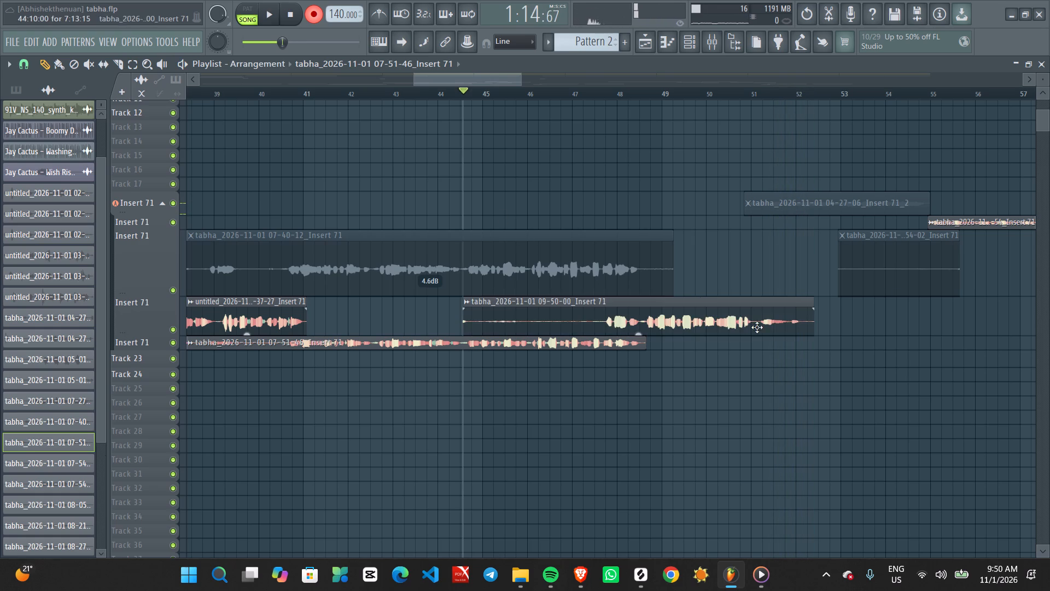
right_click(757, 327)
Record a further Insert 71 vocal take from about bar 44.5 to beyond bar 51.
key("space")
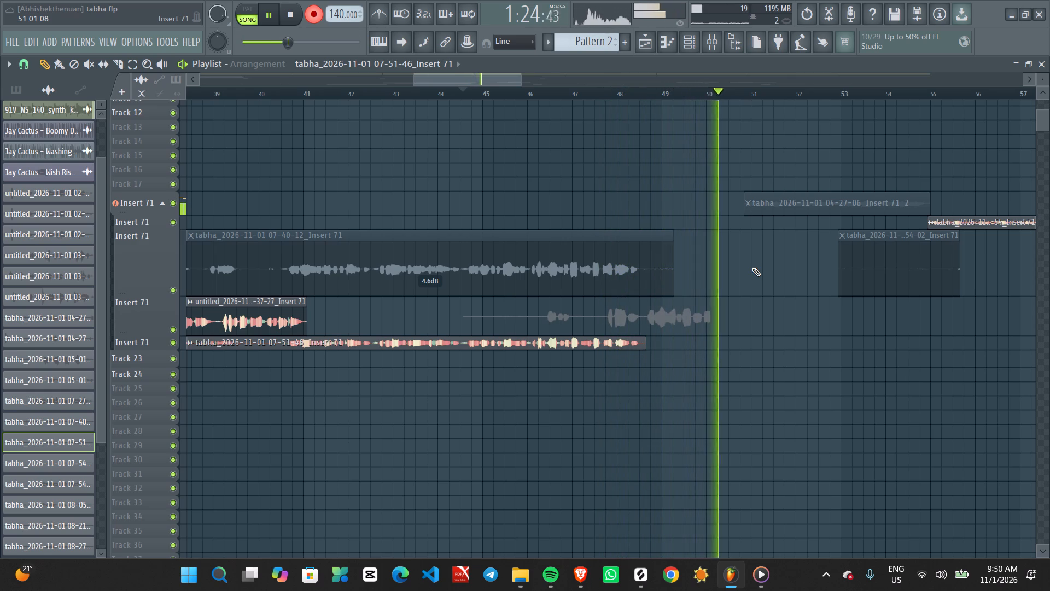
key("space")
Discard the running Insert 71 take and record a new one from about bar 44.5 to around bar 55.
key("space")
right_click(687, 318)
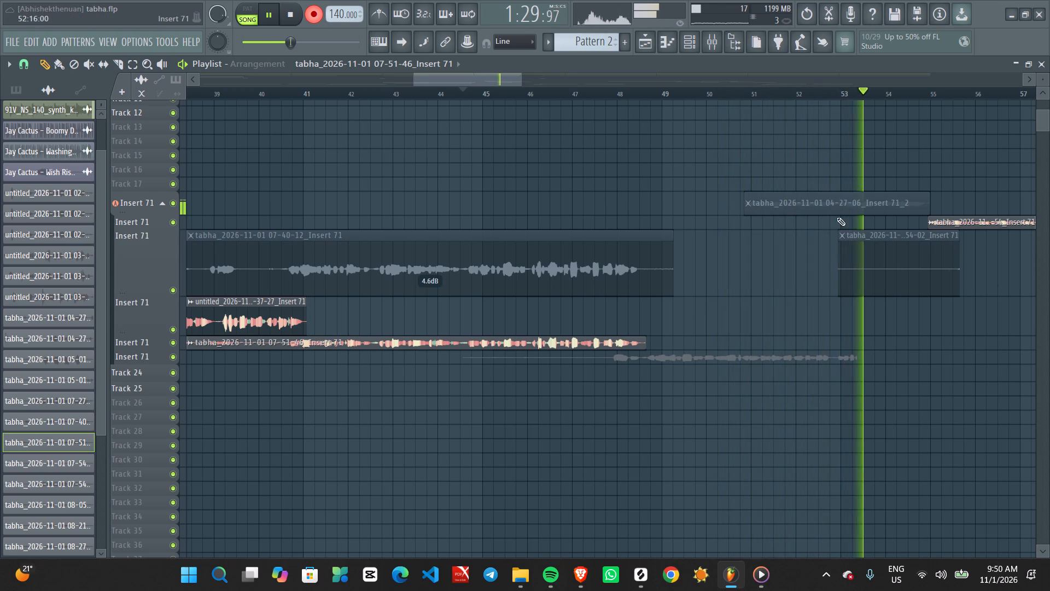
scroll(798, 94, "down", 3)
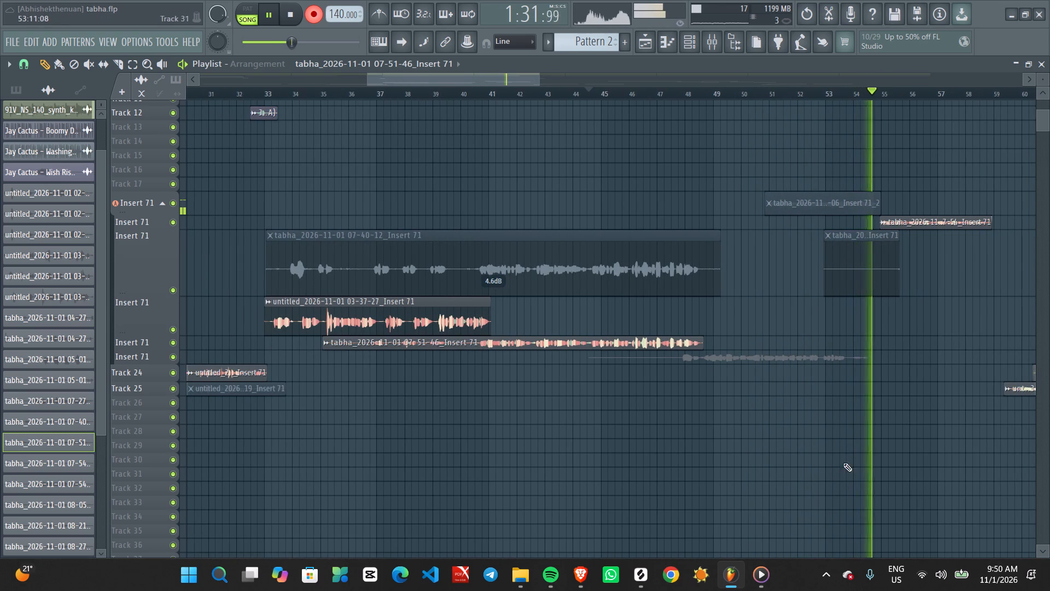
key("space")
scroll(874, 383, "up", 5, "ctrl")
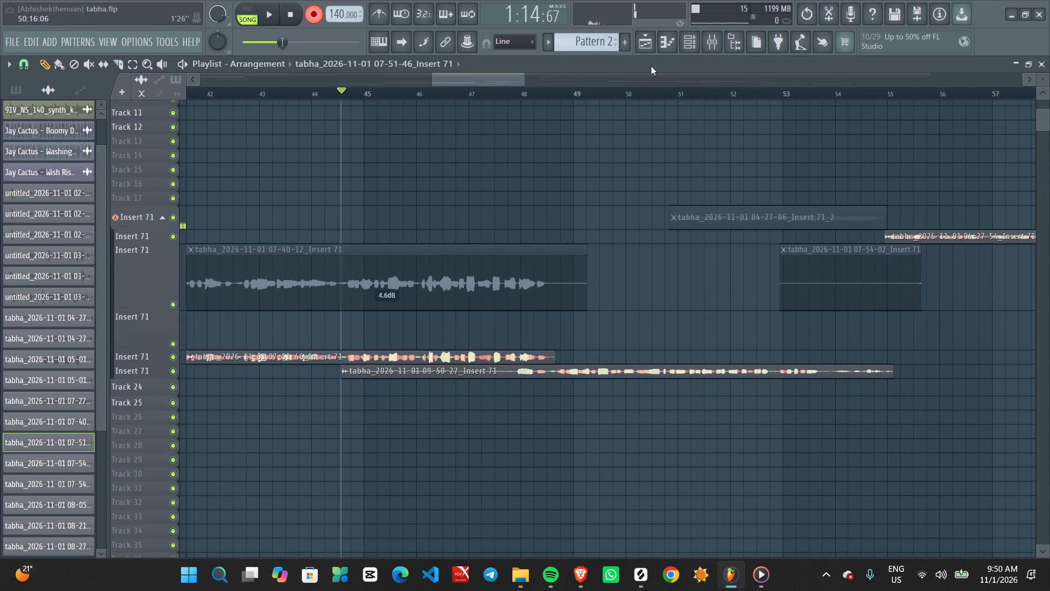
Turn off recording, play back the new take from about bar 50.6, and trim its end to about bar 52.8.
left_click(633, 86)
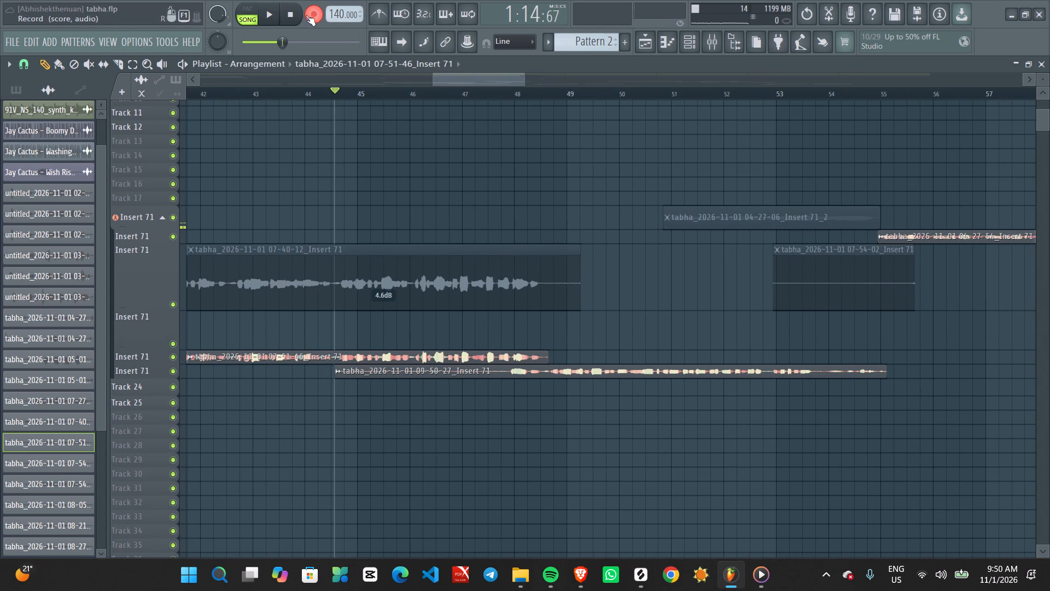
left_click(305, 15)
key("space")
left_click(654, 91)
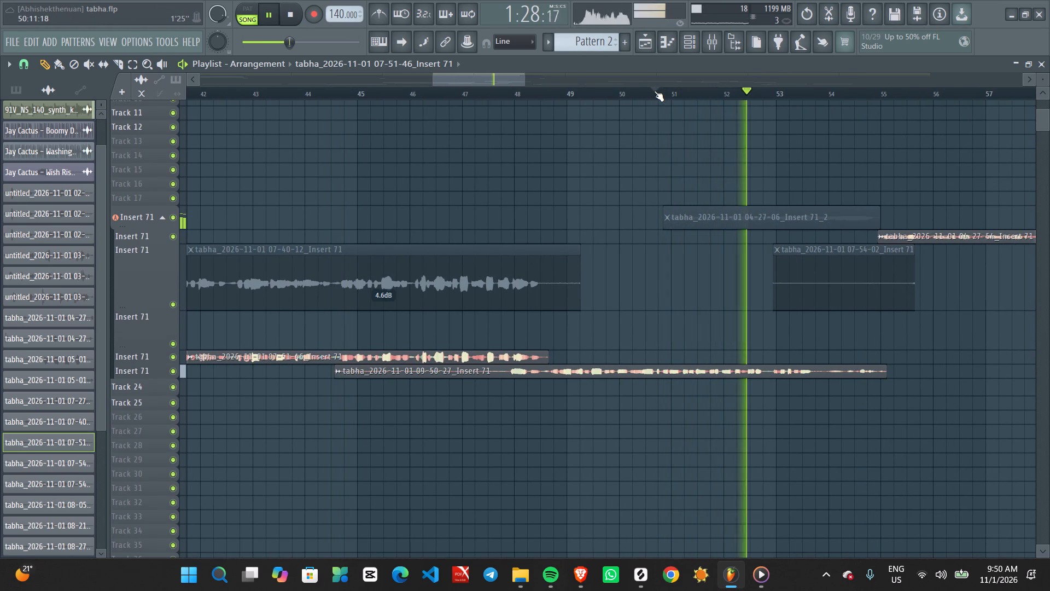
key("space")
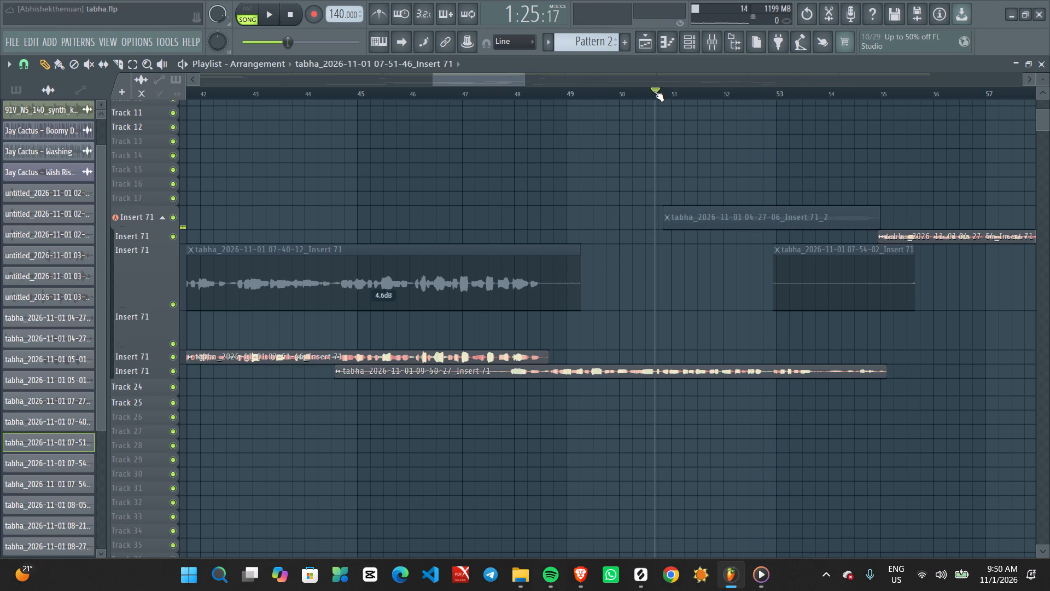
key("space")
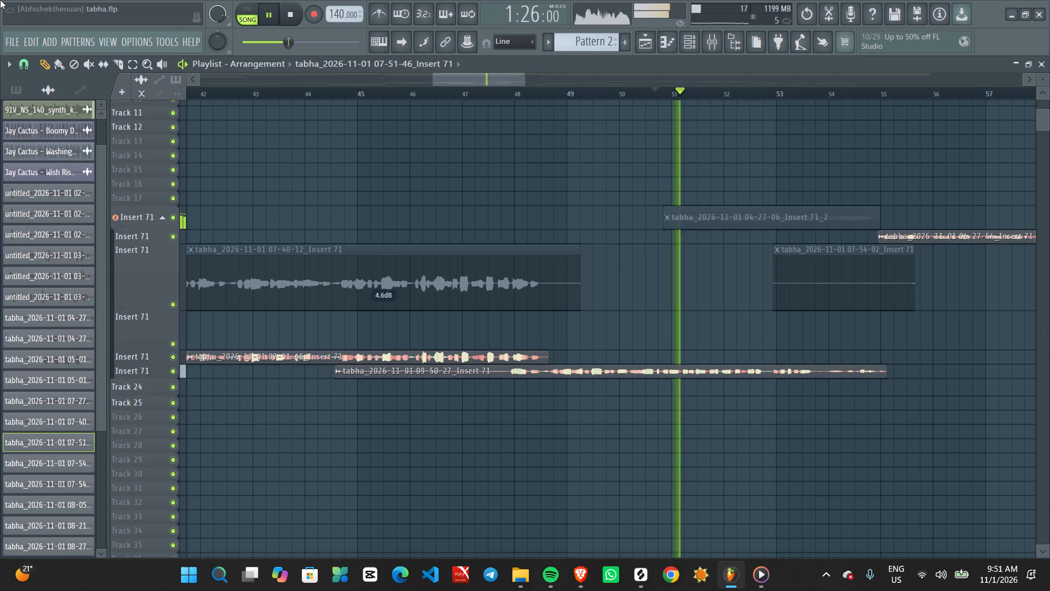
scroll(851, 420, "up", 3, "ctrl")
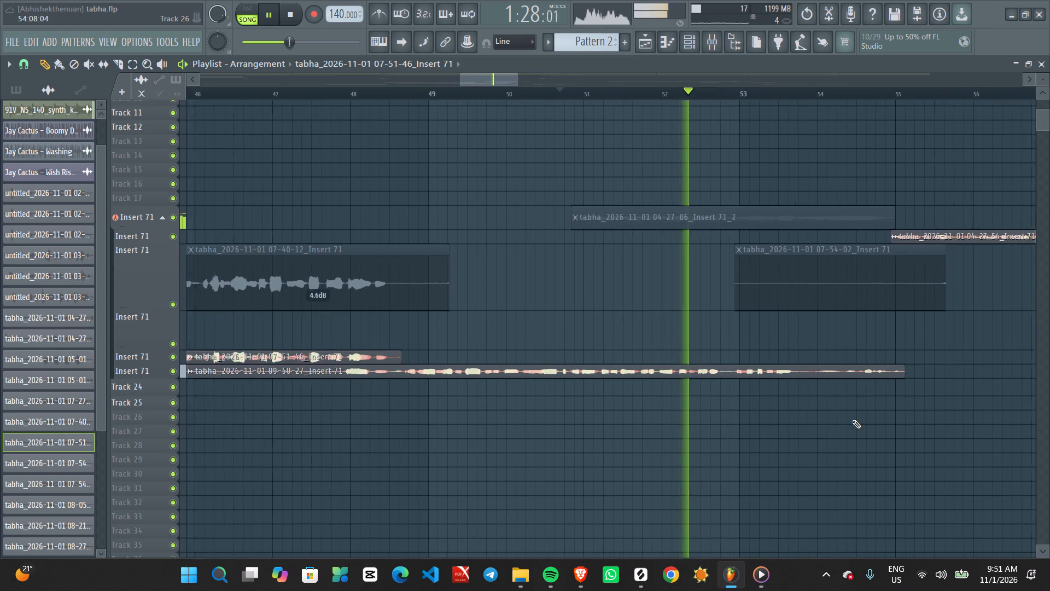
key("space")
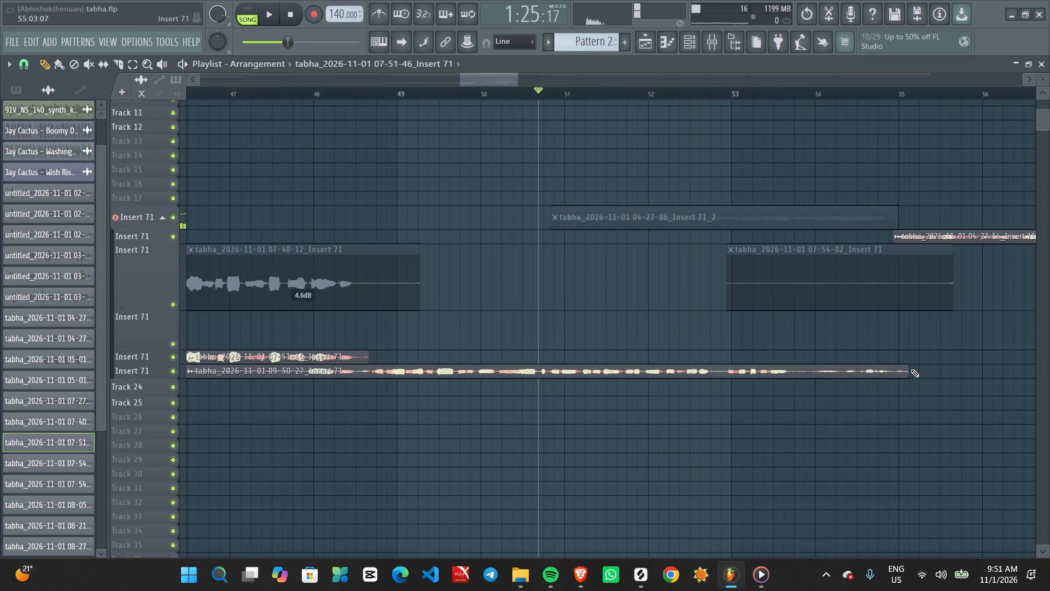
left_click_drag(908, 368, 719, 356)
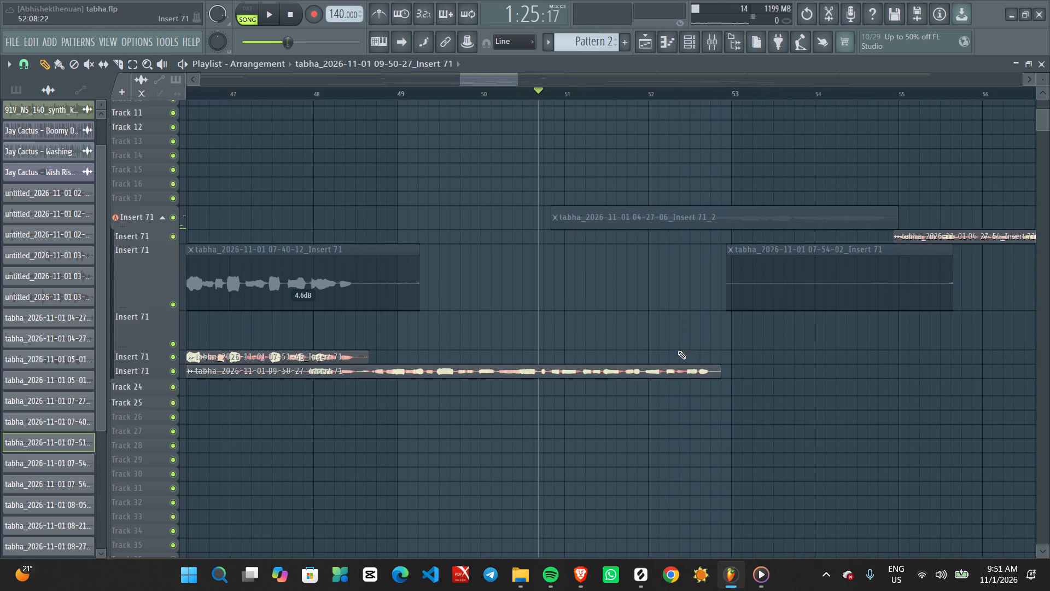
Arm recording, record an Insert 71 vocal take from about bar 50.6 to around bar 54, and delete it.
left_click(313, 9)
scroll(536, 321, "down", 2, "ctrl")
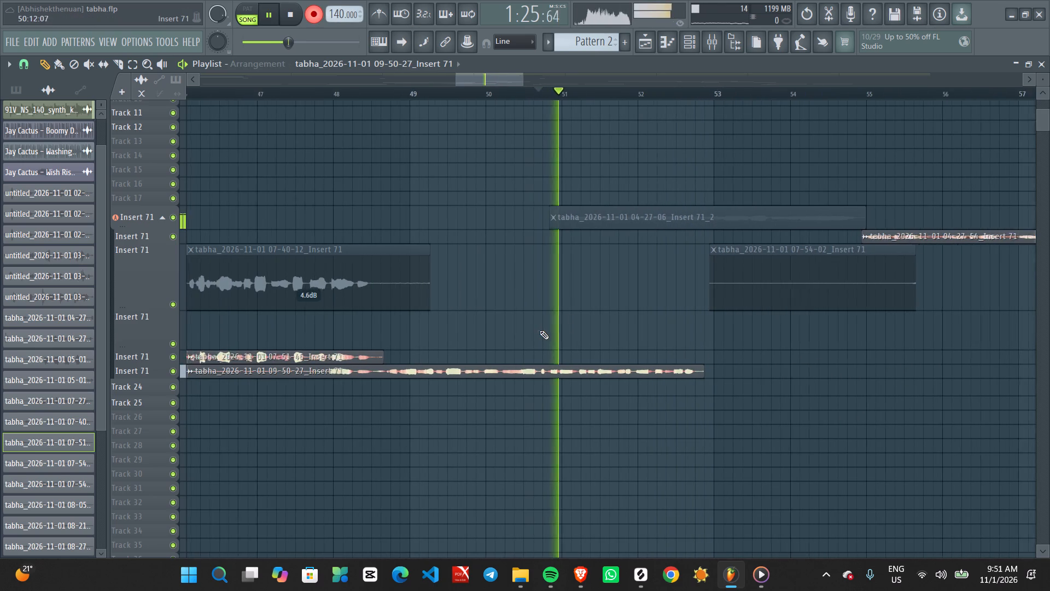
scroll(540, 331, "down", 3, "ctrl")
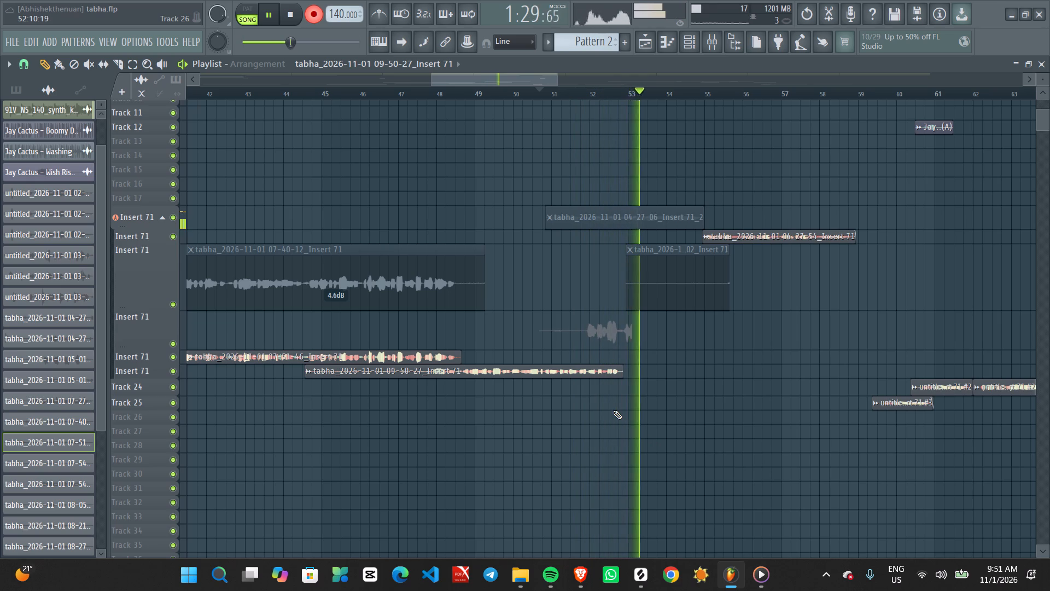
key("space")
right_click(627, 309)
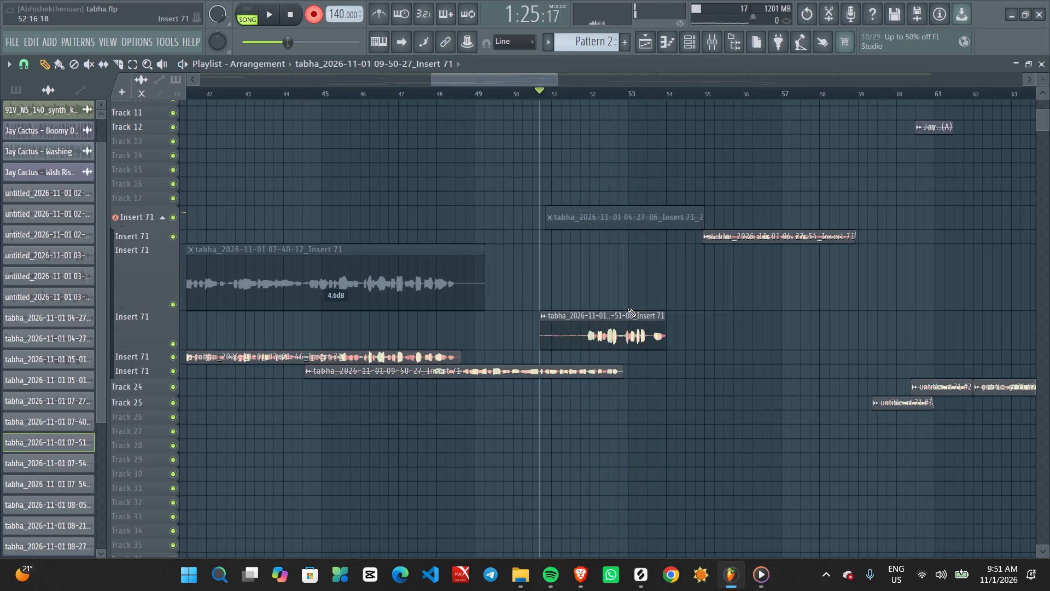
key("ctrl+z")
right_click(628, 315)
Delete the muted 07-54-02 Insert 71 clip at bar 53, and record and discard another take from about bar 50.6.
key("space")
right_click(660, 281)
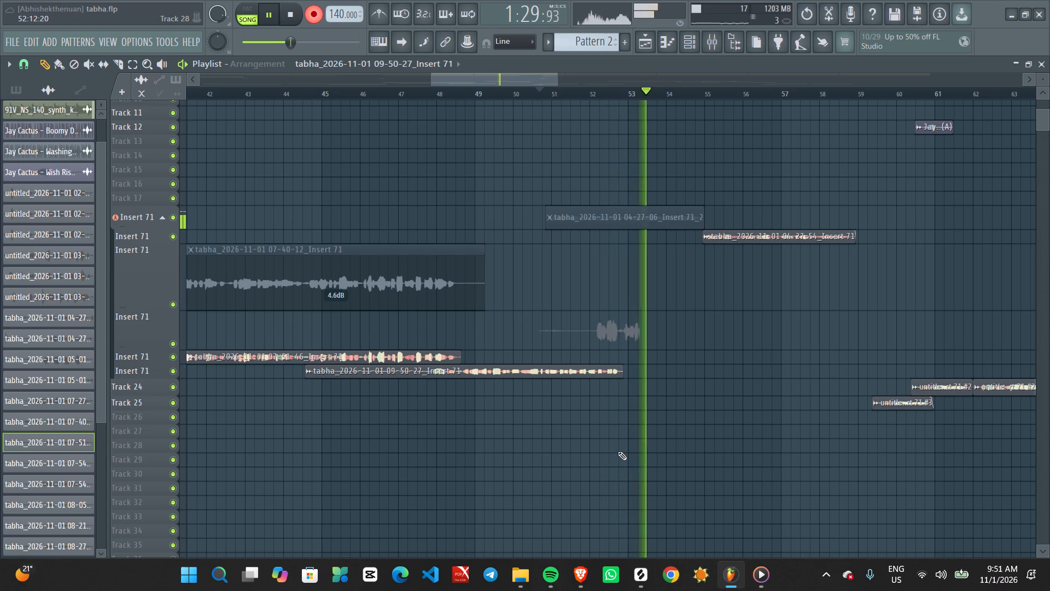
key("space")
right_click(629, 318)
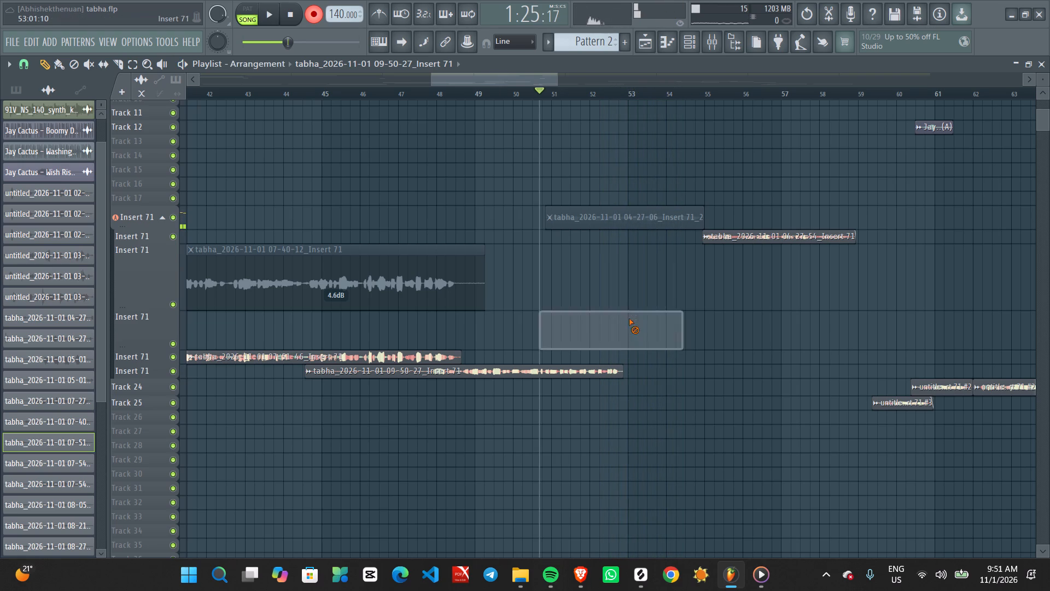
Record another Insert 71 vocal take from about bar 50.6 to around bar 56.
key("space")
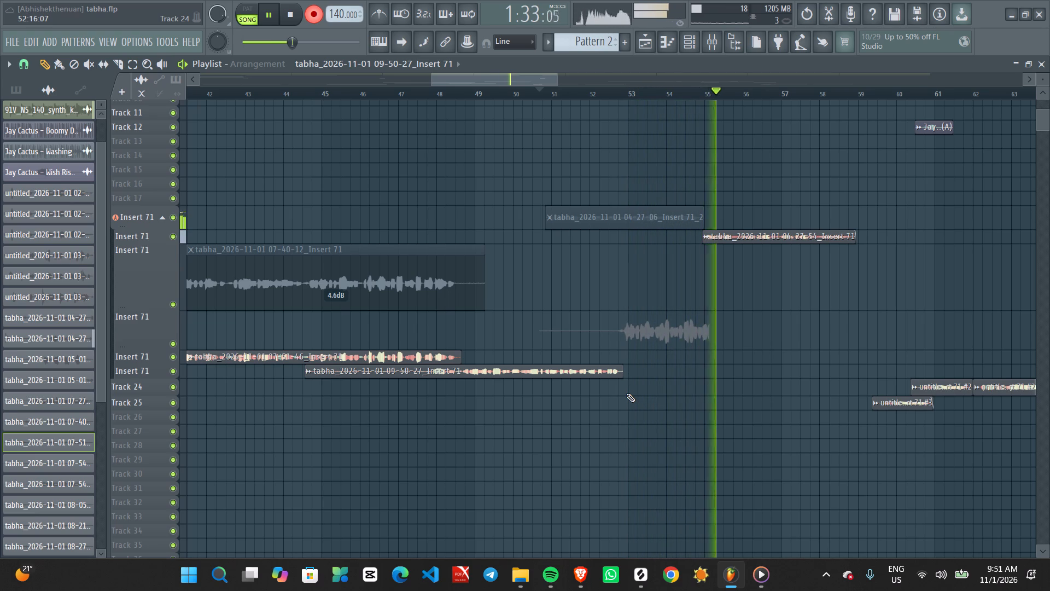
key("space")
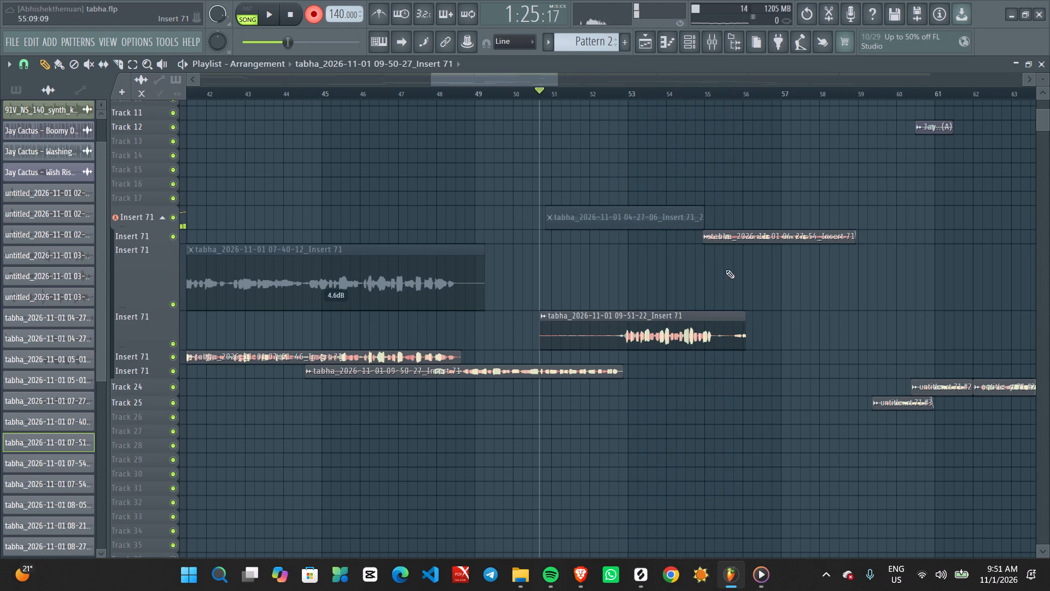
Mute the 04-27-54 Insert 71 clip that starts near bar 55.
middle_click(739, 196)
right_click_drag(739, 196, 902, 517)
scroll(739, 196, "up", 1)
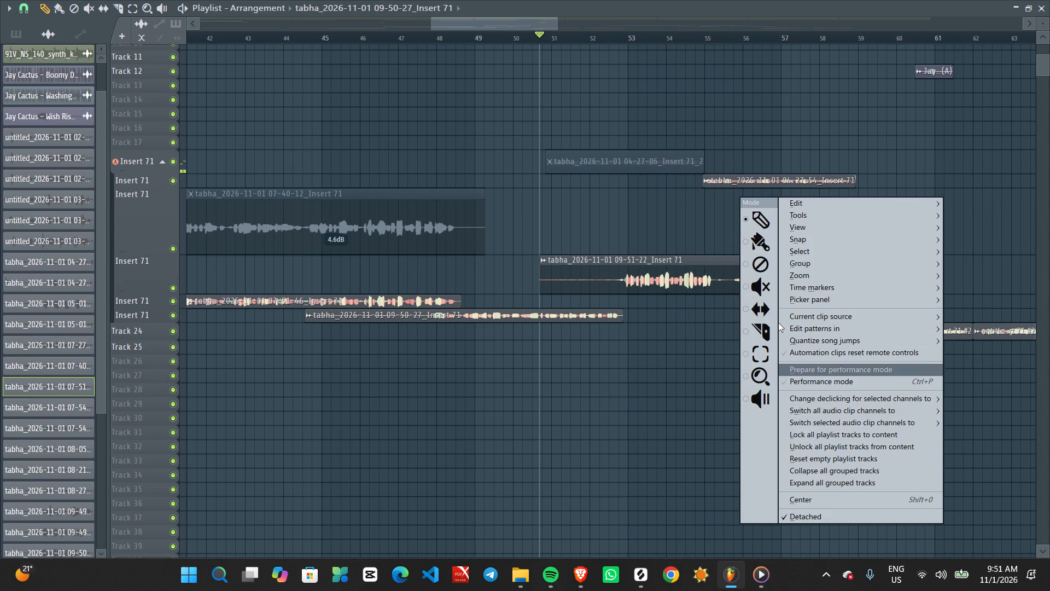
left_click(776, 291)
left_click(767, 182)
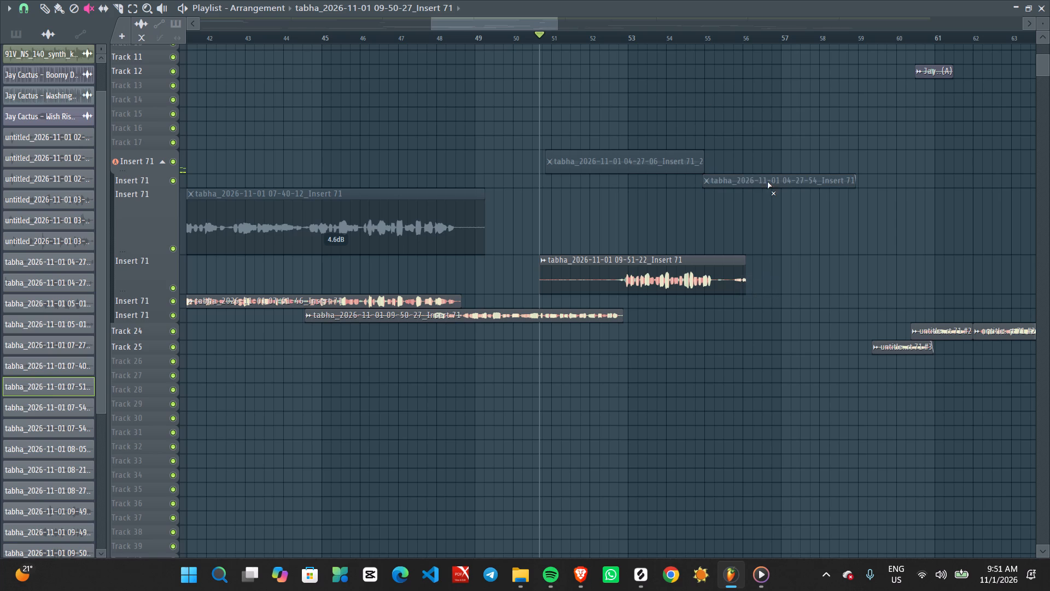
Switch off the Playlist's detached window mode.
scroll(768, 241, "up", 2)
scroll(768, 241, "down", 1)
scroll(768, 241, "up", 4)
scroll(691, 293, "up", 5)
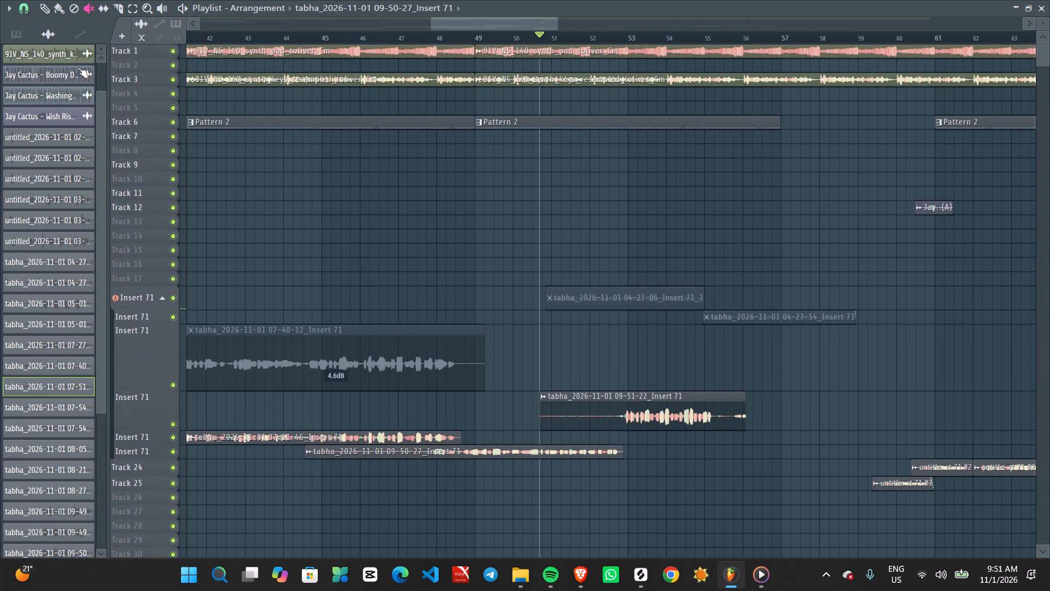
left_click(5, 13)
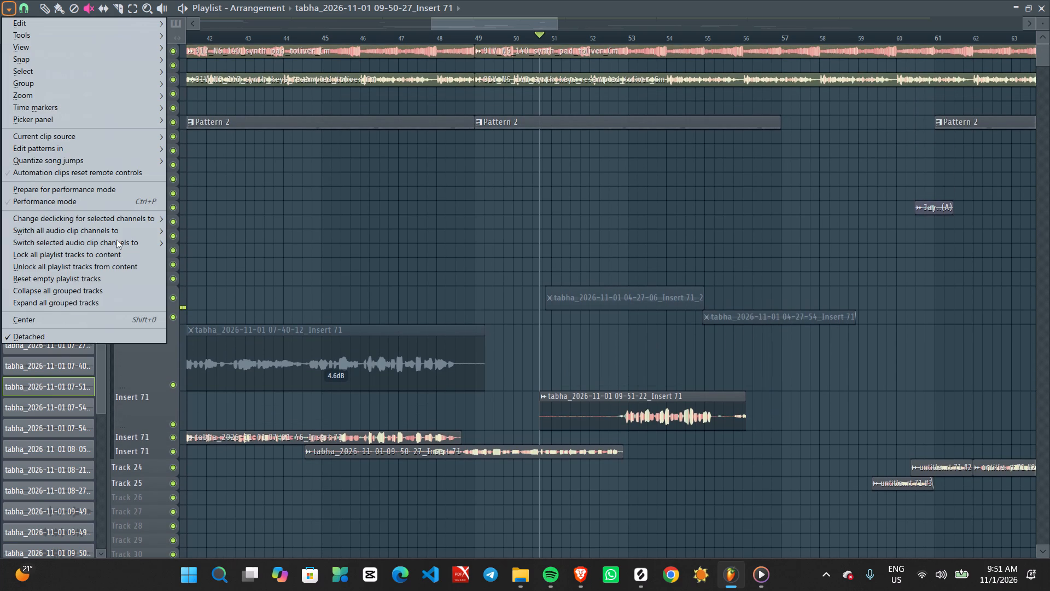
left_click(127, 334)
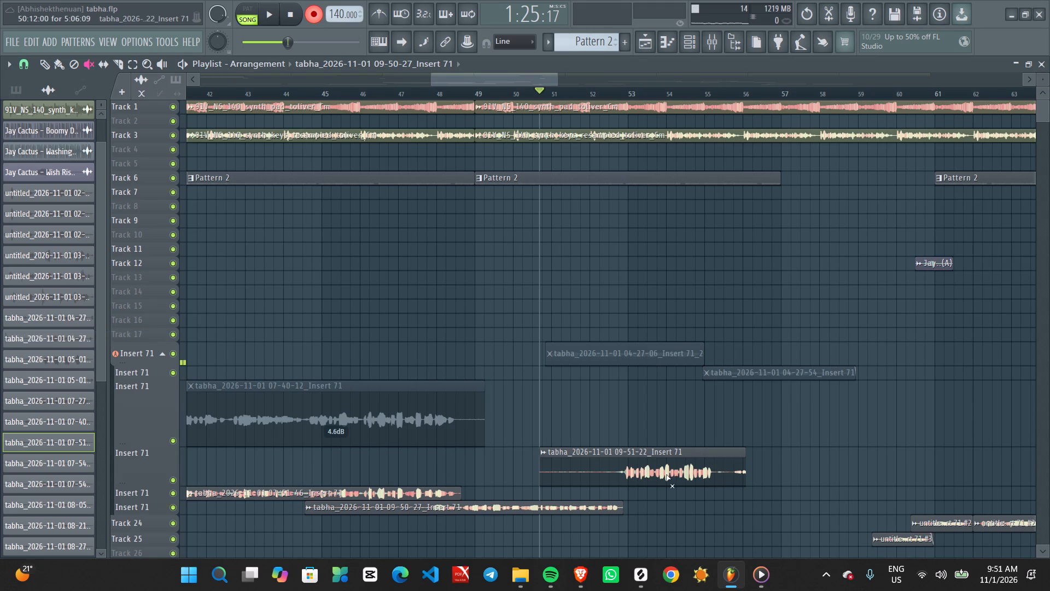
Delete the latest take and record a replacement Insert 71 vocal from about bar 50.6 to around bar 56.5.
scroll(665, 474, "up", 2, "ctrl")
middle_click_drag(704, 507, 628, 379)
right_click(616, 333)
key("space")
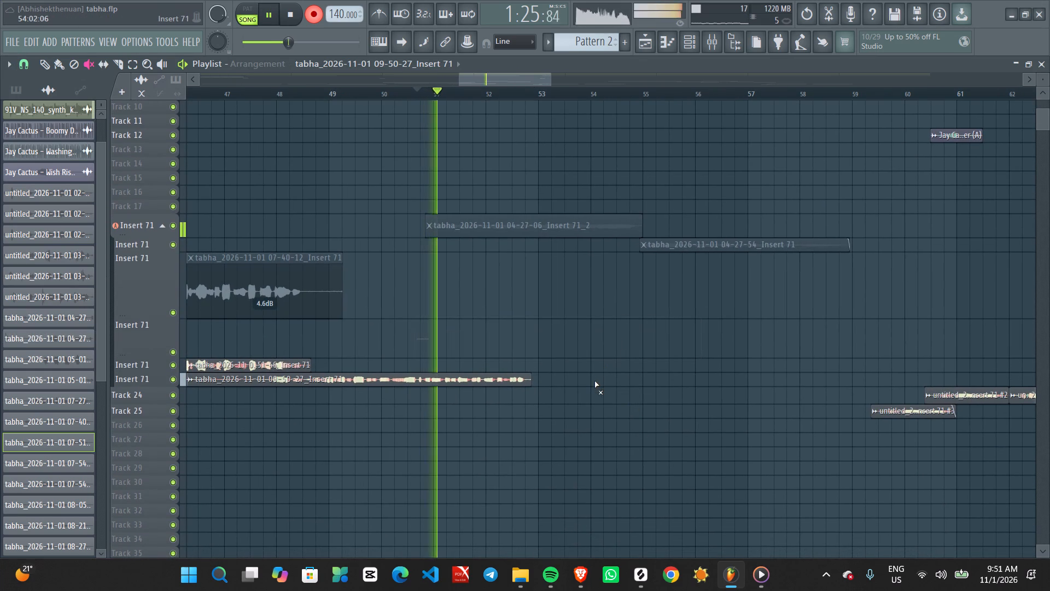
left_click(165, 39)
left_click(165, 39)
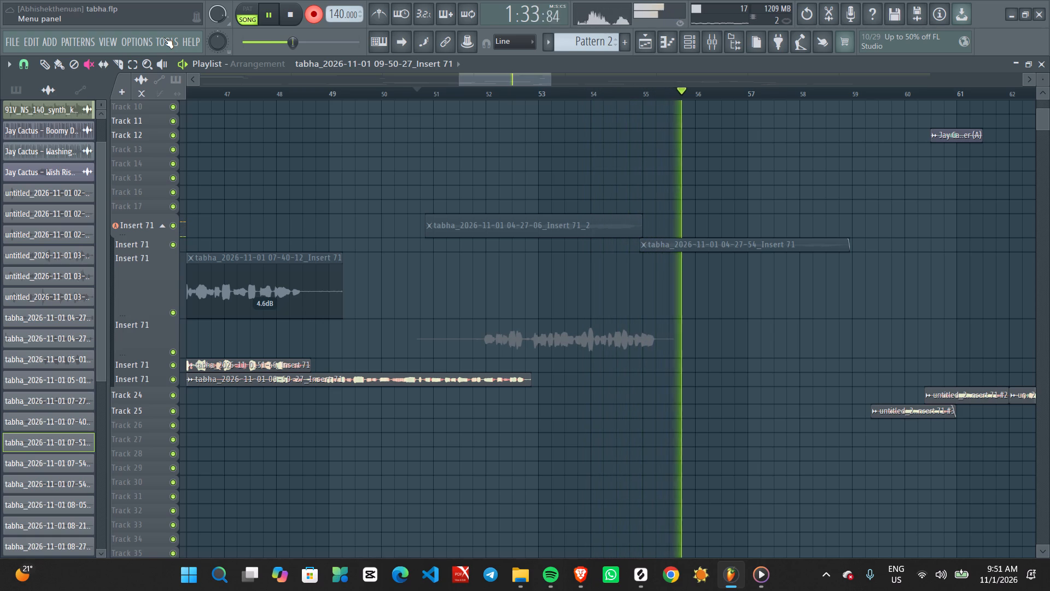
key("space")
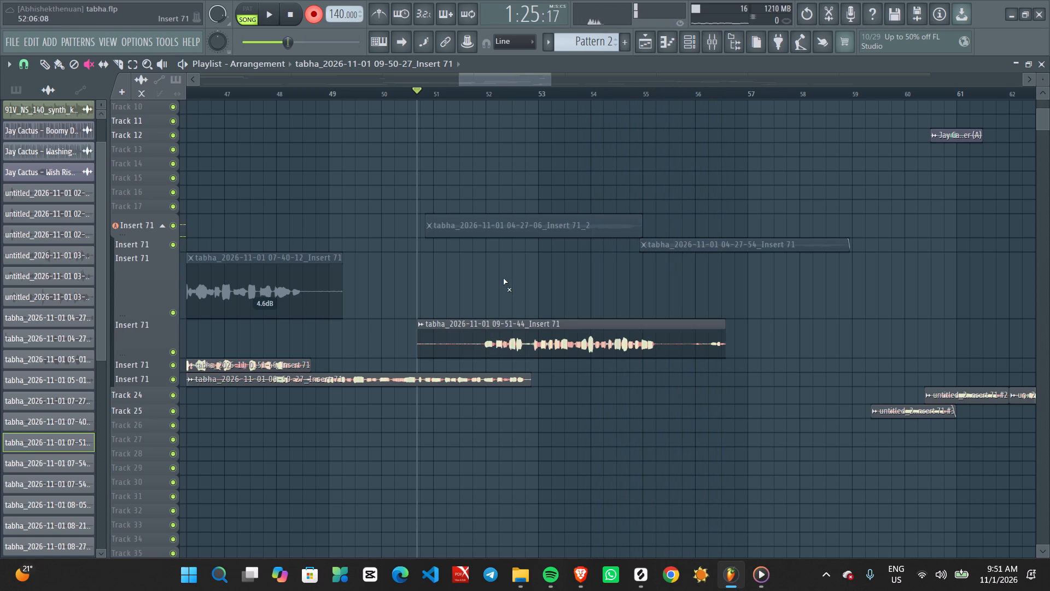
Switch the Playlist back to the Draw tool and turn off recording.
middle_click(503, 278)
right_click(503, 278)
left_click(514, 242)
key("space")
key("space")
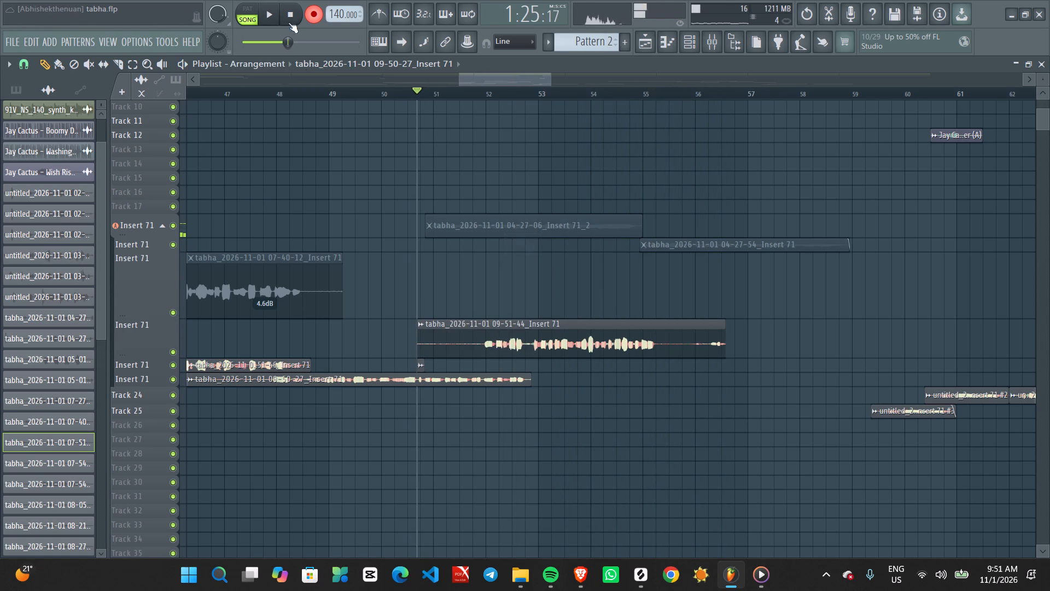
left_click(317, 18)
Play back from about bar 50.6 and trim the start of the new vocal take to about bar 52.8.
key("space")
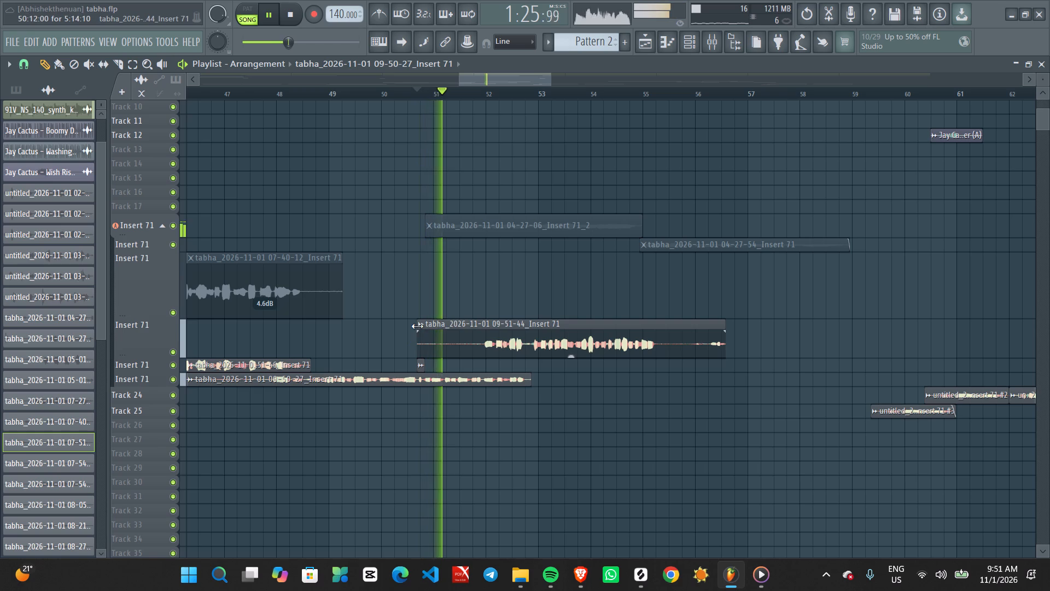
left_click_drag(417, 326, 526, 326)
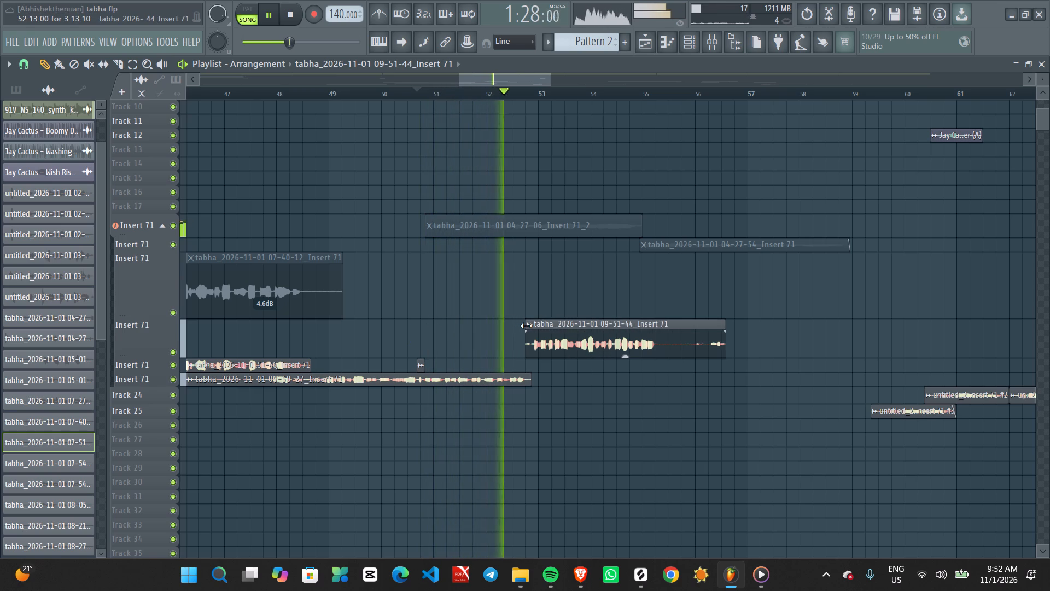
left_click_drag(526, 326, 528, 326)
key("space")
key("space")
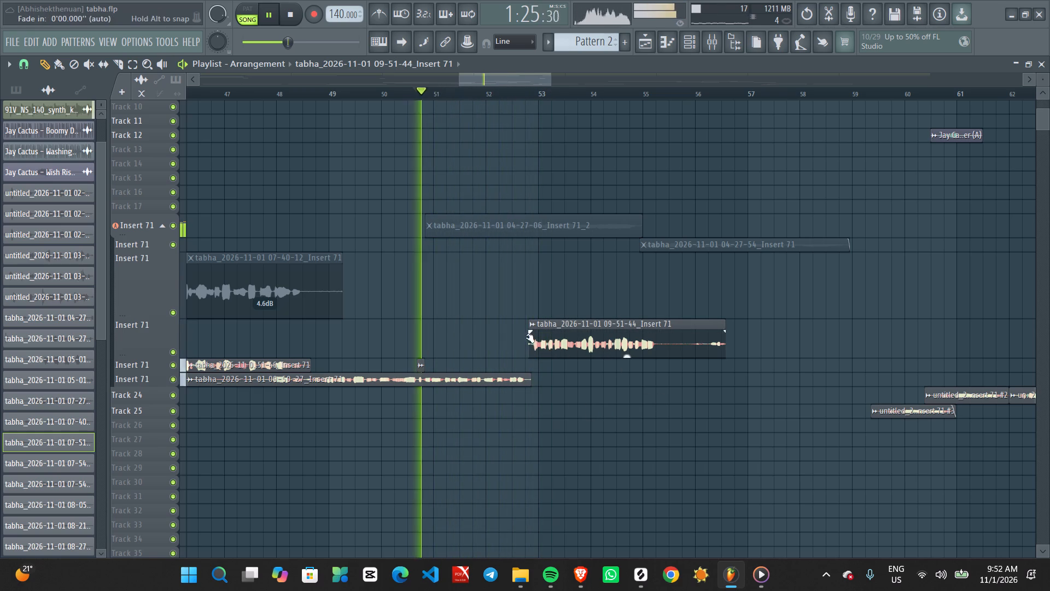
left_click_drag(528, 321, 516, 321)
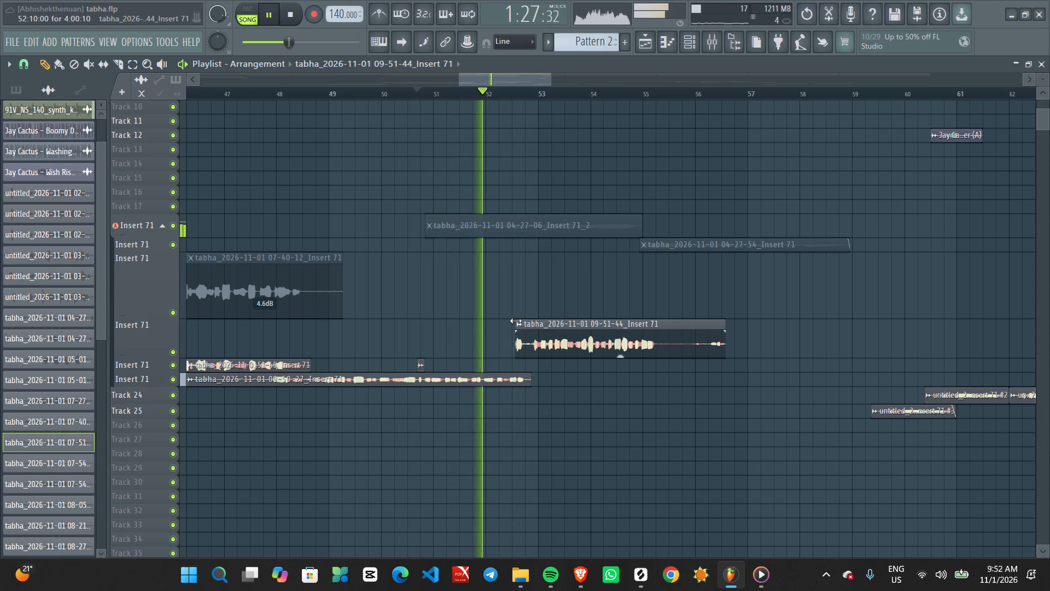
left_click_drag(516, 321, 519, 320)
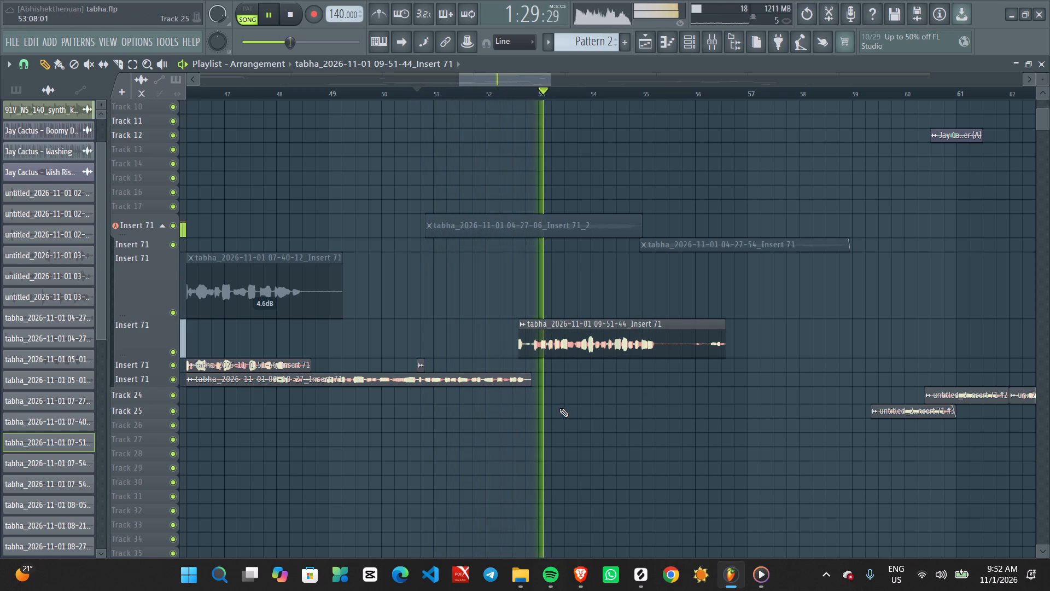
left_click_drag(517, 323, 524, 320)
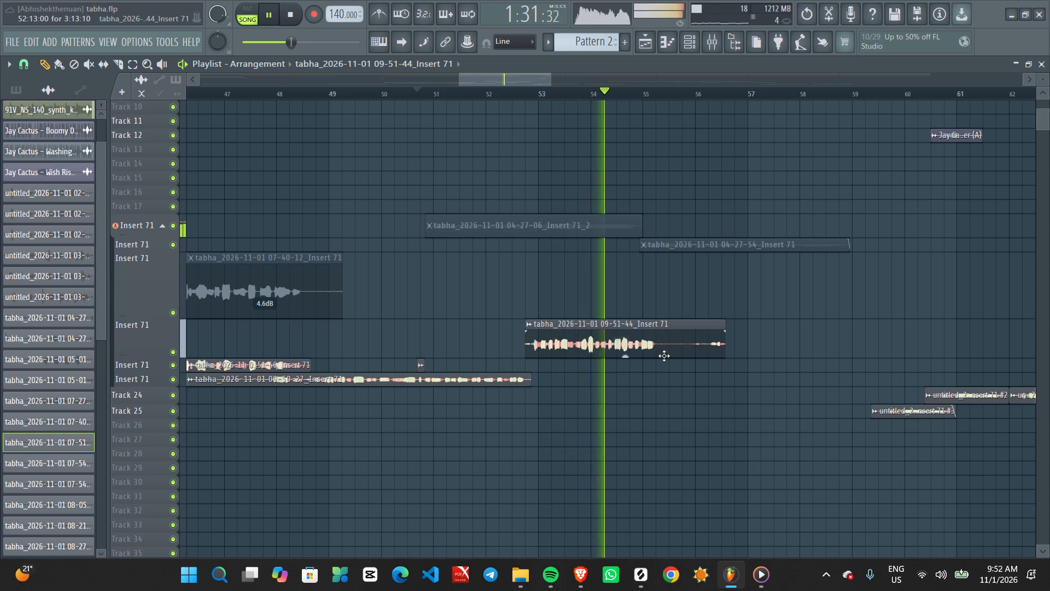
Trim the end of the new vocal take to about bar 55.3 and stop playback.
left_click_drag(725, 324, 668, 322)
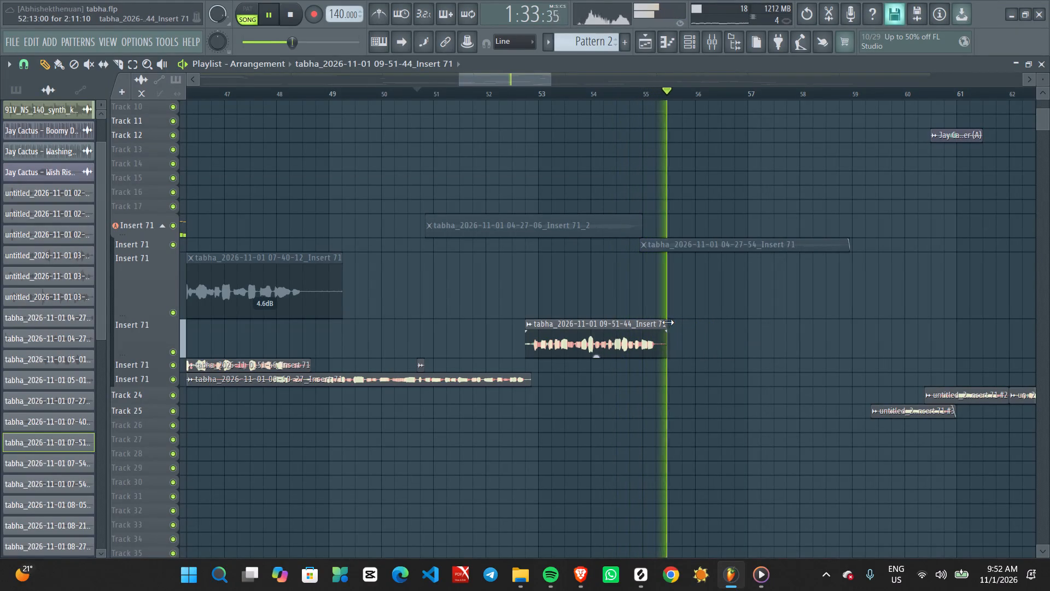
left_click_drag(668, 322, 659, 322)
key("space")
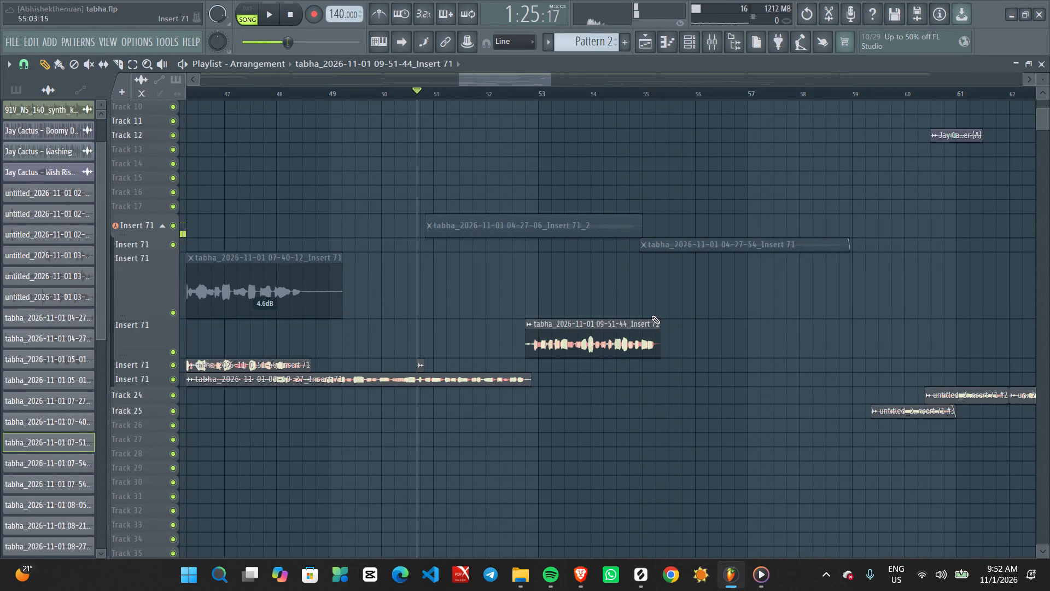
scroll(666, 316, "up", 3, "ctrl")
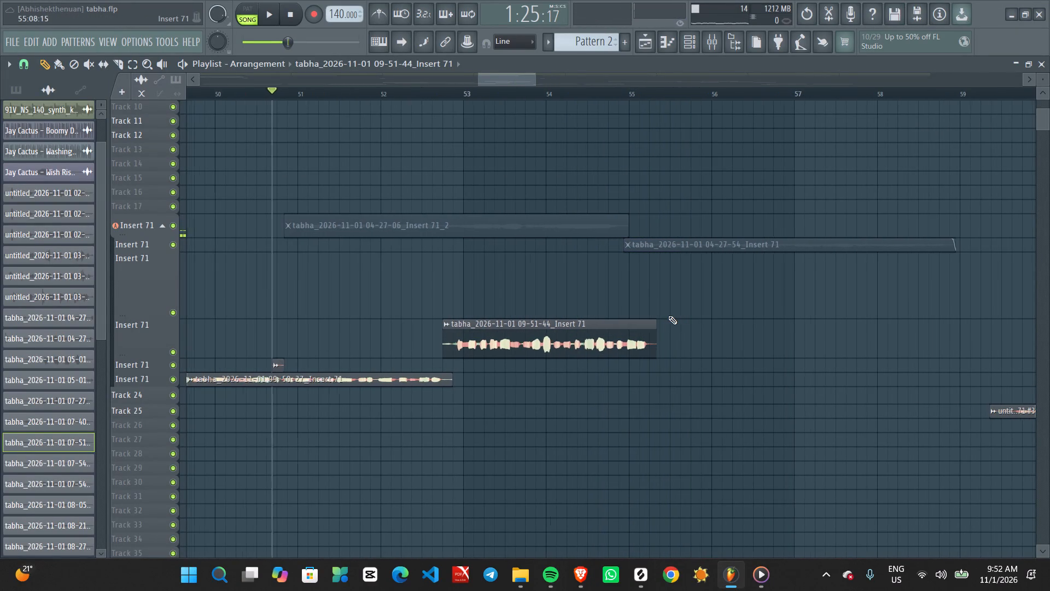
Delete the trimmed 09-51-44 vocal take and the short leftover fragment near bar 50.7 on Insert 71.
right_click(526, 341)
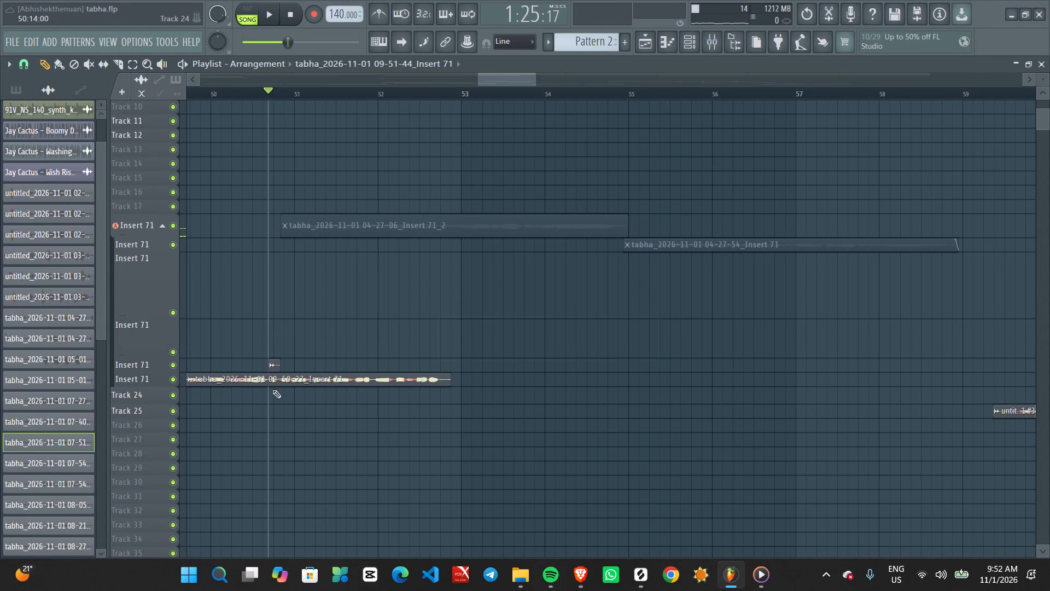
right_click(275, 367)
left_click(287, 237)
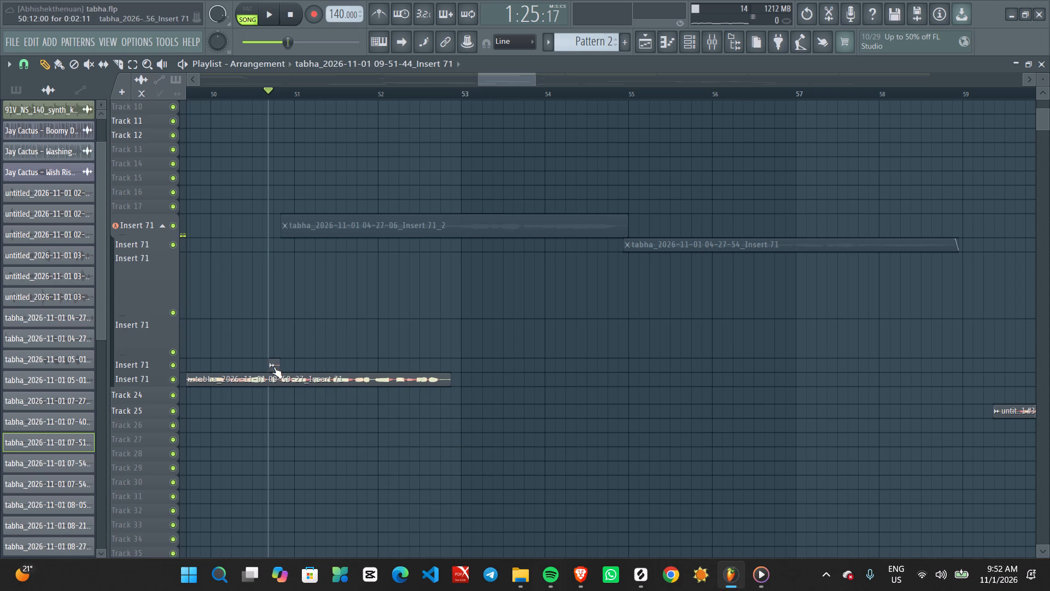
right_click(272, 367)
left_click(275, 311)
scroll(273, 354, "up", 3, "ctrl")
right_click(276, 366)
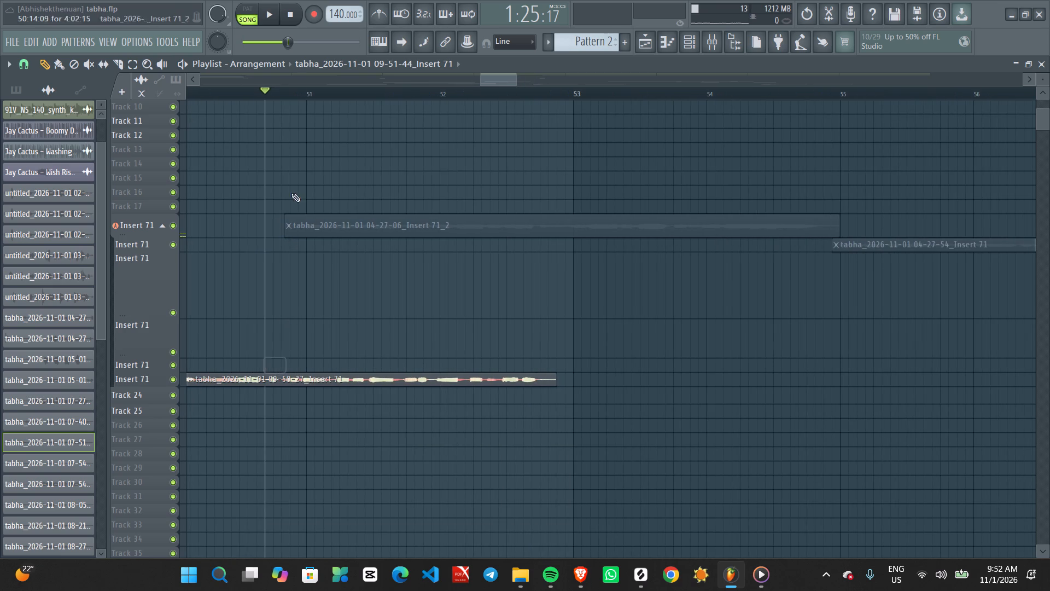
Record a new Insert 71 vocal take from about bar 50.7 to around bar 55.7, deleting the short false-start clip.
scroll(302, 141, "down", 4, "ctrl")
scroll(308, 31, "down", 4, "ctrl")
left_click(315, 12)
key("space")
key("space")
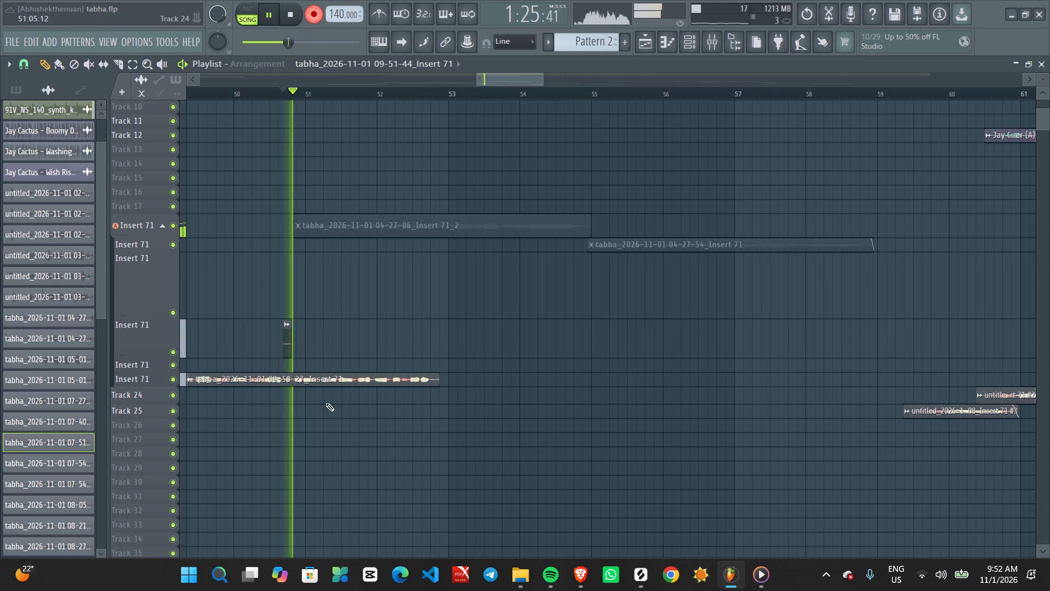
right_click_drag(284, 344, 276, 342)
scroll(449, 442, "up", 1, "ctrl")
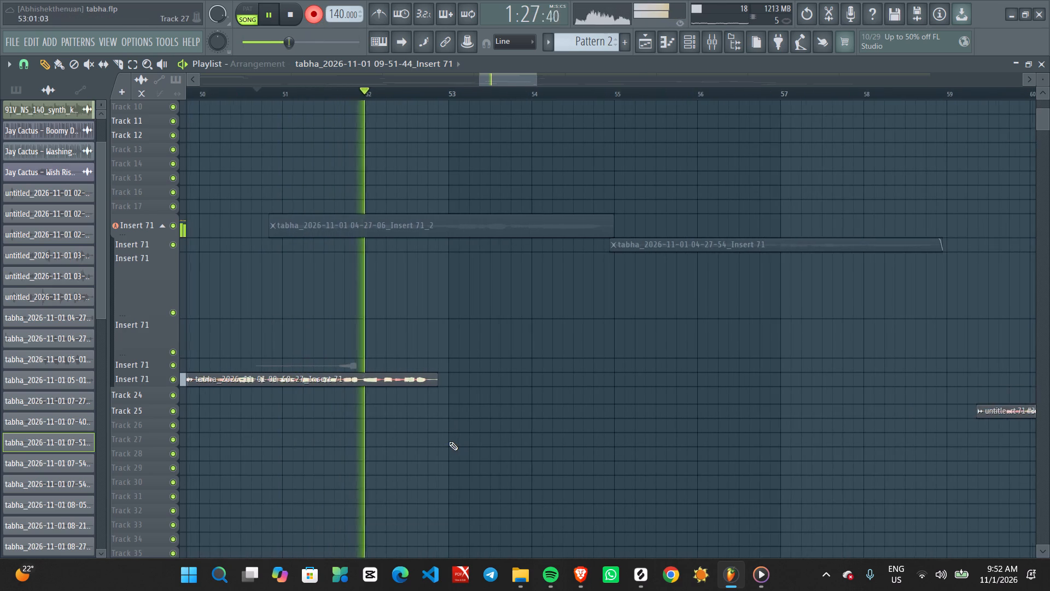
middle_click_drag(449, 438, 468, 399)
scroll(453, 409, "down", 4, "ctrl")
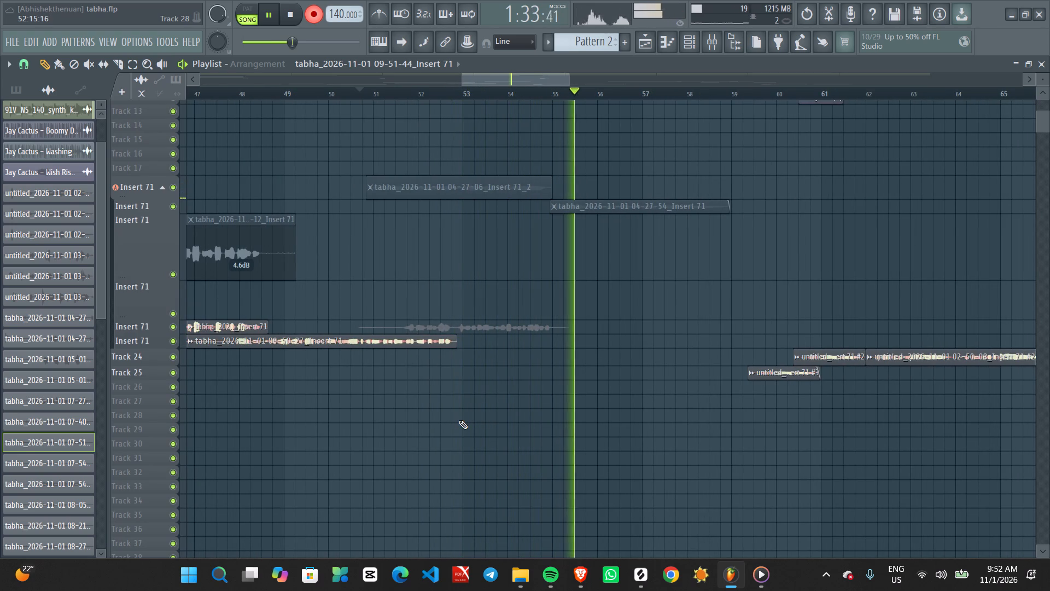
key("space")
Trim the start of the new vocal take to about bar 52.9, where the preceding 09-50-27 clip ends.
left_click_drag(360, 321, 393, 321)
scroll(446, 412, "up", 4, "ctrl")
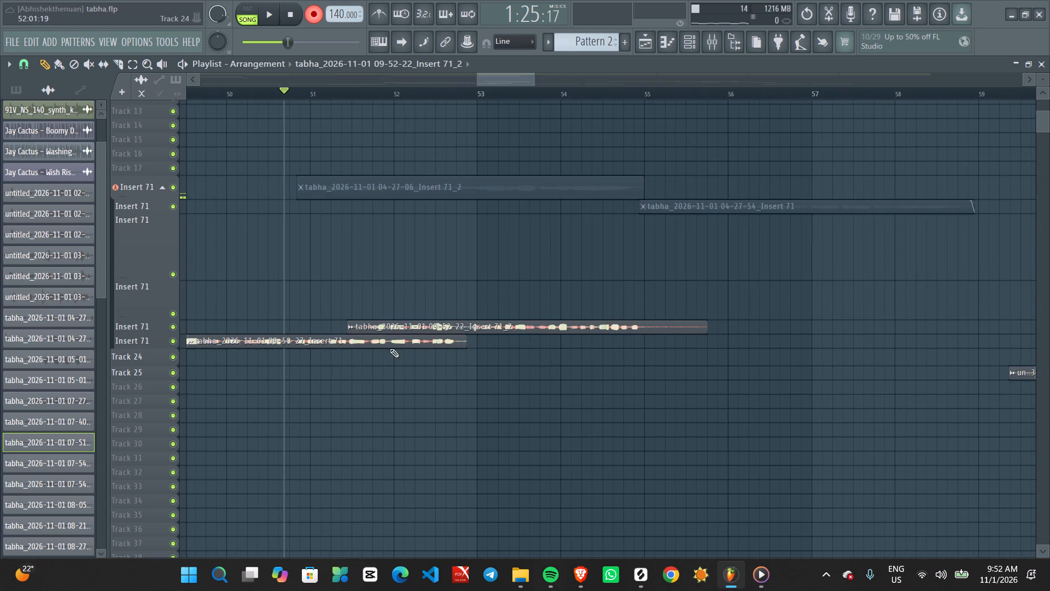
scroll(359, 325, "up", 1)
scroll(375, 334, "up", 5, "alt")
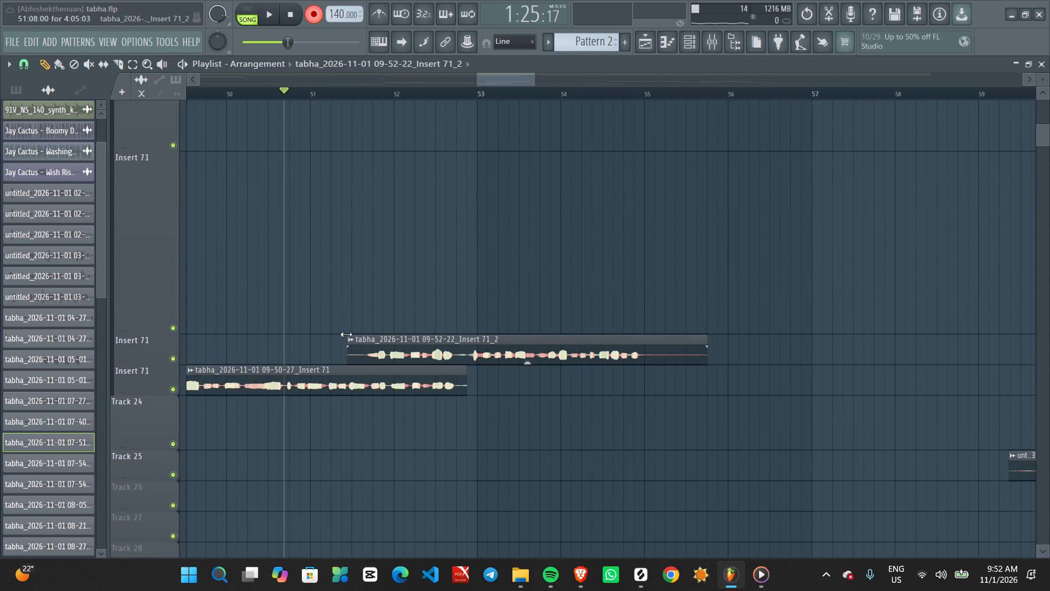
left_click_drag(347, 334, 465, 344)
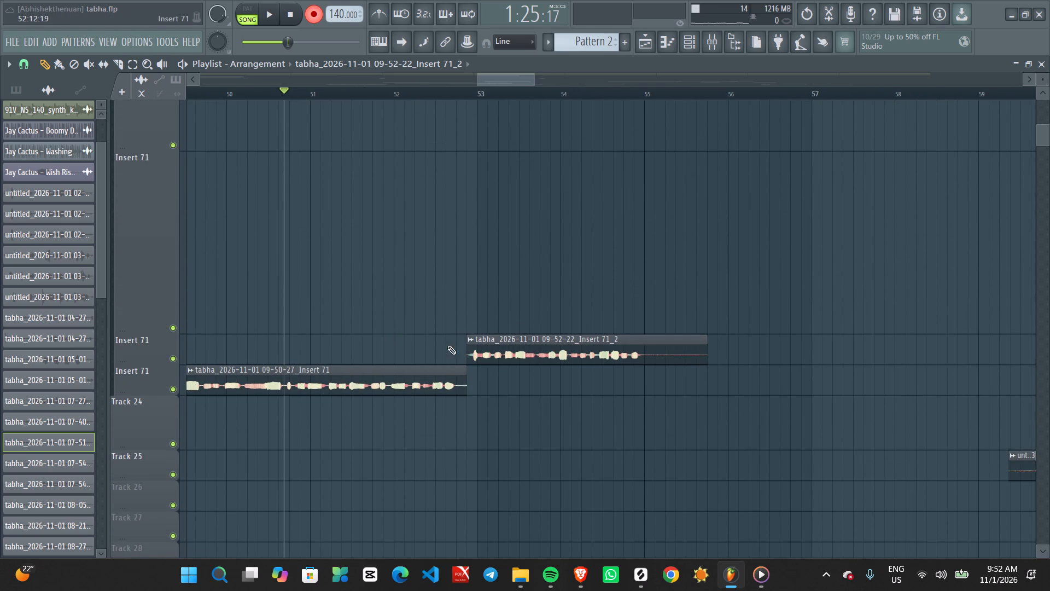
With recording turned off, play back from about bar 50.7 and trim the new take's end to about bar 54.8.
left_click(319, 15)
key("space")
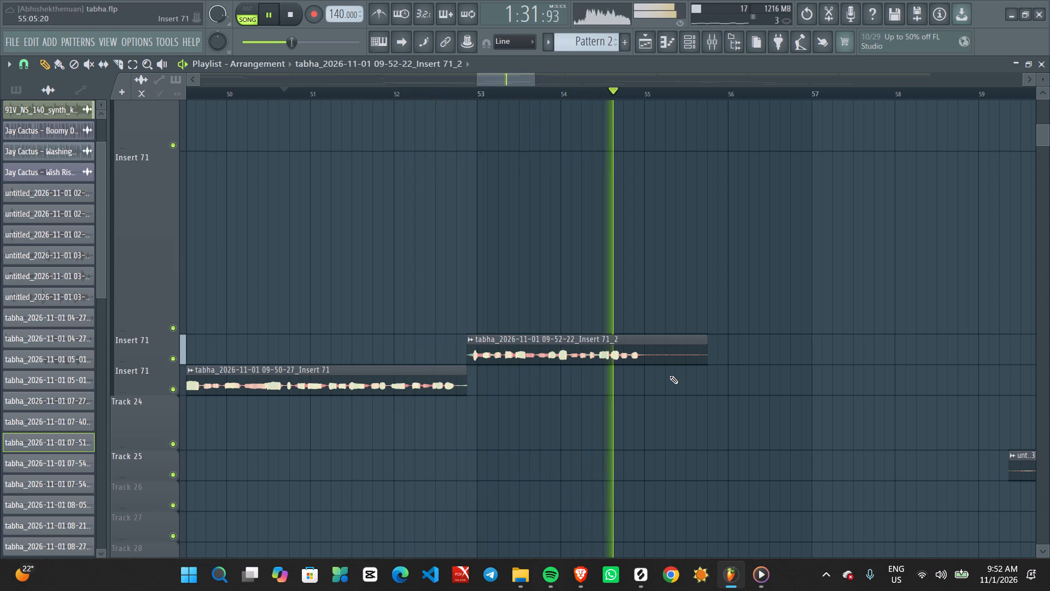
left_click_drag(704, 339, 634, 338)
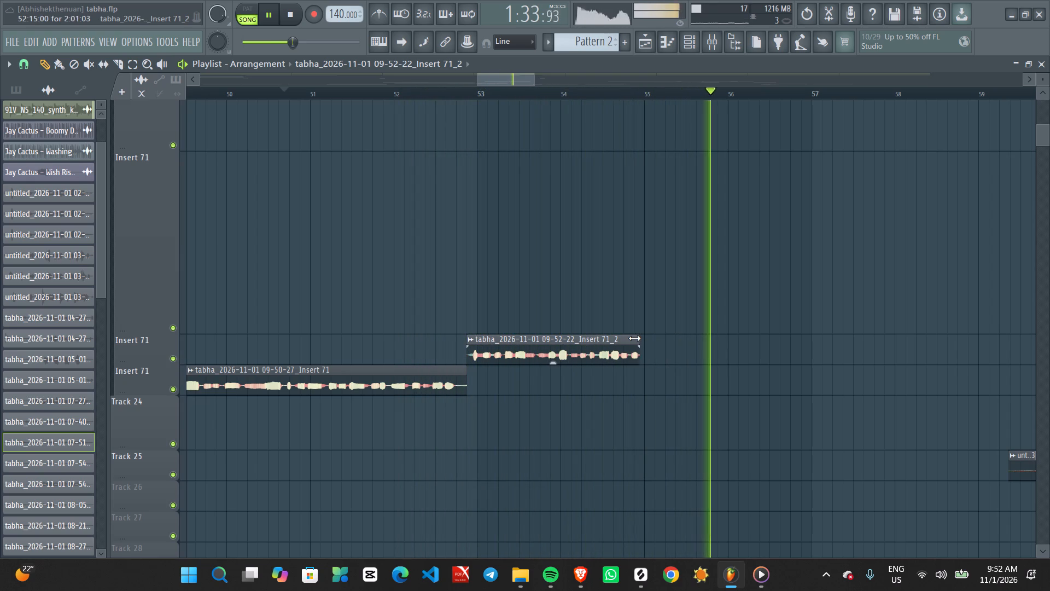
left_click_drag(634, 338, 626, 338)
Replay from about bar 50.7 and add a very short fade-out at the end of the new take.
key("space")
key("space")
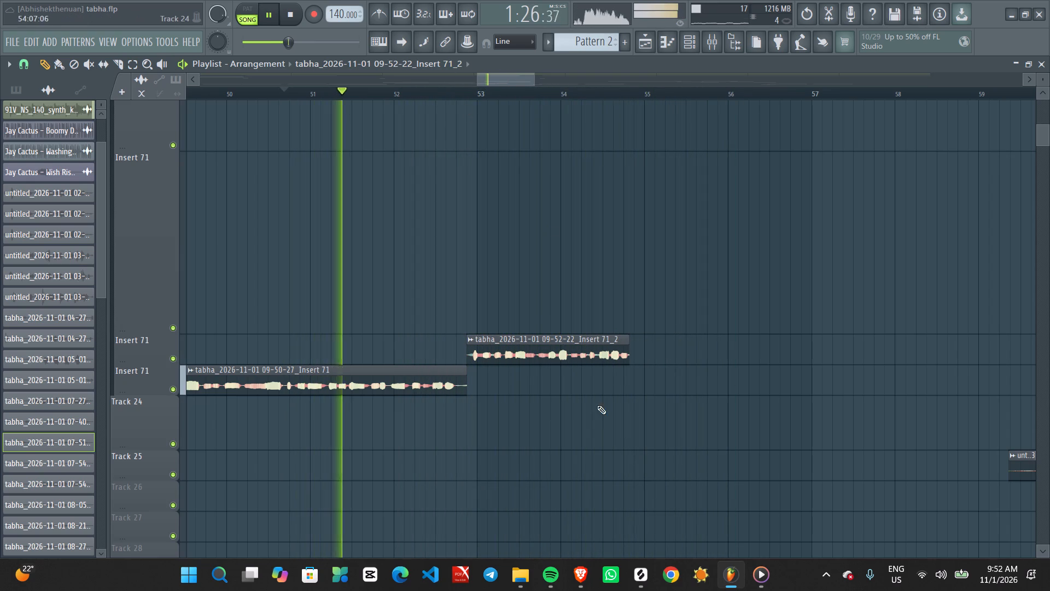
scroll(629, 423, "up", 3, "ctrl")
scroll(641, 379, "up", 8, "ctrl")
left_click_drag(606, 349, 598, 346)
scroll(567, 402, "down", 7, "ctrl")
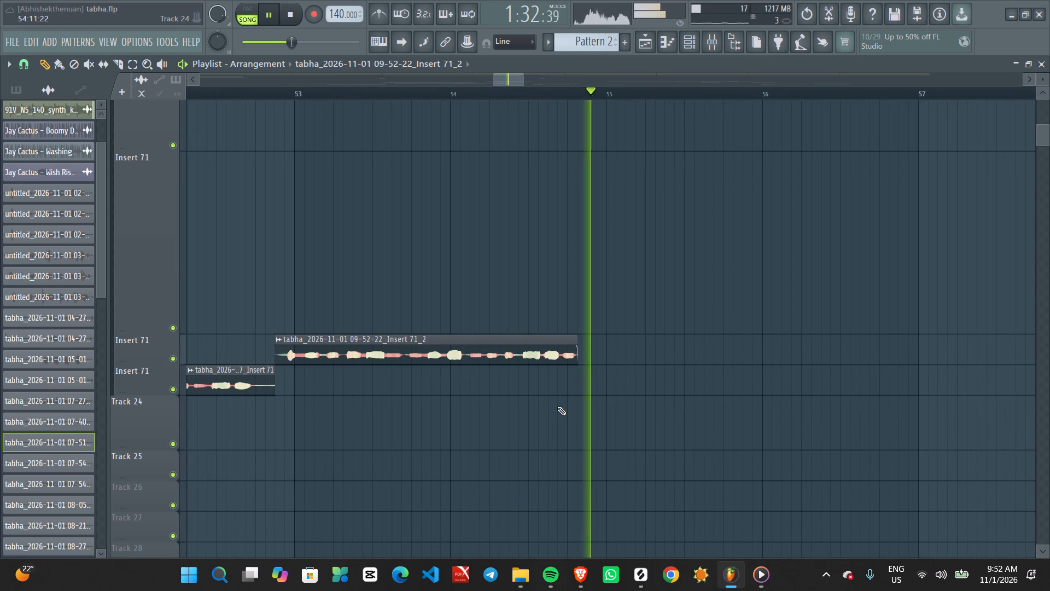
key("space")
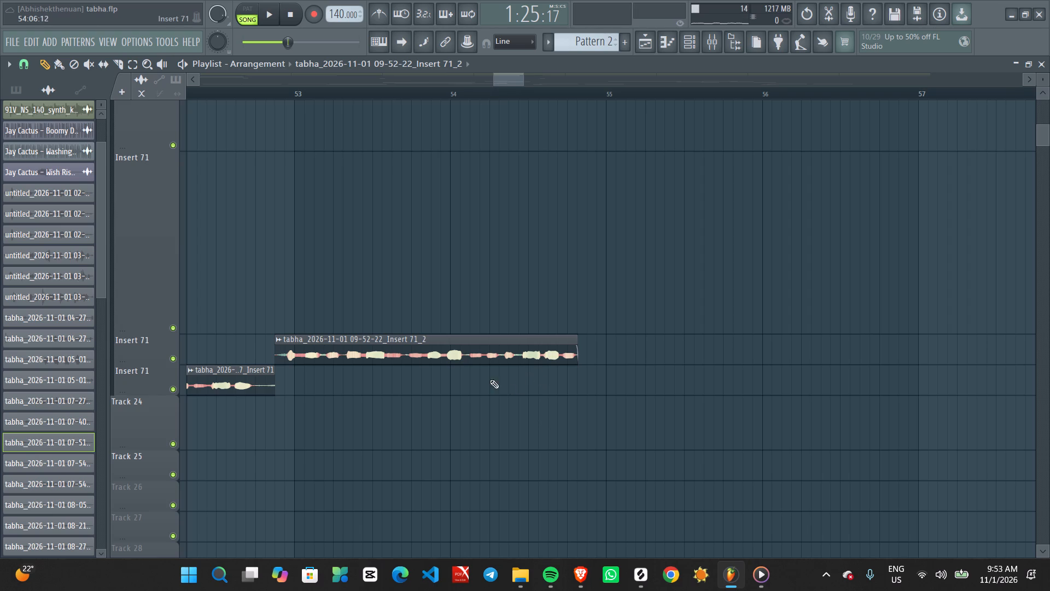
Move the new 09-52-22 take down one lane, directly after the 09-50-27 clip.
left_click_drag(364, 321, 400, 370, "ctrl")
key("Down")
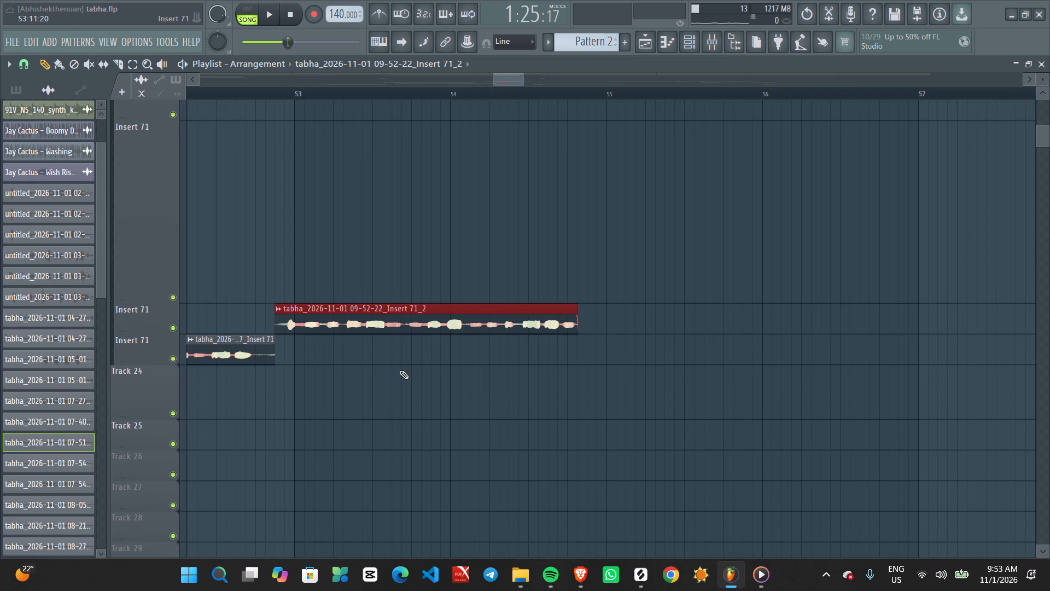
key("shift+Down")
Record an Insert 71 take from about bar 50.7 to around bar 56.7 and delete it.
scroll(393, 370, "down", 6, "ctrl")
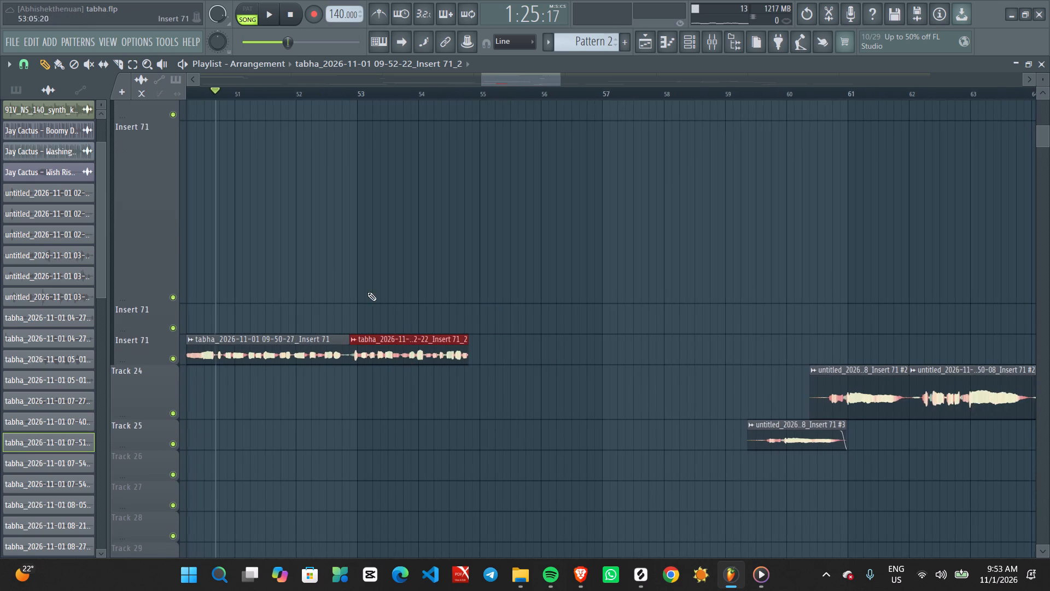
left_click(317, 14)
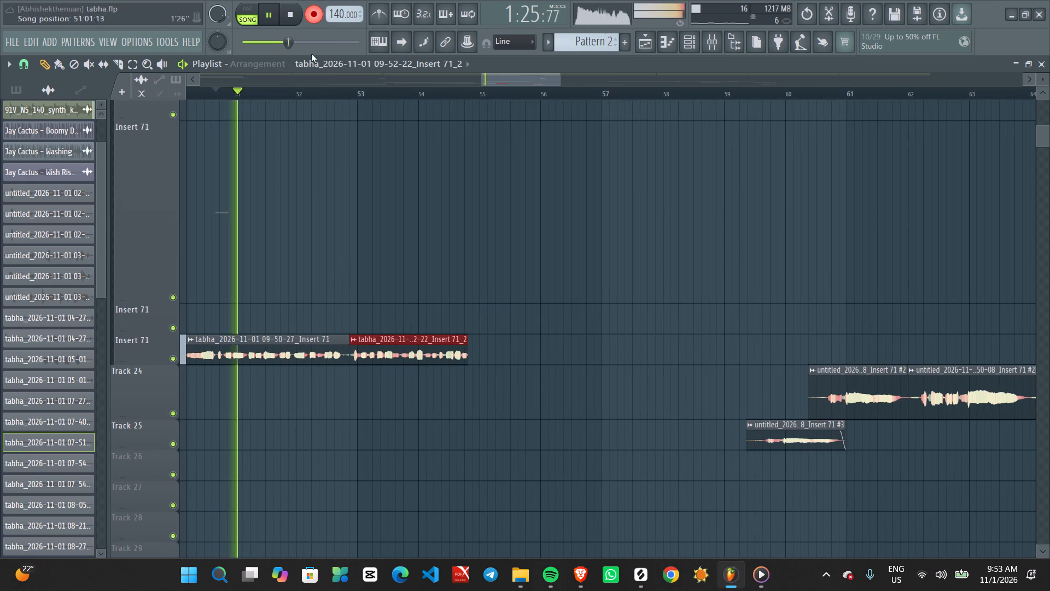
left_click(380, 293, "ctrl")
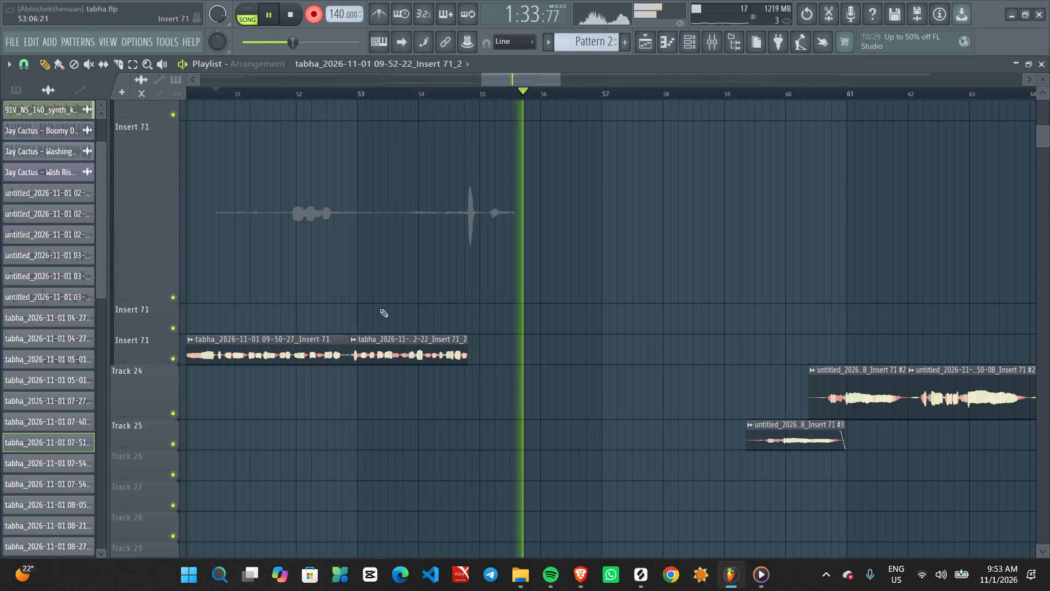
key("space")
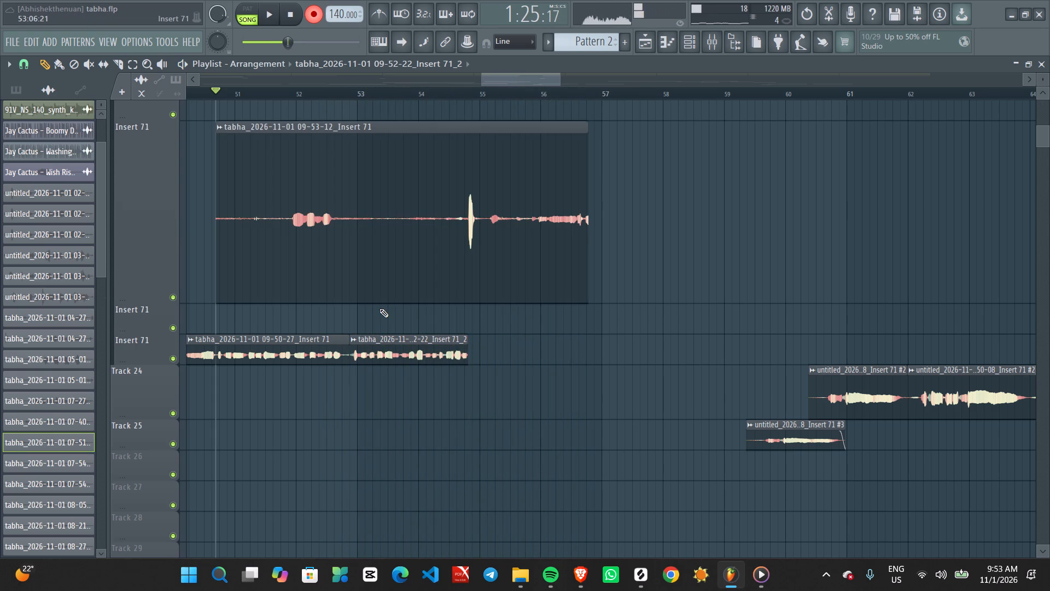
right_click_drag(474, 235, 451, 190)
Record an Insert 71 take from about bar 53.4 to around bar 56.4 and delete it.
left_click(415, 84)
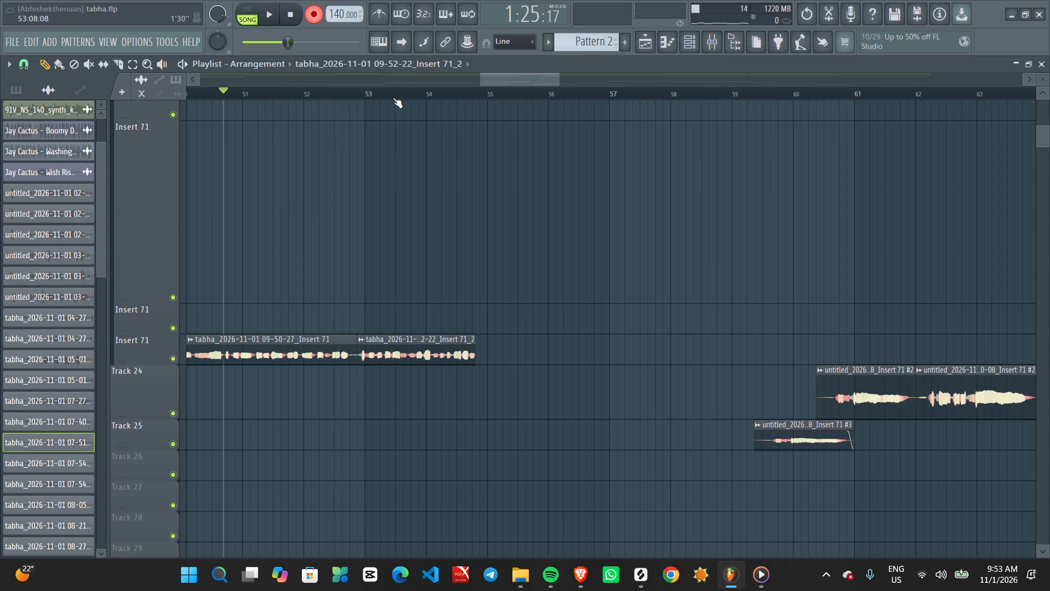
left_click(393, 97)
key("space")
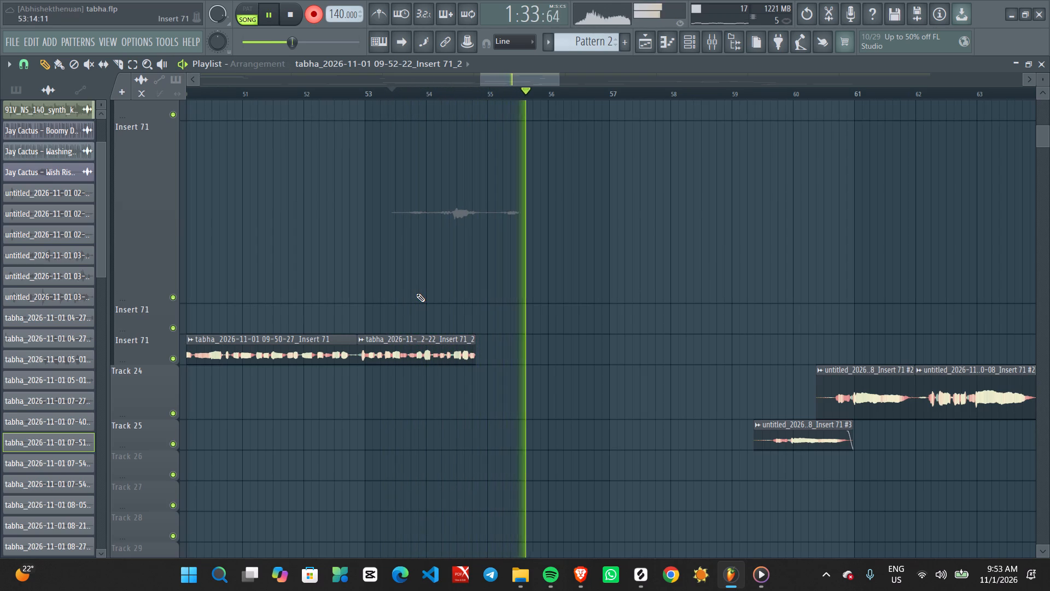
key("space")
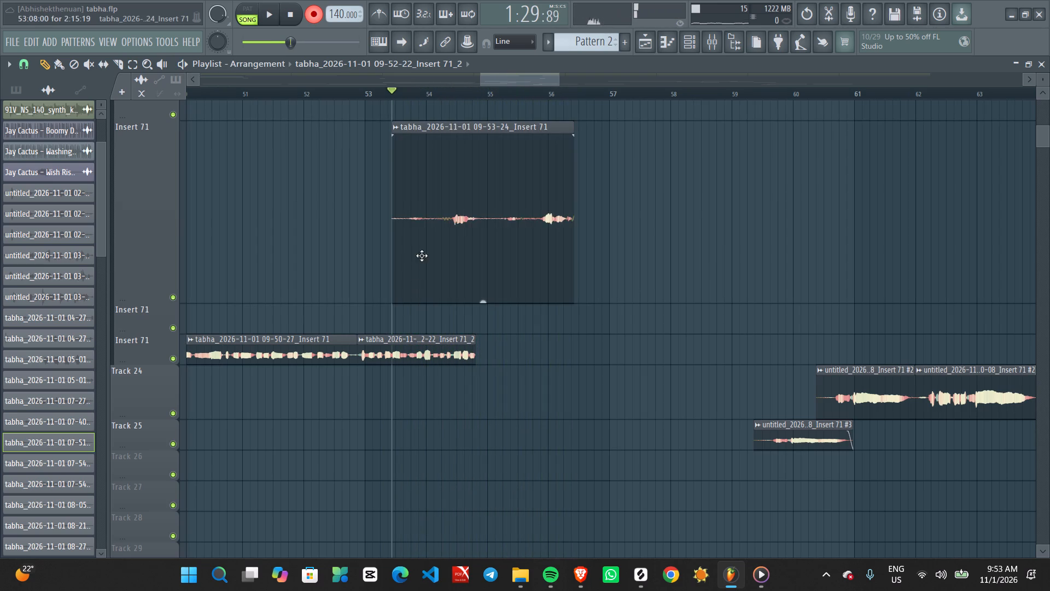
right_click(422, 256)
Set the song position to about bar 52.4, shortly before the end of the 09-50-27 clip.
left_click(351, 97)
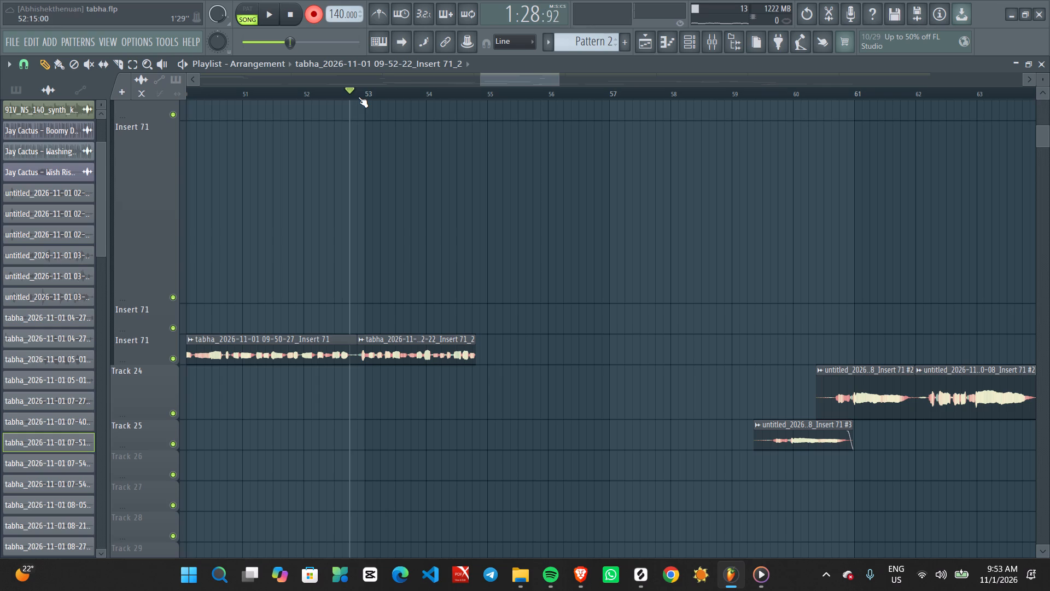
left_click(358, 97)
left_click(349, 96)
left_click(345, 96)
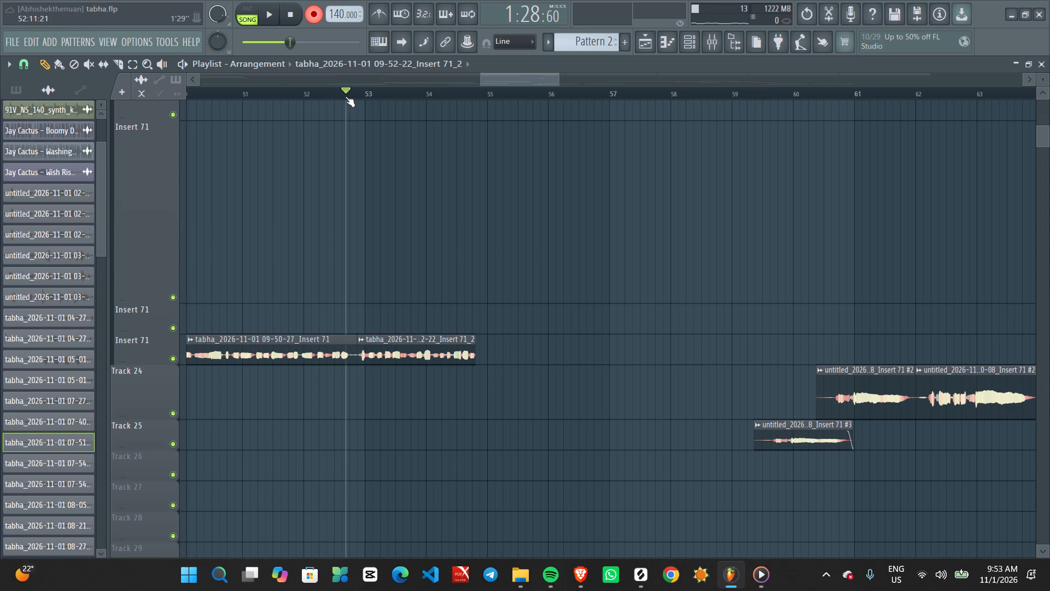
left_click(334, 96)
left_click(328, 95)
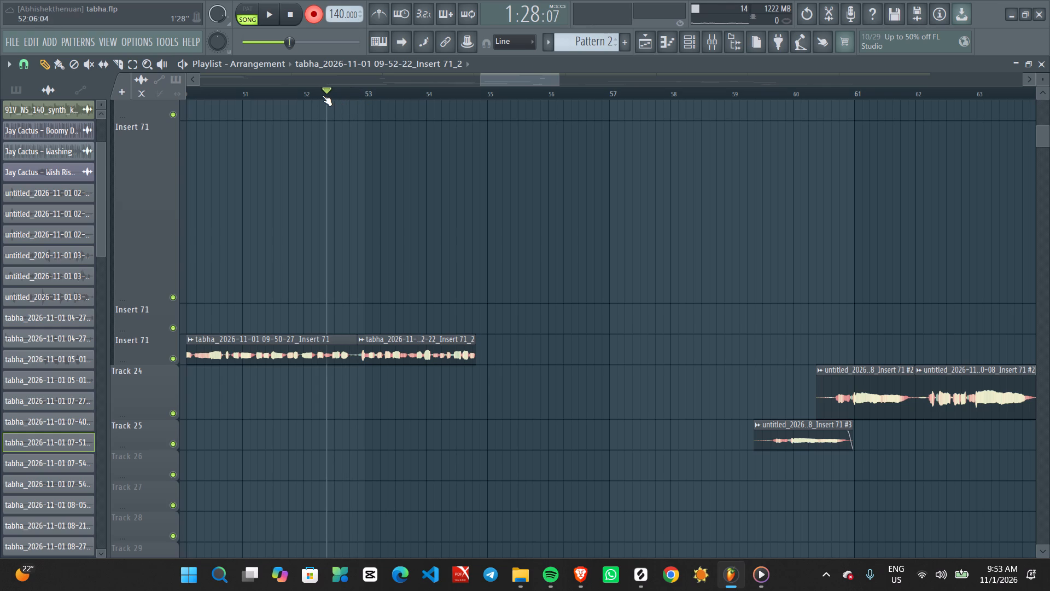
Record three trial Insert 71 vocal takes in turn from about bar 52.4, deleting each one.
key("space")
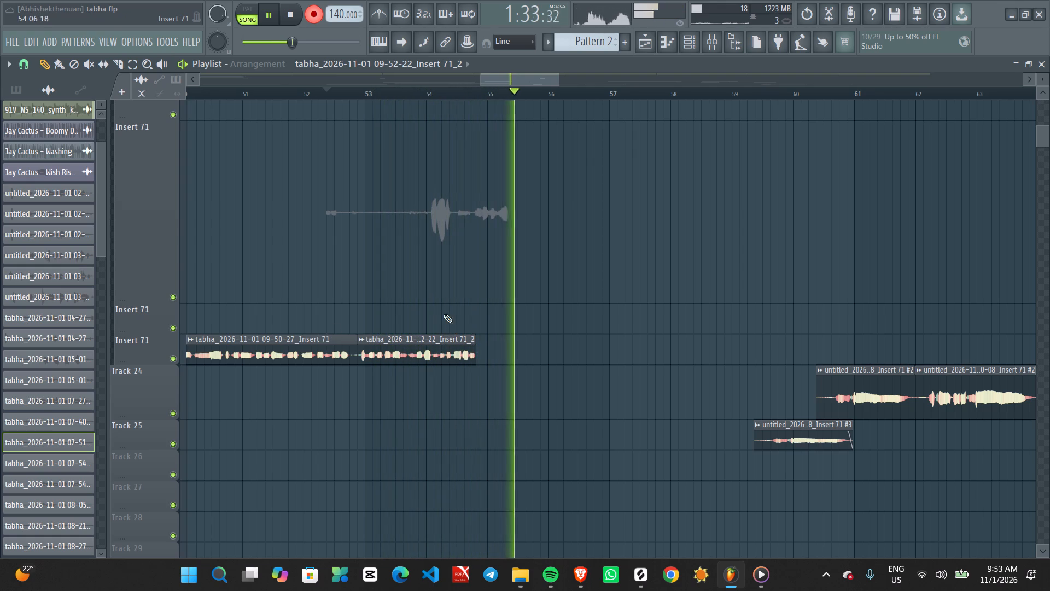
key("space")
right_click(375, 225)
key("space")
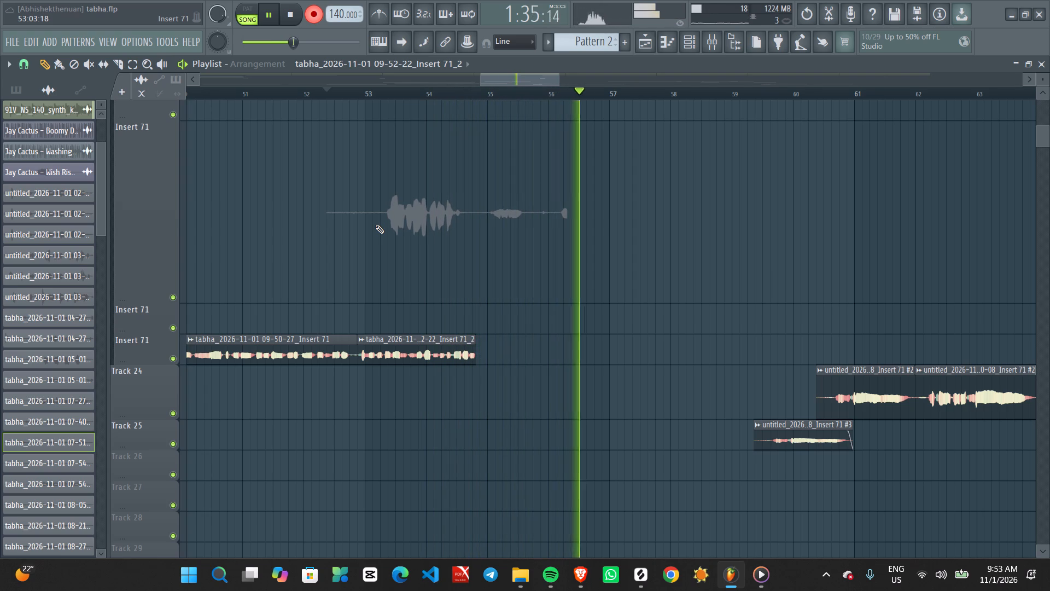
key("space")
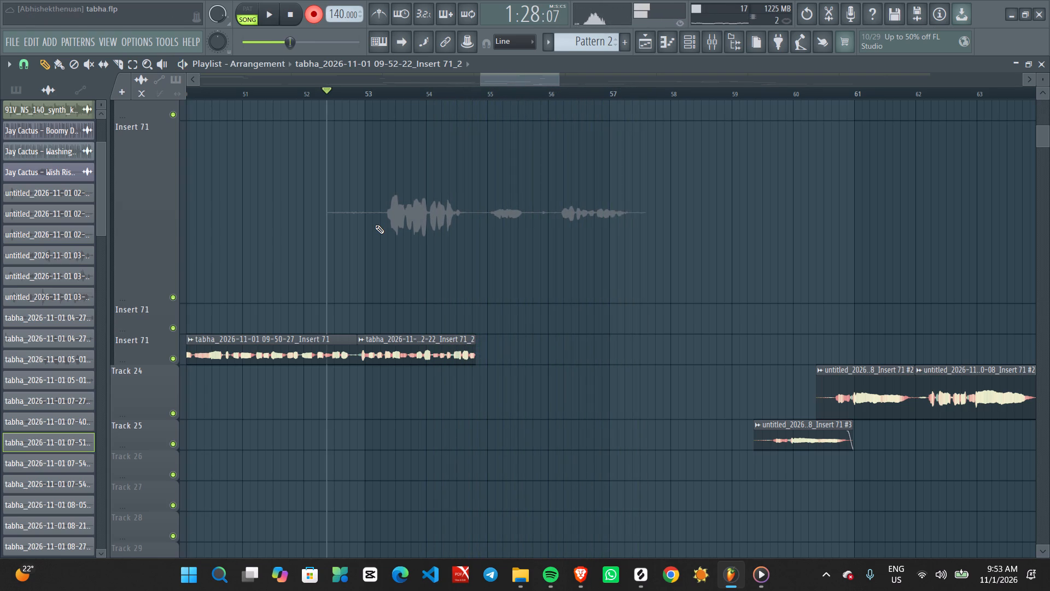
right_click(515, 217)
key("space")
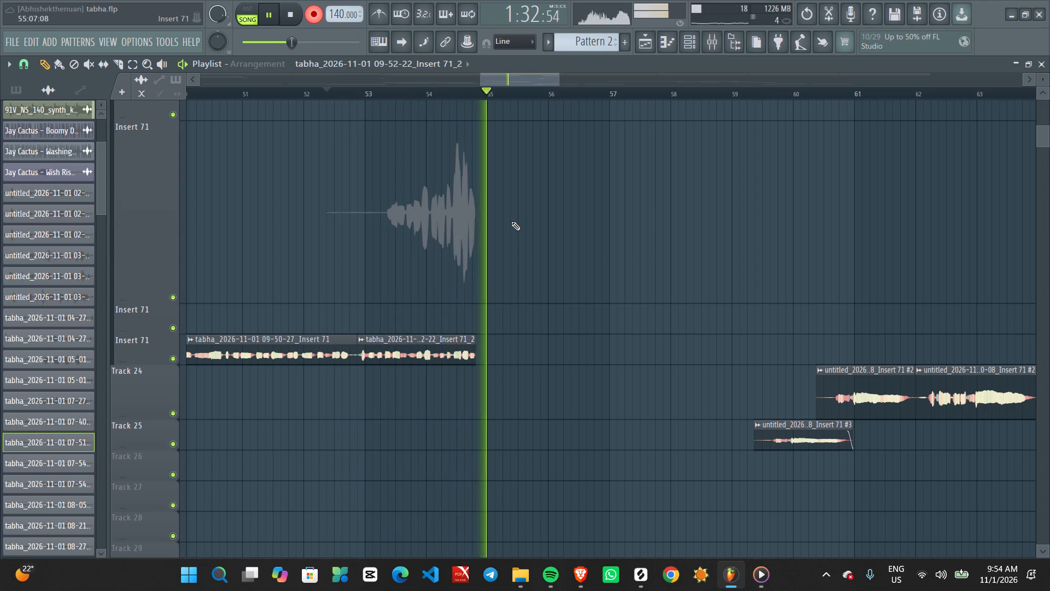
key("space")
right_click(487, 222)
Record an Insert 71 vocal from about bar 52.4 to around bar 58.4, purging unused audio clips while it records.
key("space")
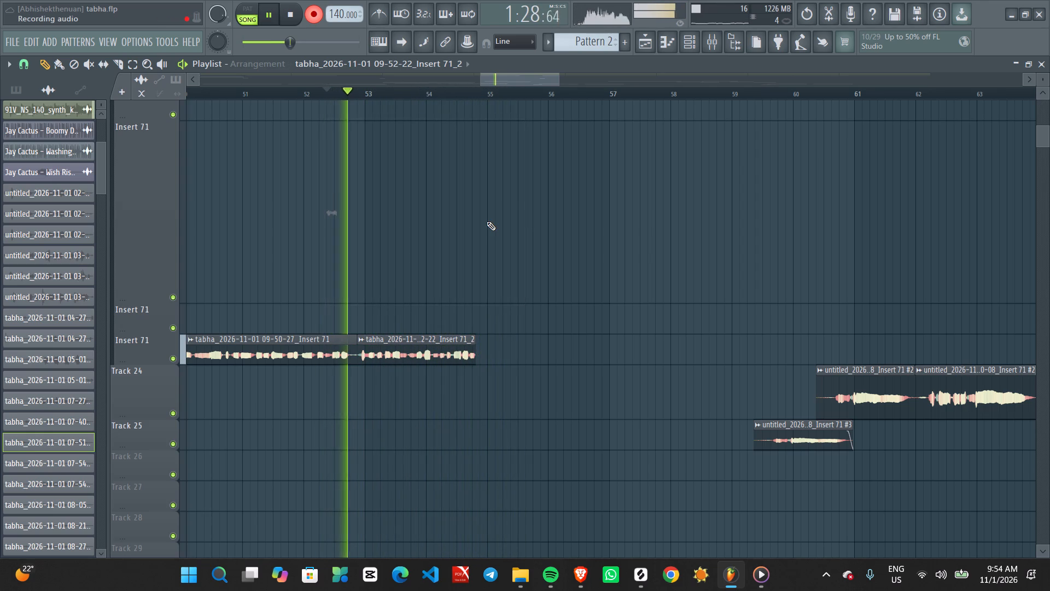
left_click(162, 44)
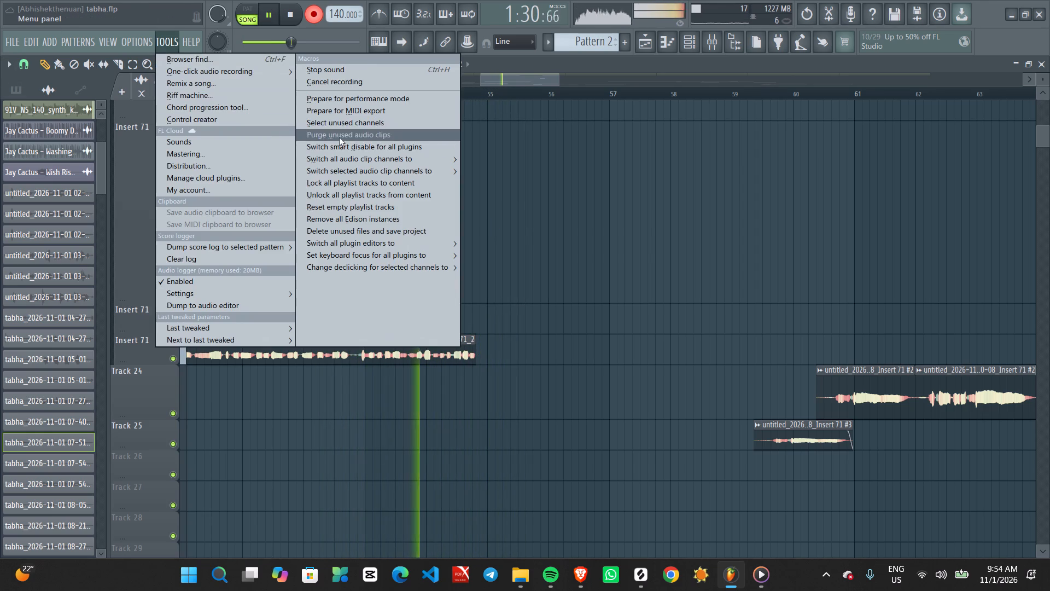
left_click(375, 134)
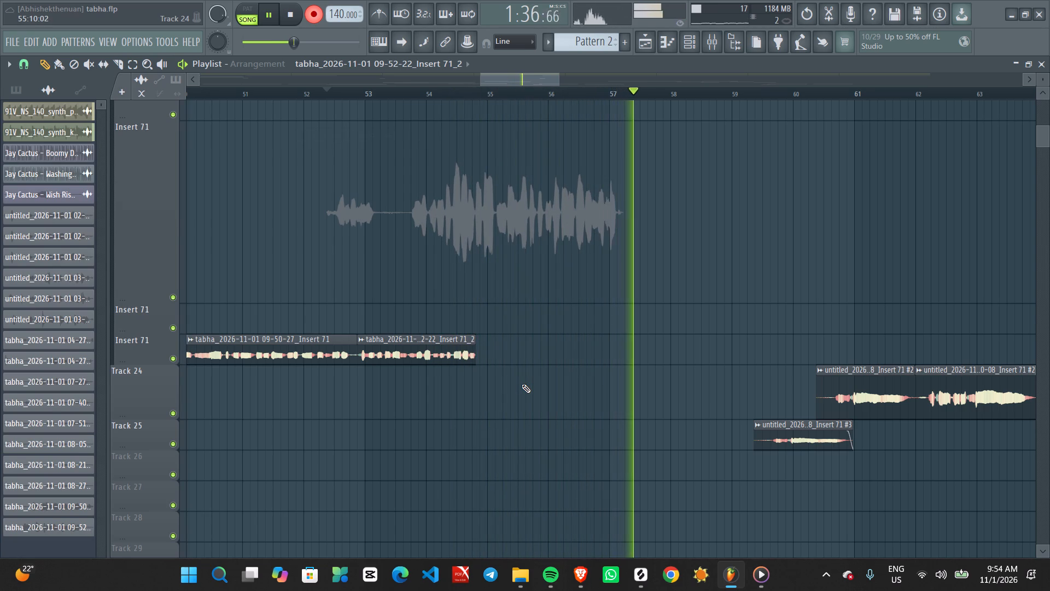
key("space")
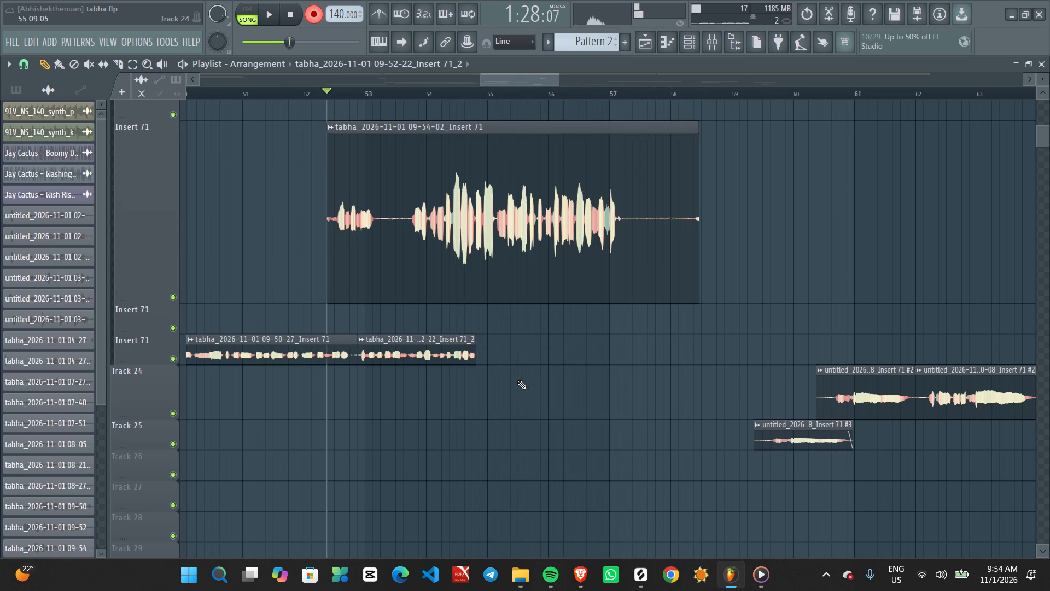
Trim the start of the new 09-54-02 vocal take to about bar 55.1.
scroll(468, 393, "up", 1, "ctrl")
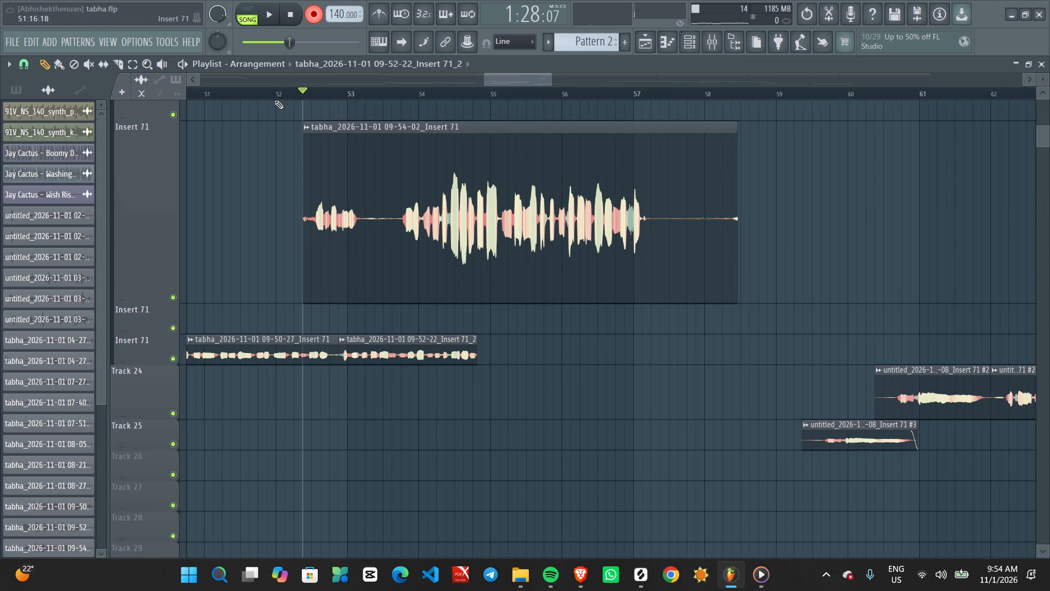
left_click_drag(302, 129, 498, 132)
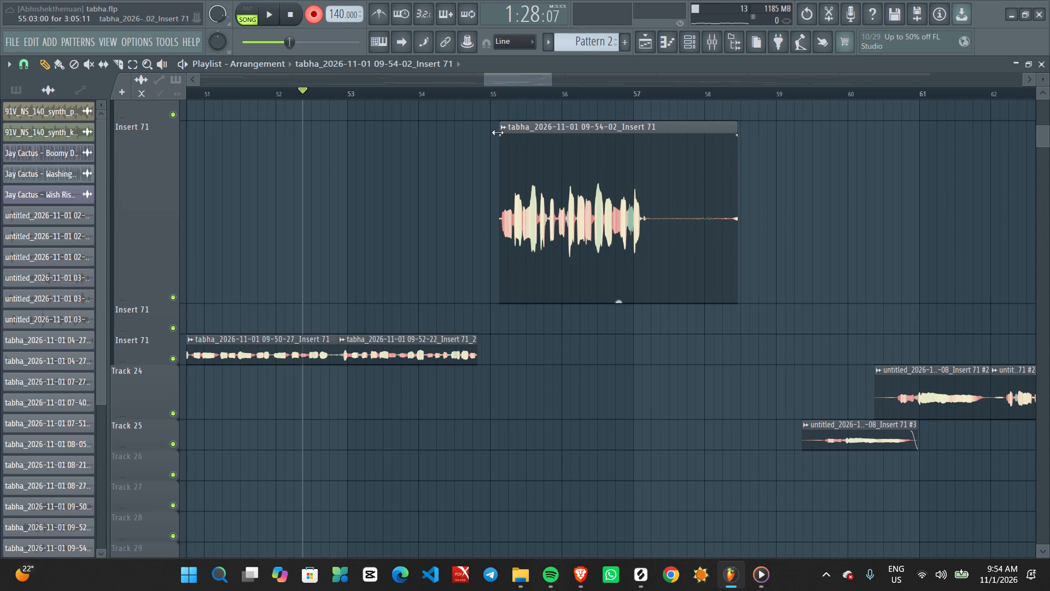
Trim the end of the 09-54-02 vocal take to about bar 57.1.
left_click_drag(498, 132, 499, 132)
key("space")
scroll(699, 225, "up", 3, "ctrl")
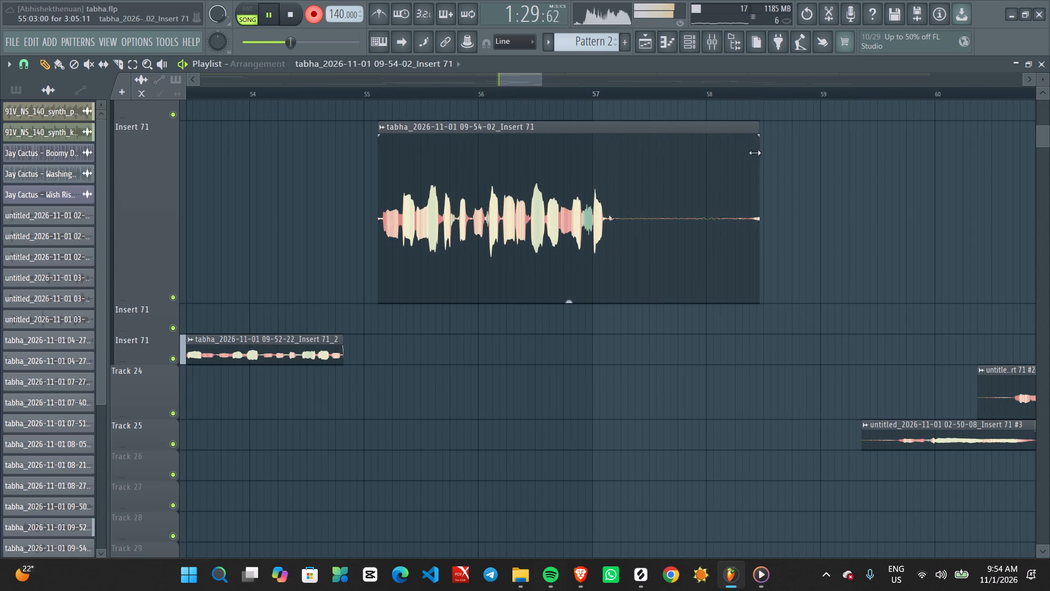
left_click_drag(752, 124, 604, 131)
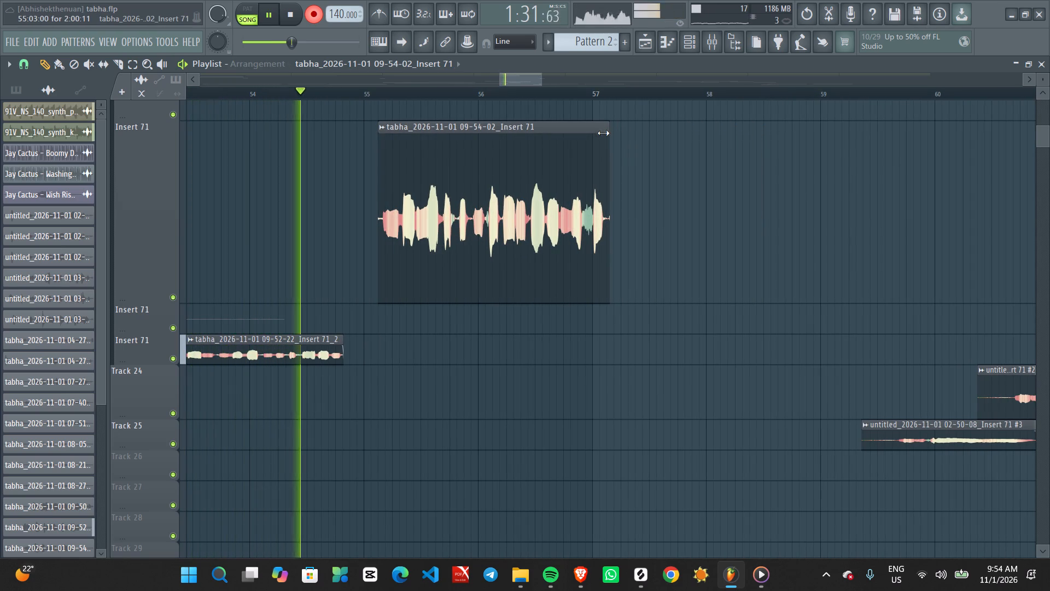
Stop playback, delete the unintended 09-54-17 recording from Insert 71, and disarm recording.
key("space")
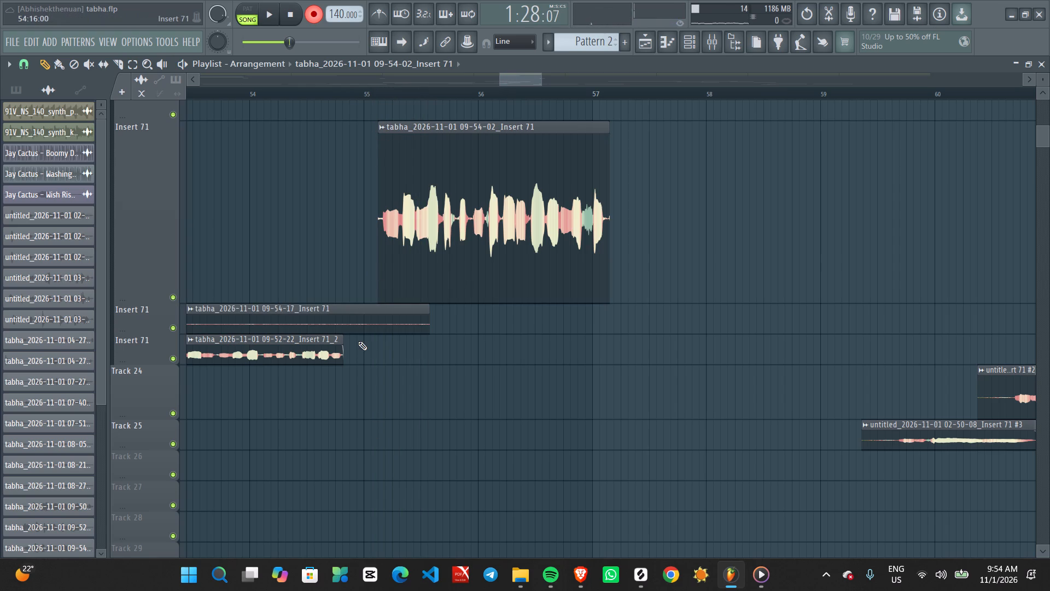
right_click(360, 314)
left_click(312, 15)
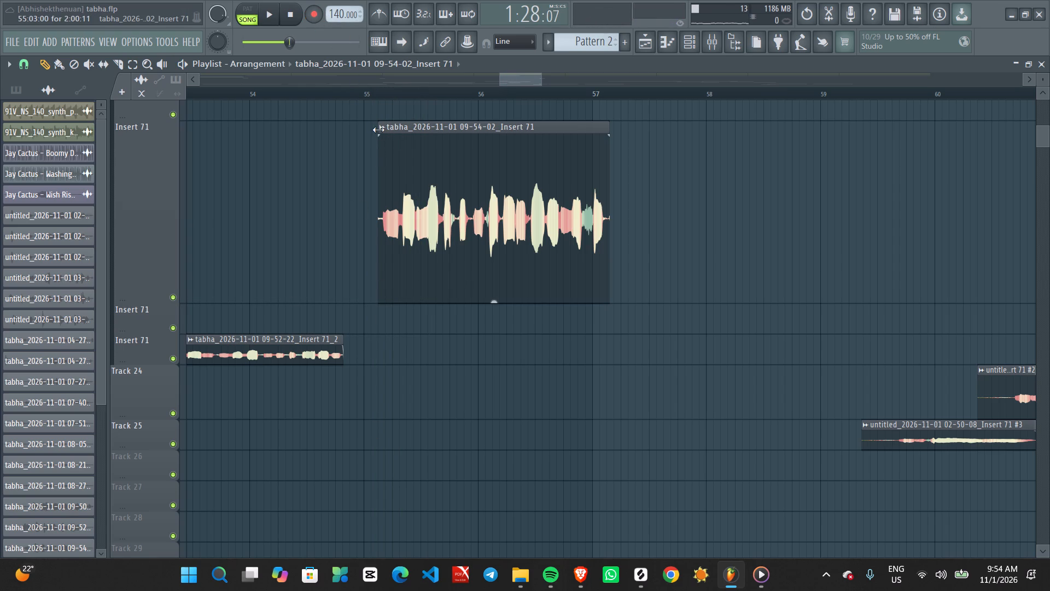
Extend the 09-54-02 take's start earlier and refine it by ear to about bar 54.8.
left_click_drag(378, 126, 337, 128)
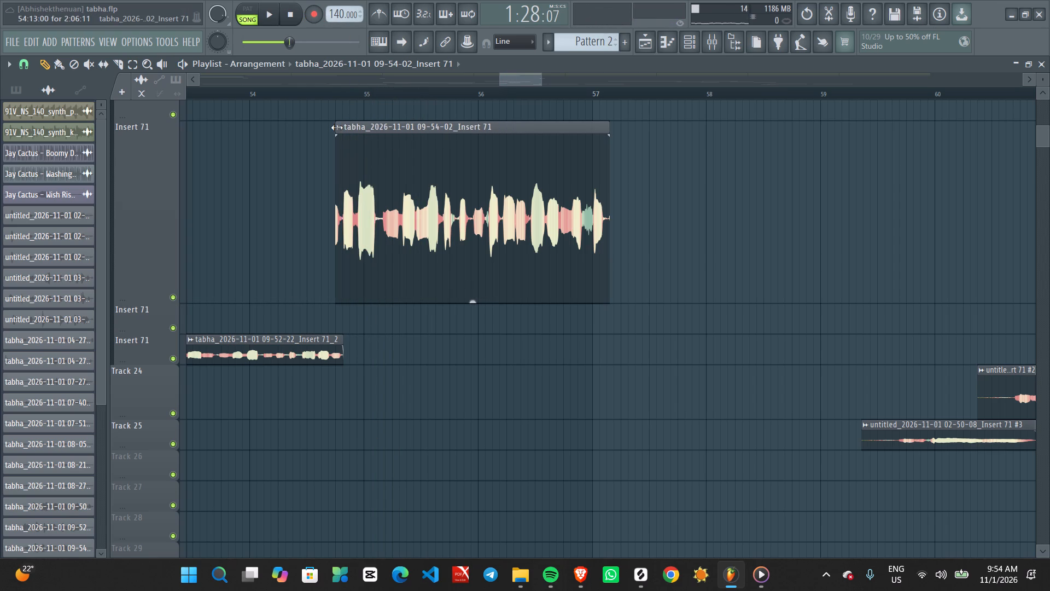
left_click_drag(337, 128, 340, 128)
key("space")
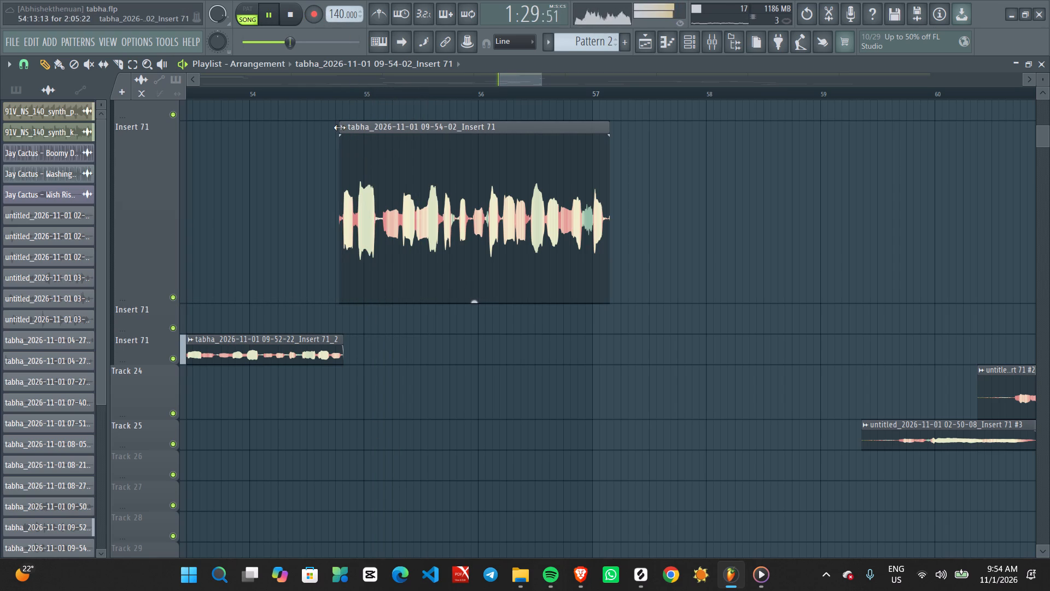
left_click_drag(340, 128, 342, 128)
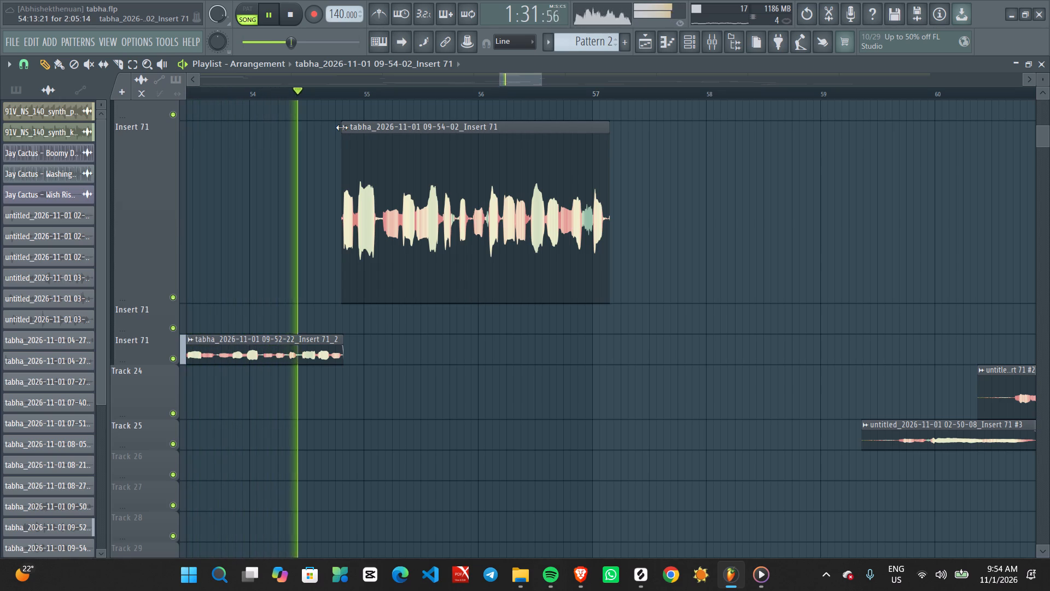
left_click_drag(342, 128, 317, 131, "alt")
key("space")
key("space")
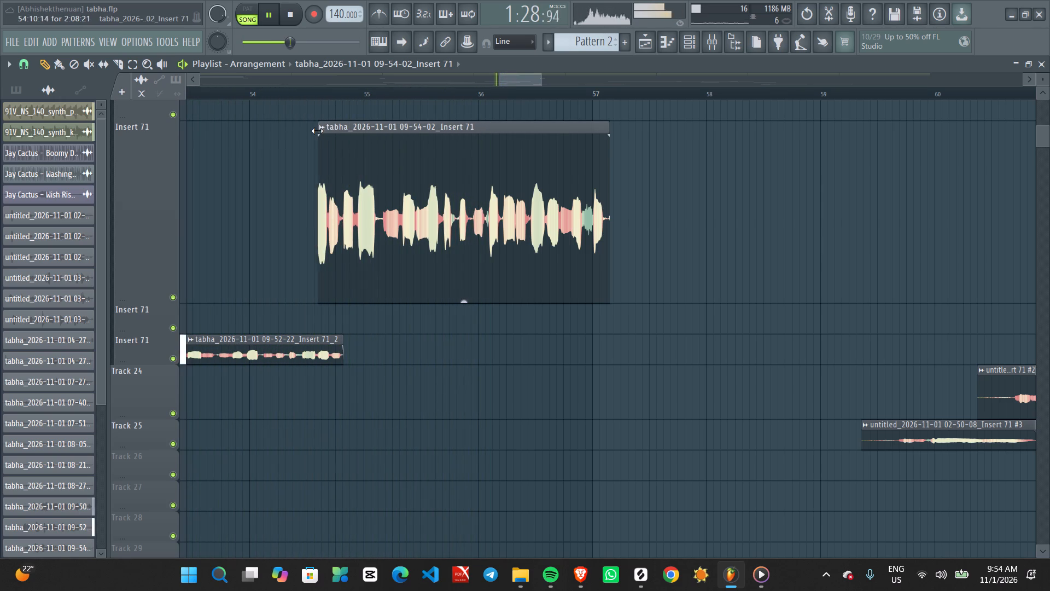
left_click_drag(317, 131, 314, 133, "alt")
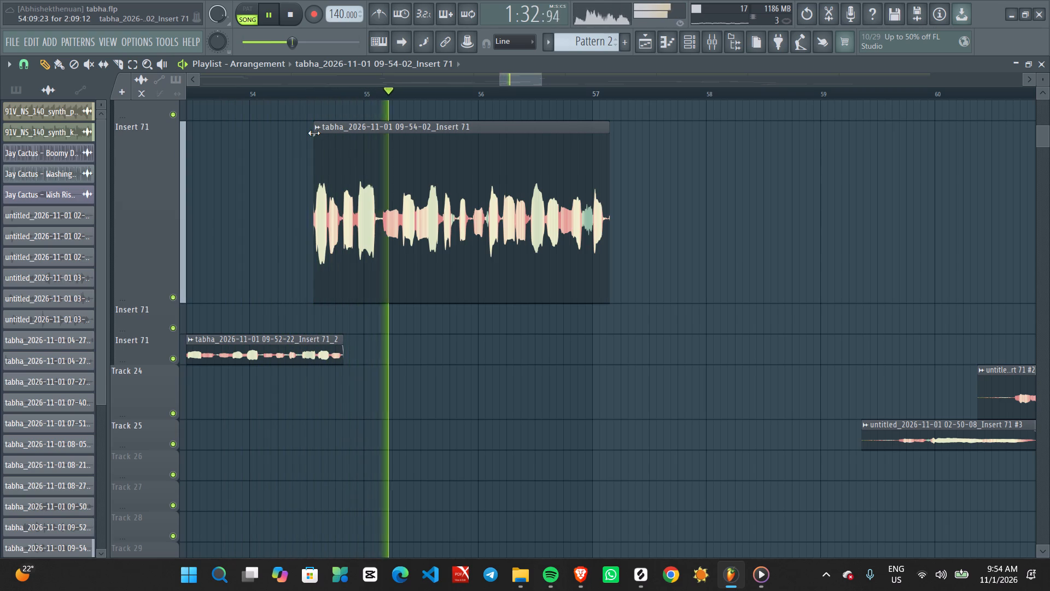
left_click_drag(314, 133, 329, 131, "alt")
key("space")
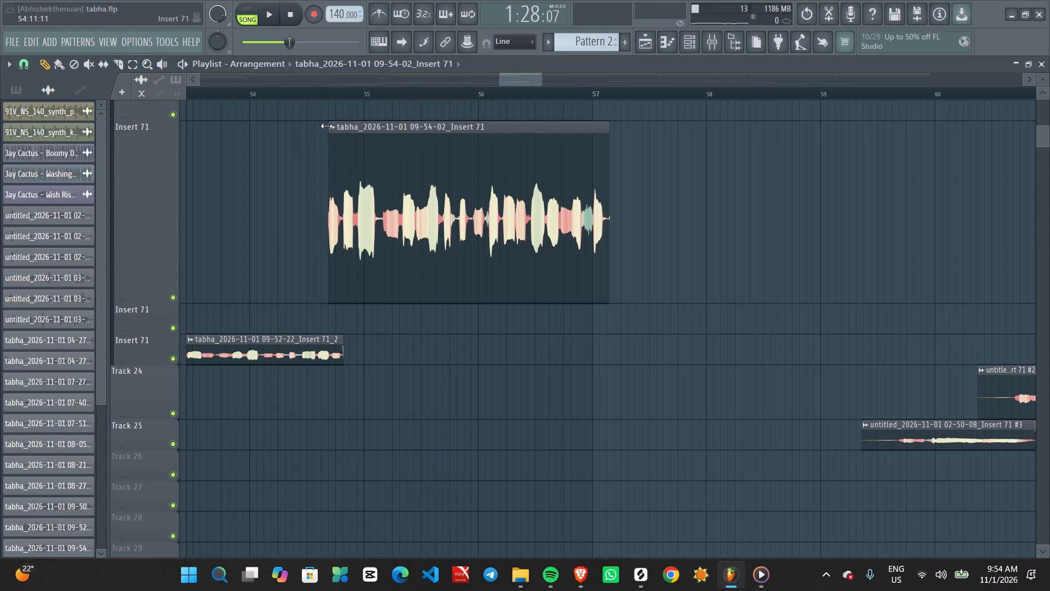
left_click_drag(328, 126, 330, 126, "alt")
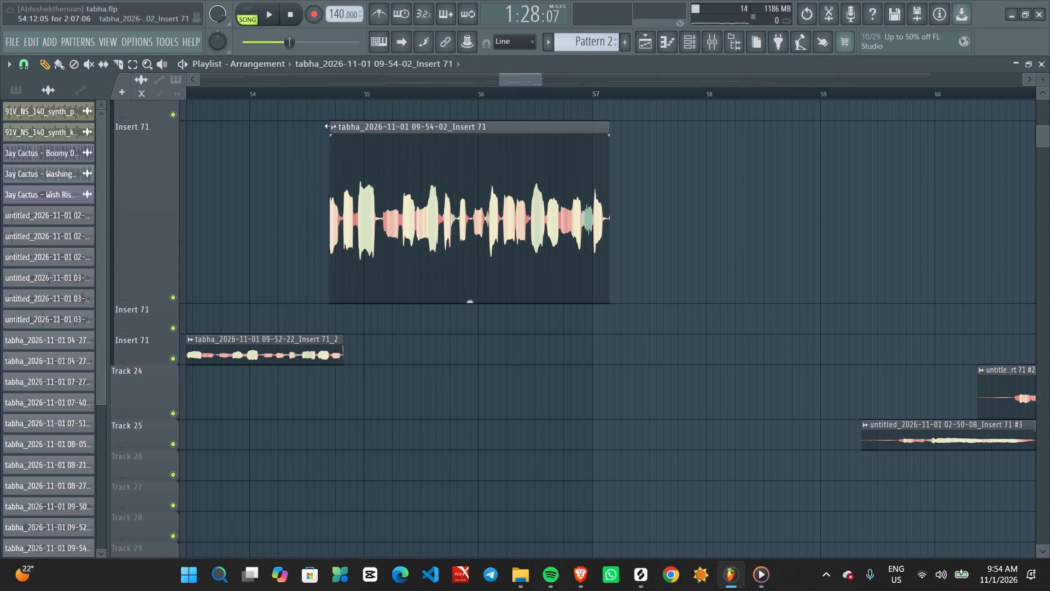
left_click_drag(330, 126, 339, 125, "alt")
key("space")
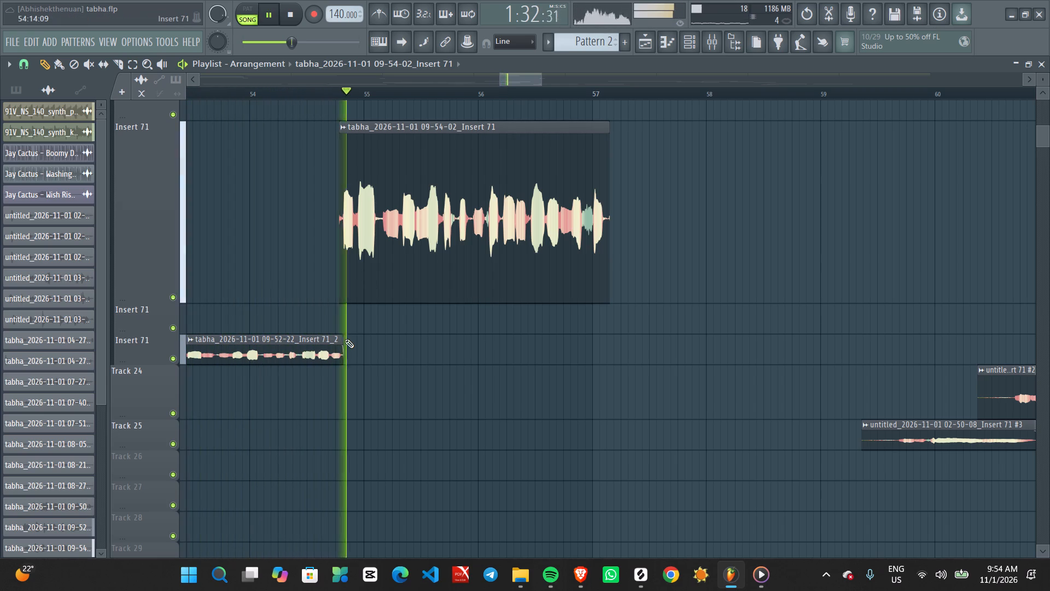
Check where the 09-54-02 take meets the 09-52-22 clip, and delete the 09-54-02 take.
scroll(353, 315, "up", 5, "ctrl")
scroll(340, 260, "up", 5)
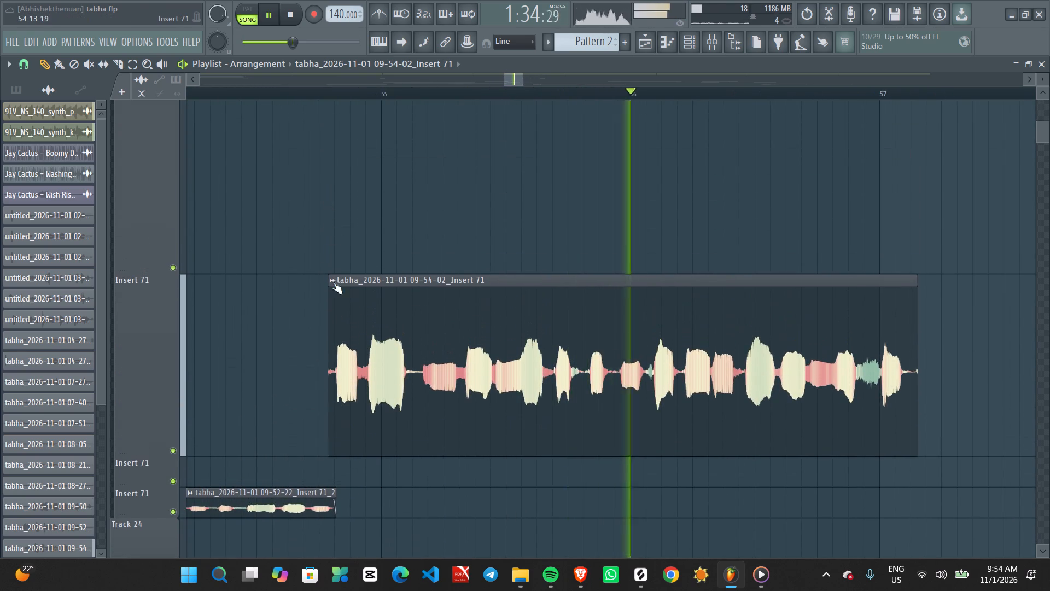
scroll(336, 323, "up", 4, "ctrl")
middle_click_drag(316, 328, 283, 160)
scroll(308, 201, "down", 10, "ctrl")
left_click(309, 201, "ctrl")
key("space")
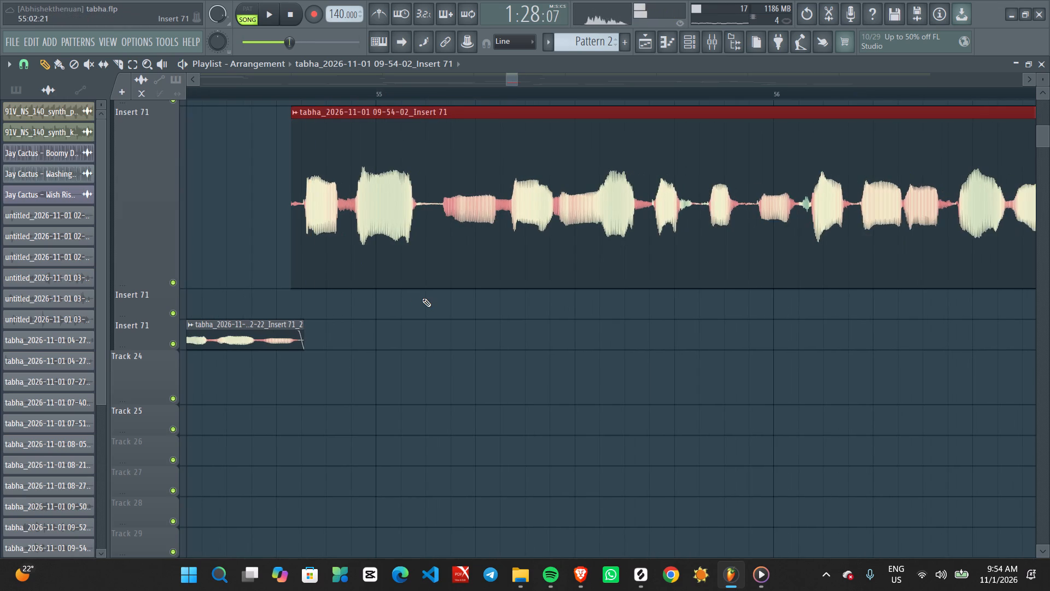
scroll(422, 298, "down", 3, "ctrl")
right_click(466, 221)
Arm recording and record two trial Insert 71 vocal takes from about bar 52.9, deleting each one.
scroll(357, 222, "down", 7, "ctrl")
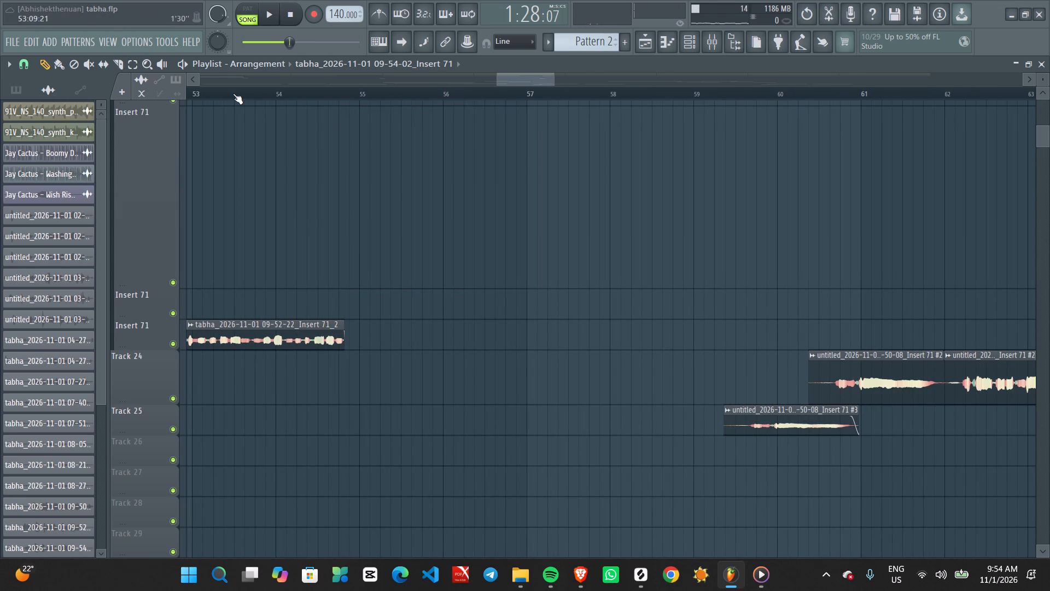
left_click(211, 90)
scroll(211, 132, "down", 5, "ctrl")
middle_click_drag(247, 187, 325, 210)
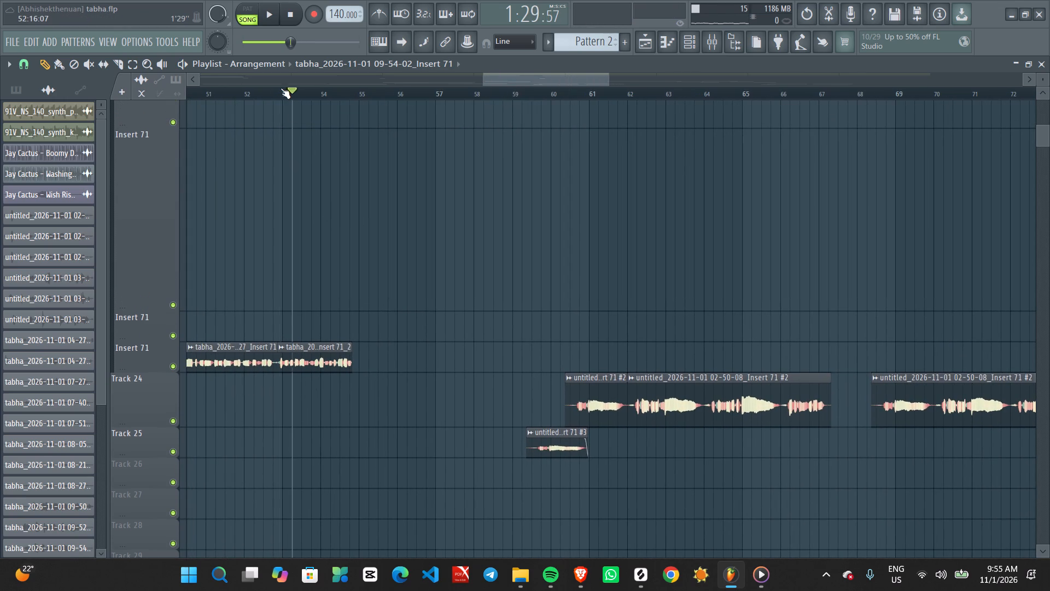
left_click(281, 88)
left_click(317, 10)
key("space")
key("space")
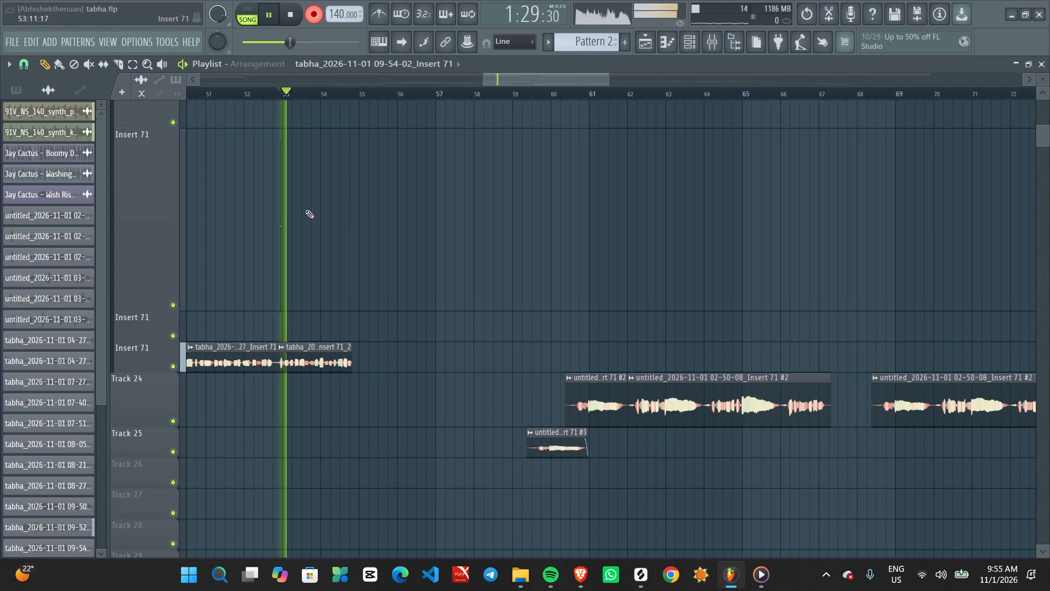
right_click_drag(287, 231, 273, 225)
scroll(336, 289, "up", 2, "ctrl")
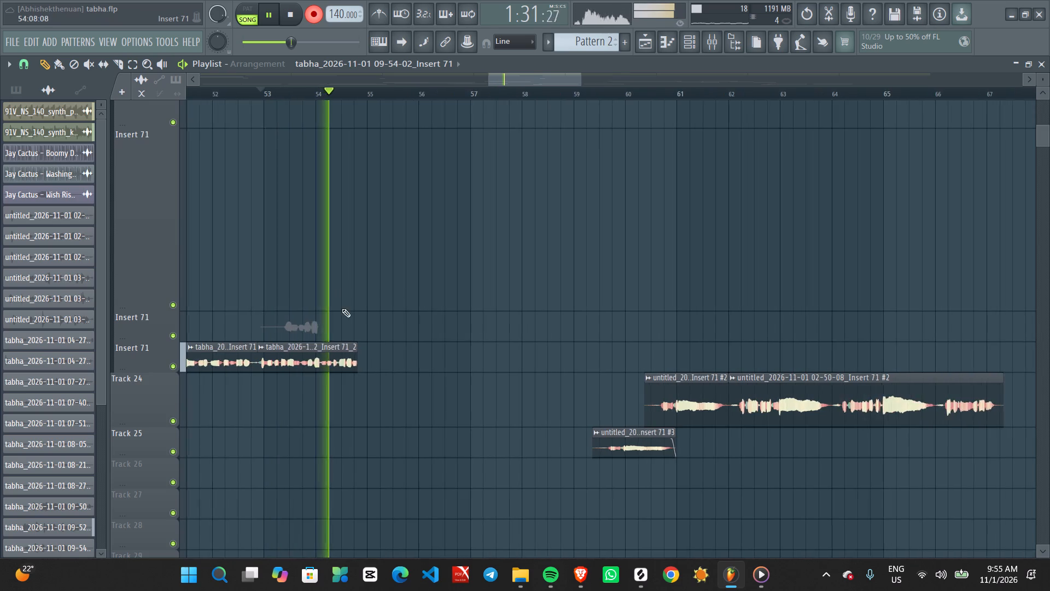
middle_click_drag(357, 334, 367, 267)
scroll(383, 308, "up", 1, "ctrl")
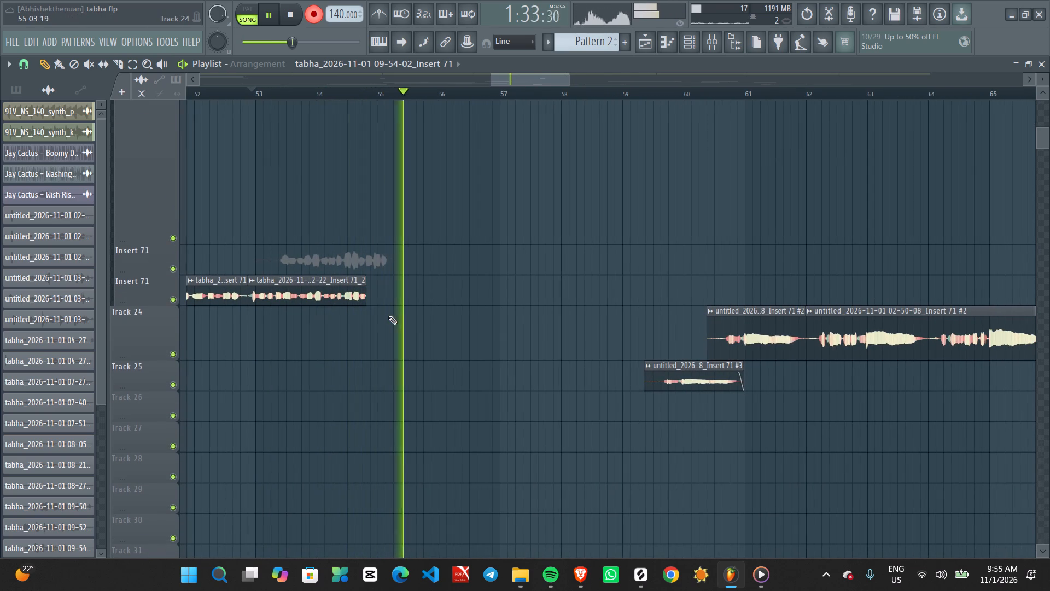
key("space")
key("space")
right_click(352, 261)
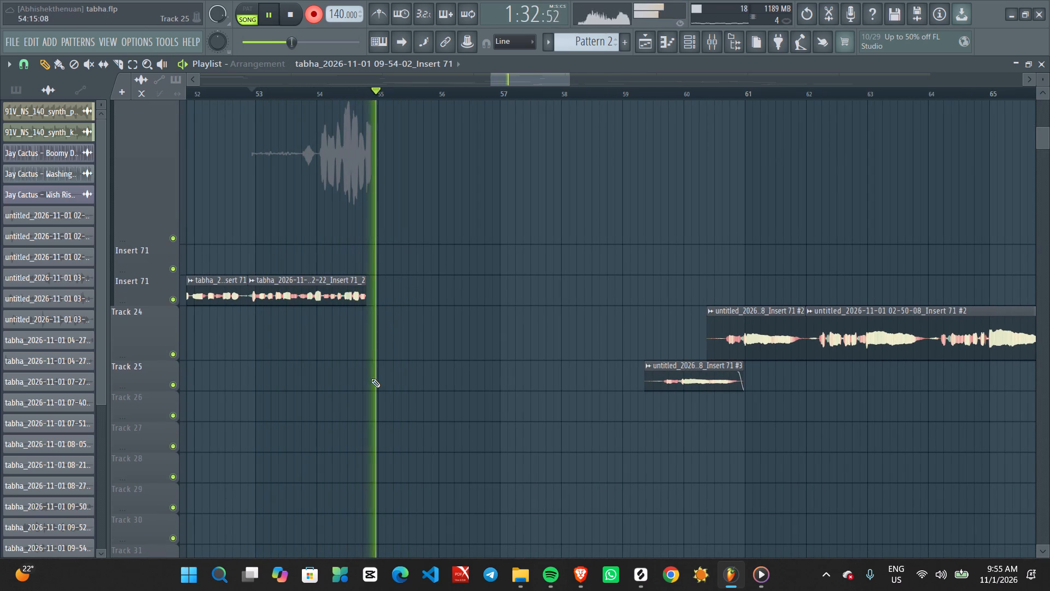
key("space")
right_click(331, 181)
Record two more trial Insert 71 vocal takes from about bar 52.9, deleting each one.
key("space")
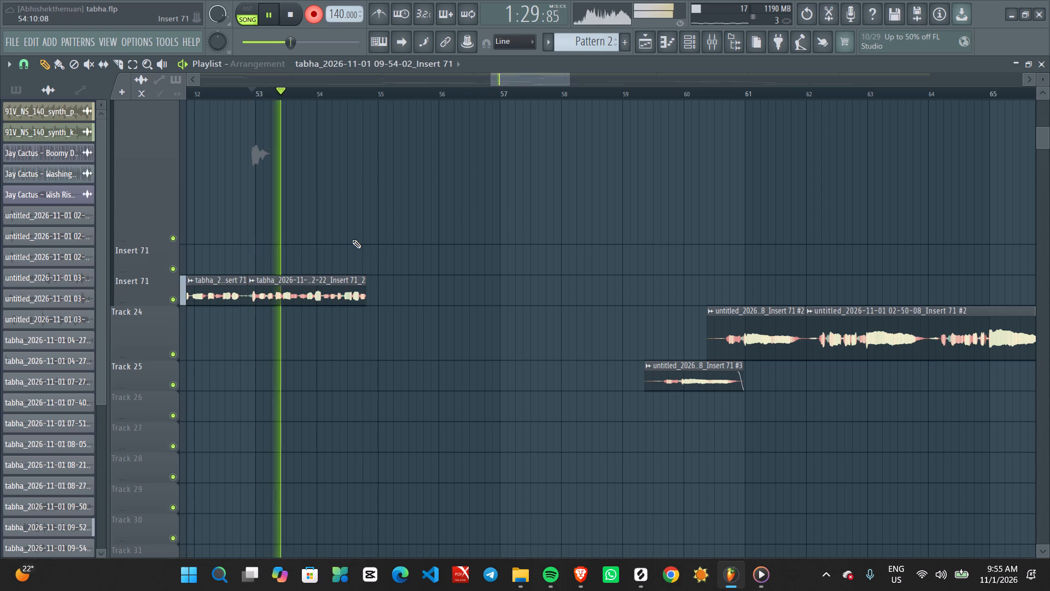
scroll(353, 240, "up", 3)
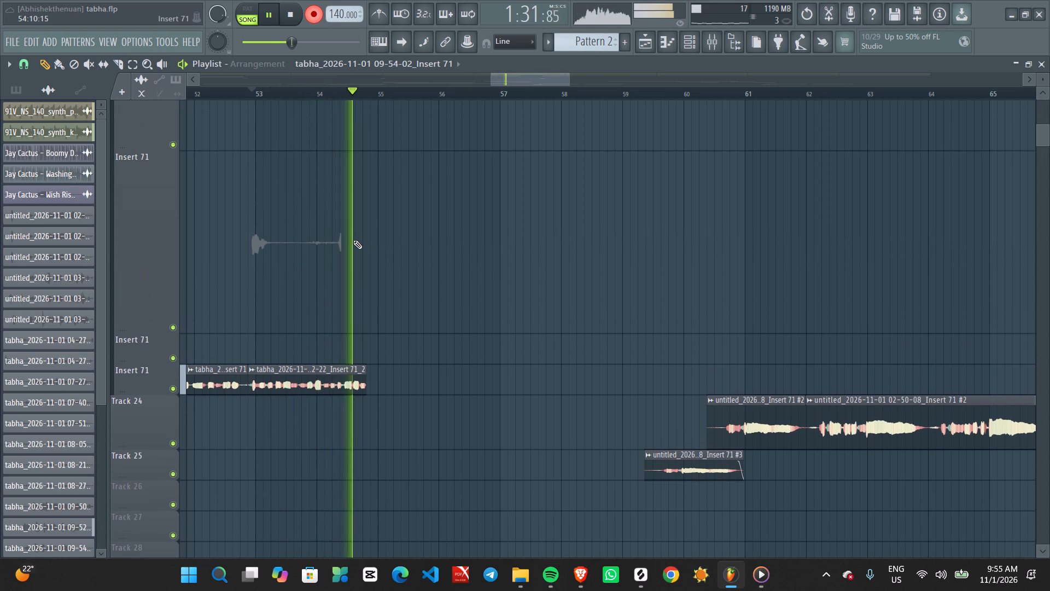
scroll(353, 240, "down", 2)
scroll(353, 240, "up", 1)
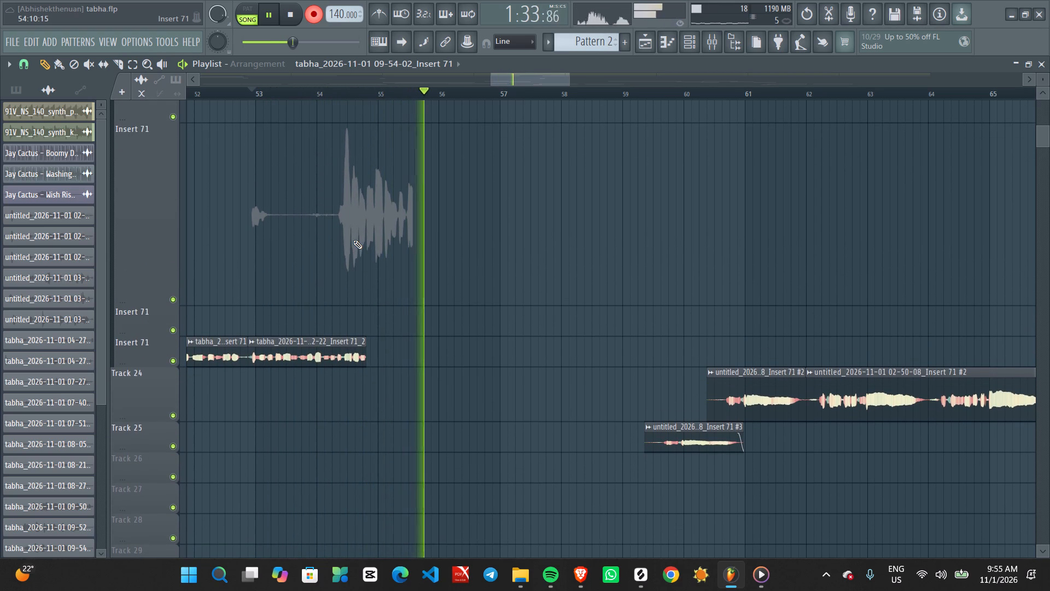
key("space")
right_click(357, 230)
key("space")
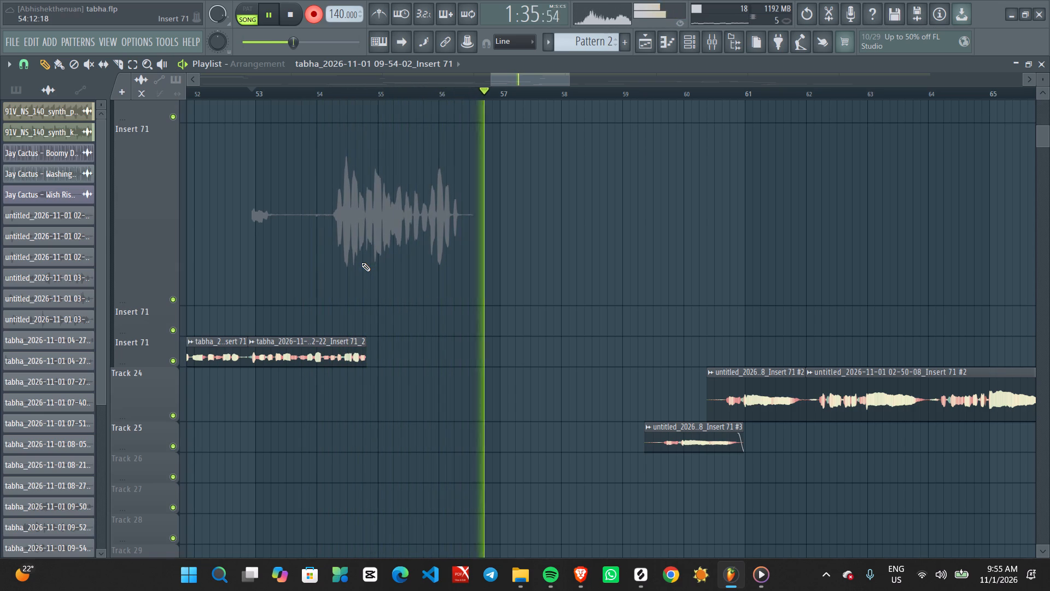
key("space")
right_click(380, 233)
Purge the unused audio clips while recording another Insert 71 take from about bar 52.9, and delete that take.
key("space")
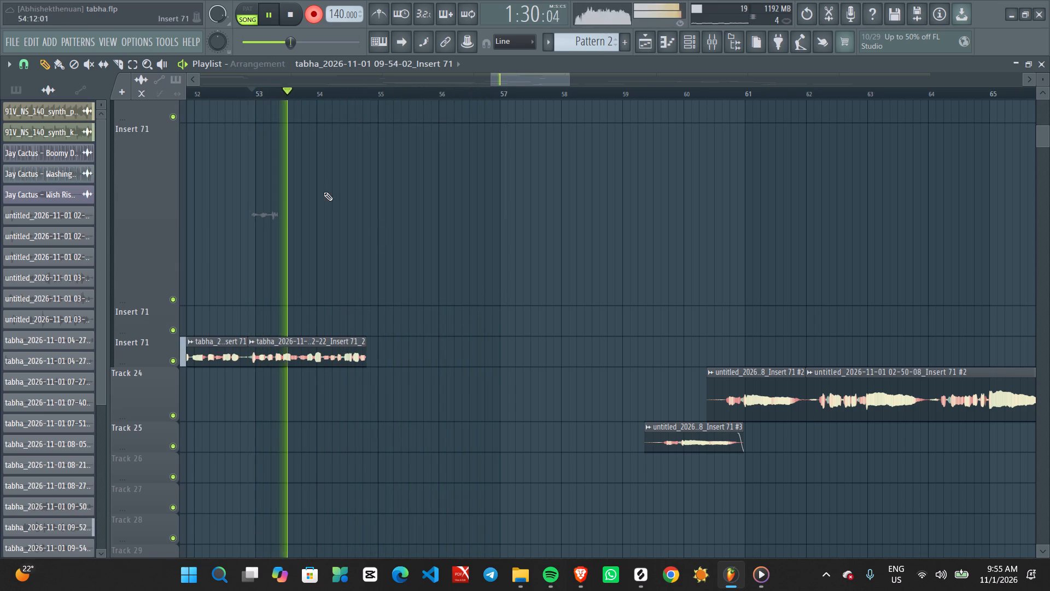
left_click(165, 39)
left_click(351, 134)
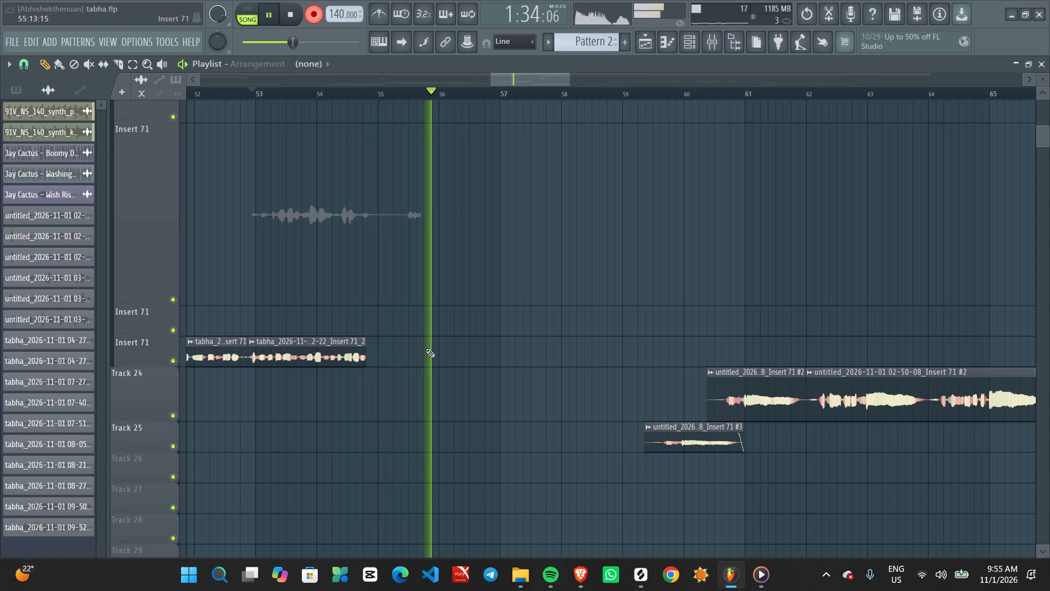
key("space")
right_click(318, 182)
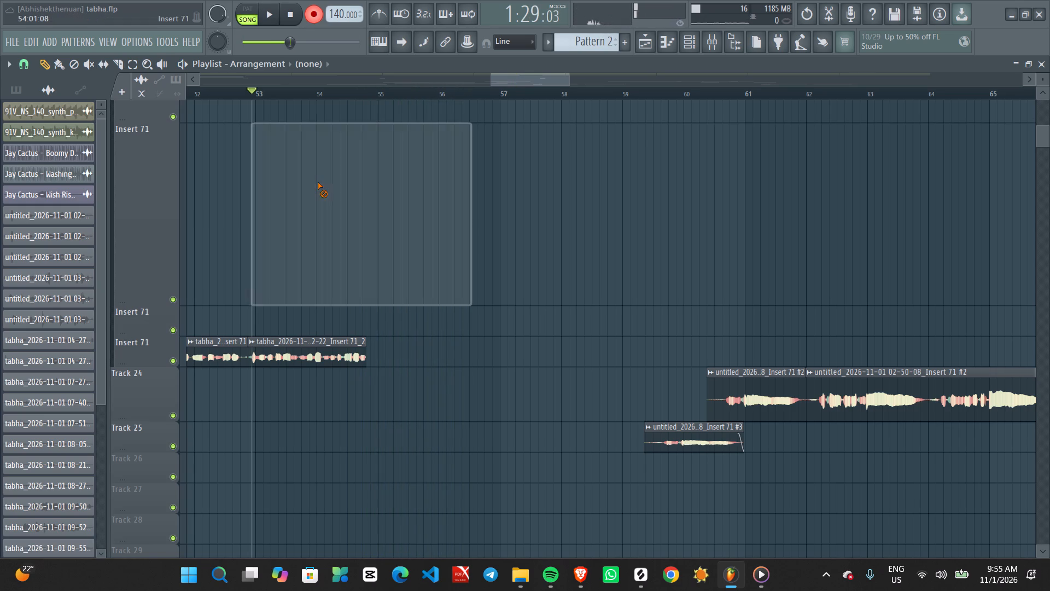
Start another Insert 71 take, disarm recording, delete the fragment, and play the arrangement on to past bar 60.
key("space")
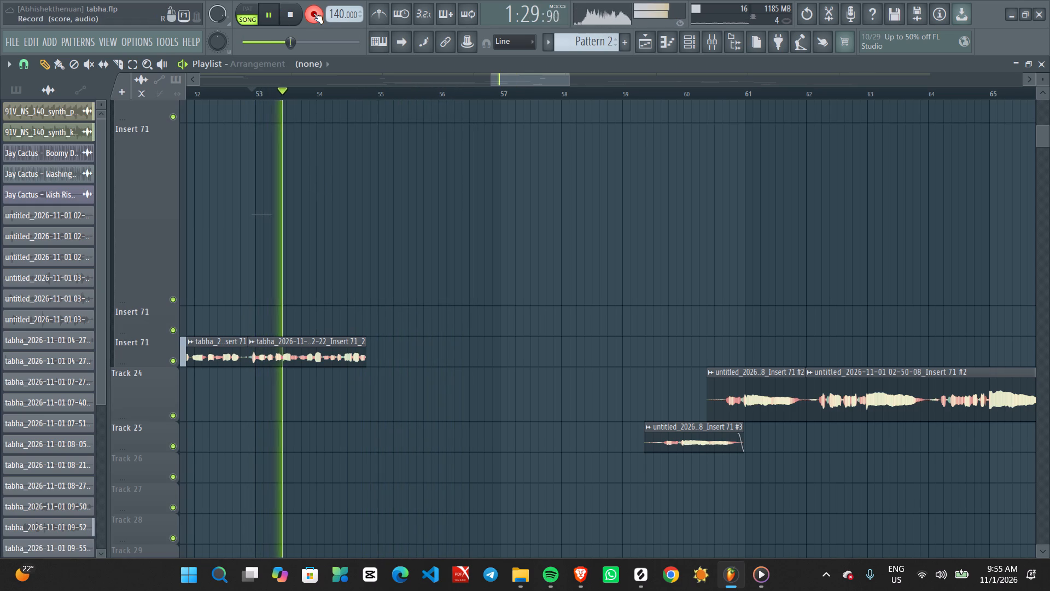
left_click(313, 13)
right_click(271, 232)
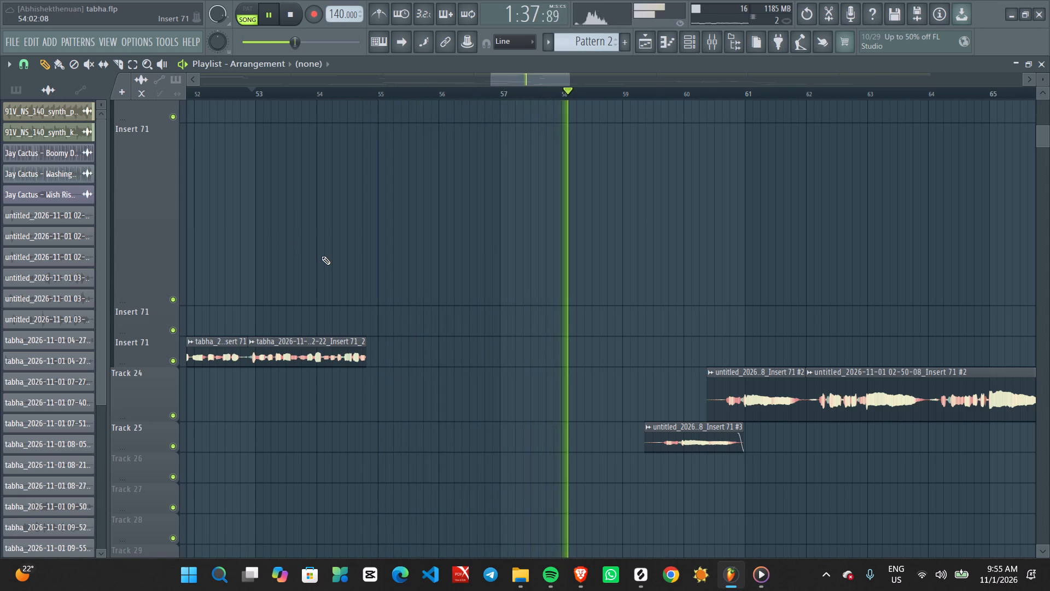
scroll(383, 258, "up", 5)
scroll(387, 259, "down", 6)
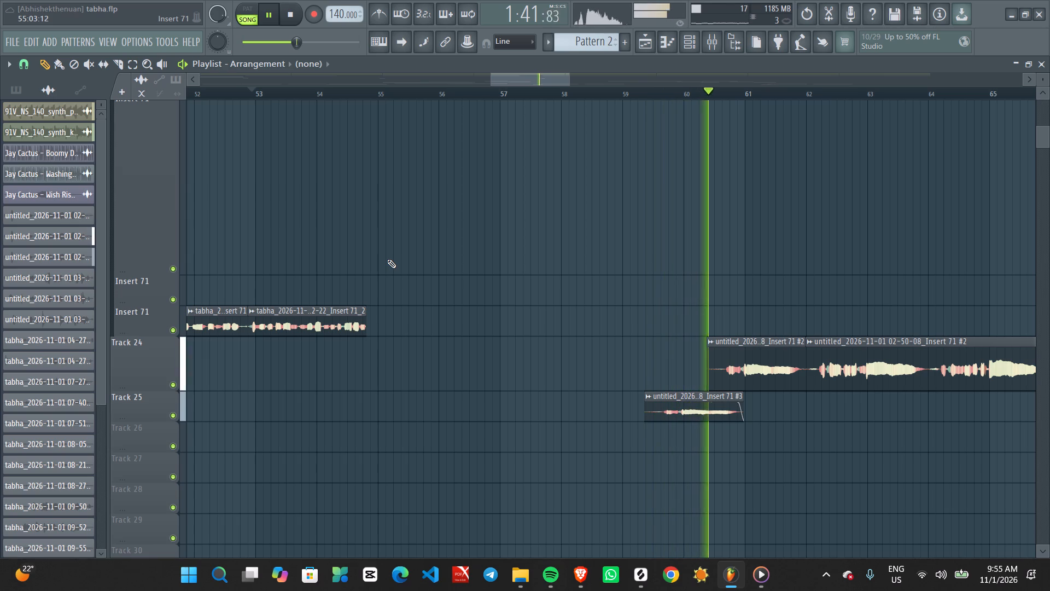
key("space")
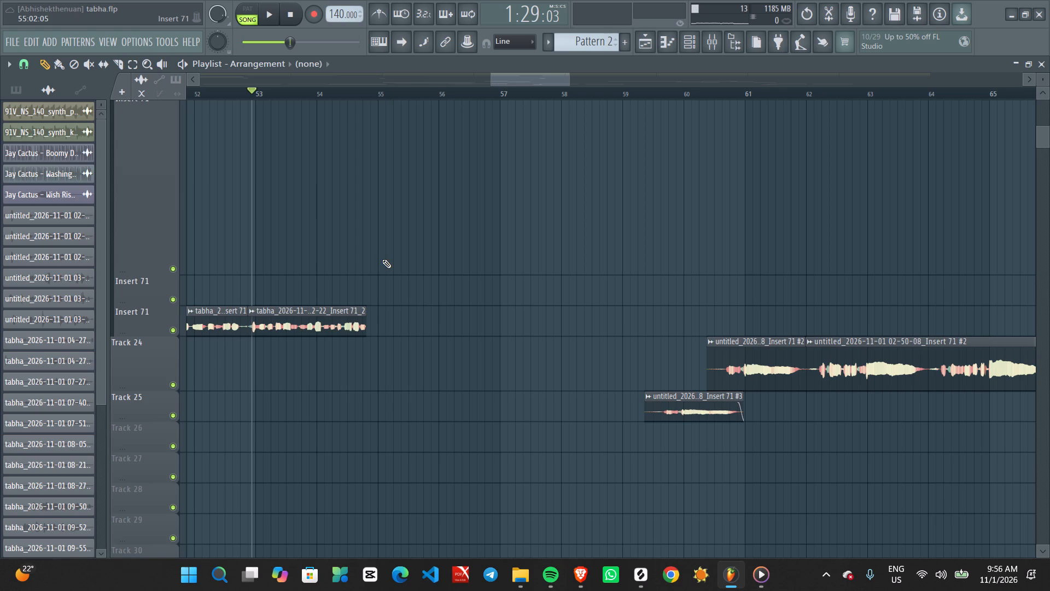
Record an Insert 71 vocal take from about bar 52.5 to around bar 57.8, removing the stray starting fragment.
left_click(224, 97)
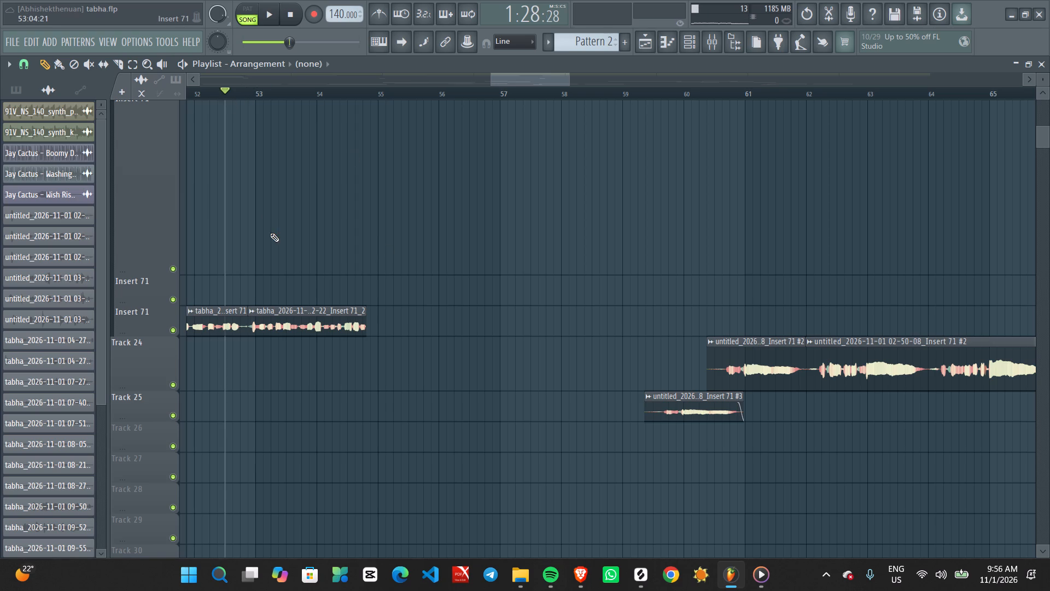
scroll(271, 234, "up", 1, "ctrl")
middle_click_drag(282, 248, 309, 252)
left_click(318, 14)
key("space")
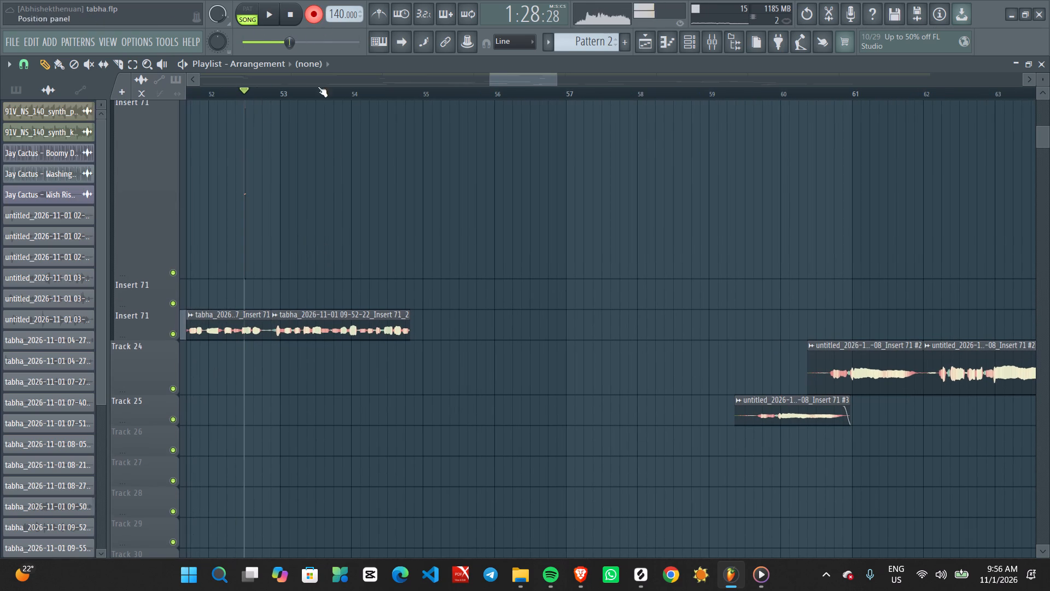
key("space")
right_click_drag(253, 196, 237, 196)
scroll(298, 250, "up", 2, "ctrl")
middle_click_drag(315, 255, 315, 182)
scroll(353, 248, "down", 5, "ctrl")
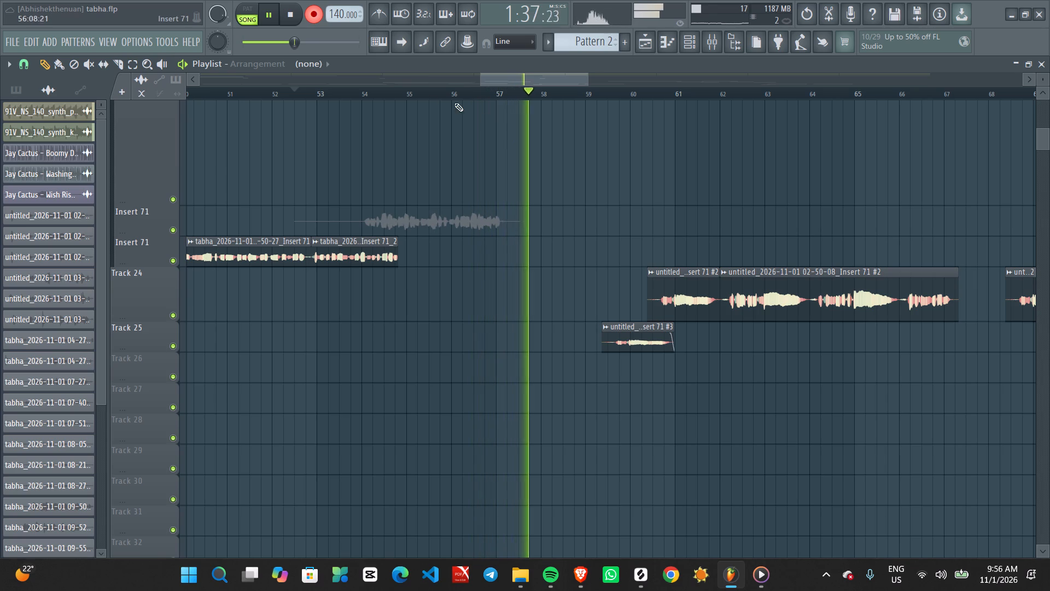
key("space")
Trim the start of the new Insert 71 take to about bar 54.8, where the preceding vocal clip ends.
scroll(296, 155, "up", 5, "ctrl")
left_click_drag(292, 206, 315, 214)
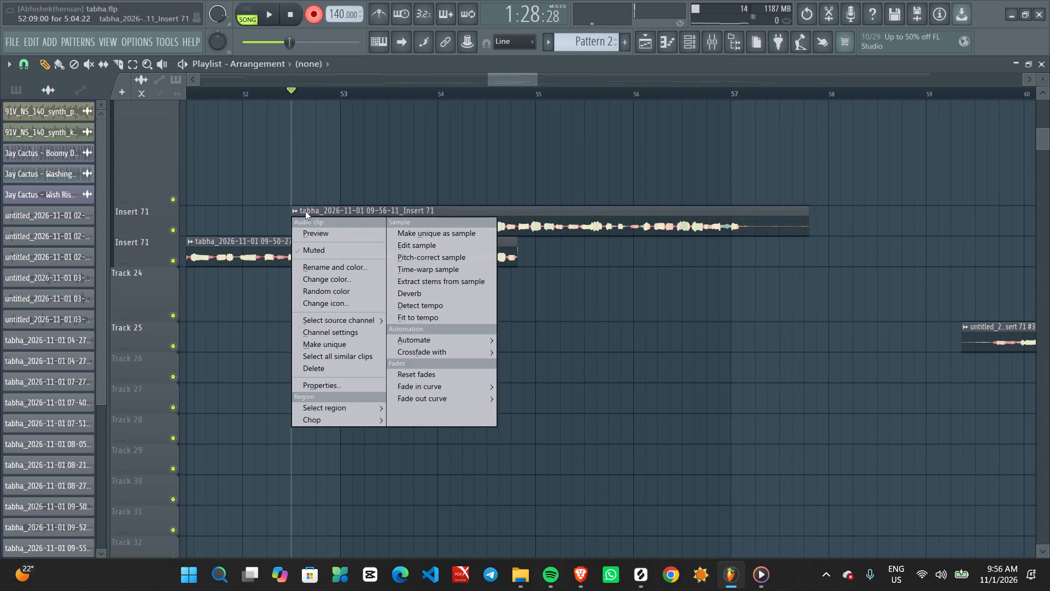
left_click_drag(315, 214, 363, 219)
left_click(337, 188)
left_click_drag(291, 212, 336, 215)
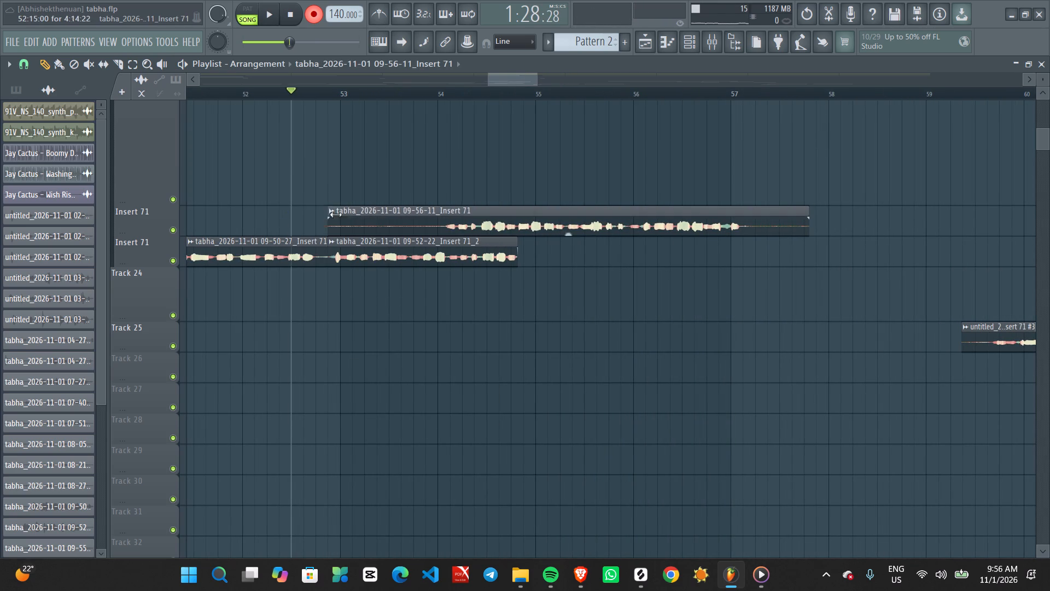
left_click_drag(336, 215, 512, 212)
scroll(516, 219, "up", 4, "ctrl")
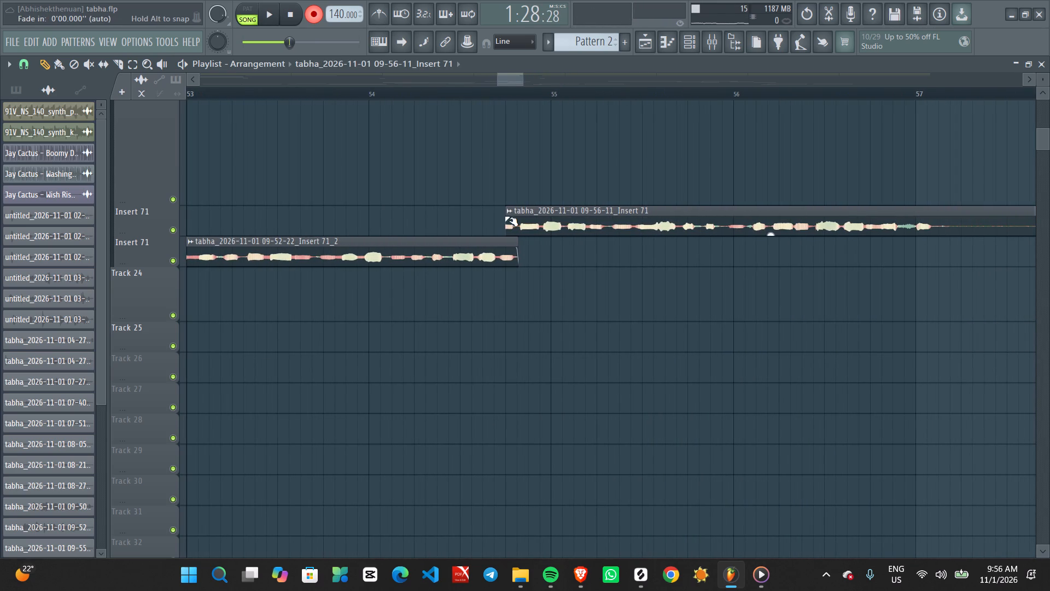
left_click_drag(505, 212, 512, 211)
Disarm recording and give the new Insert 71 clip a short fade-in at its start during playback.
left_click(317, 17)
key("space")
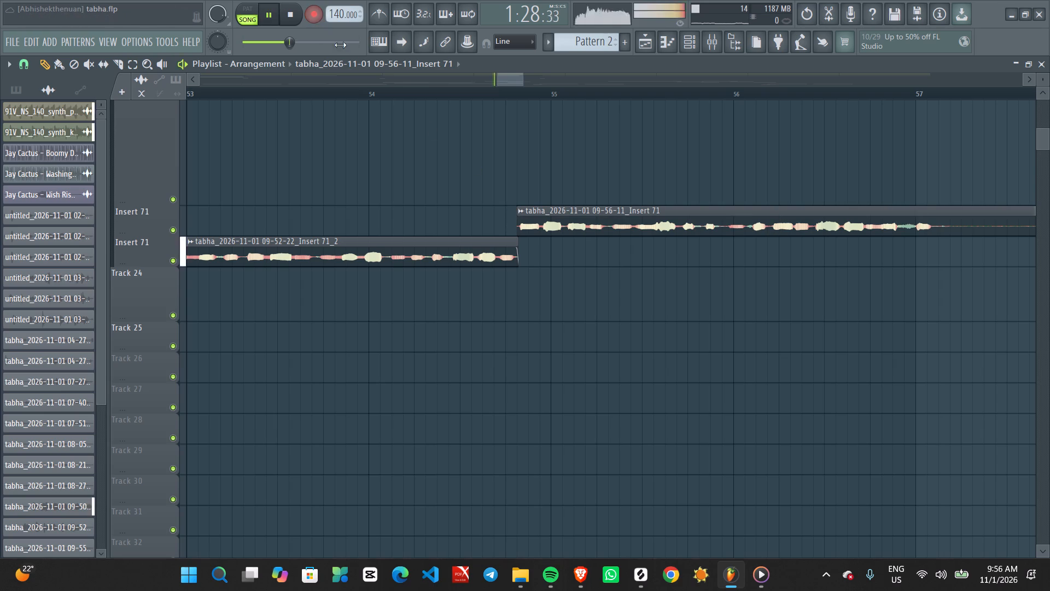
scroll(524, 219, "up", 7, "ctrl")
left_click_drag(497, 219, 498, 219)
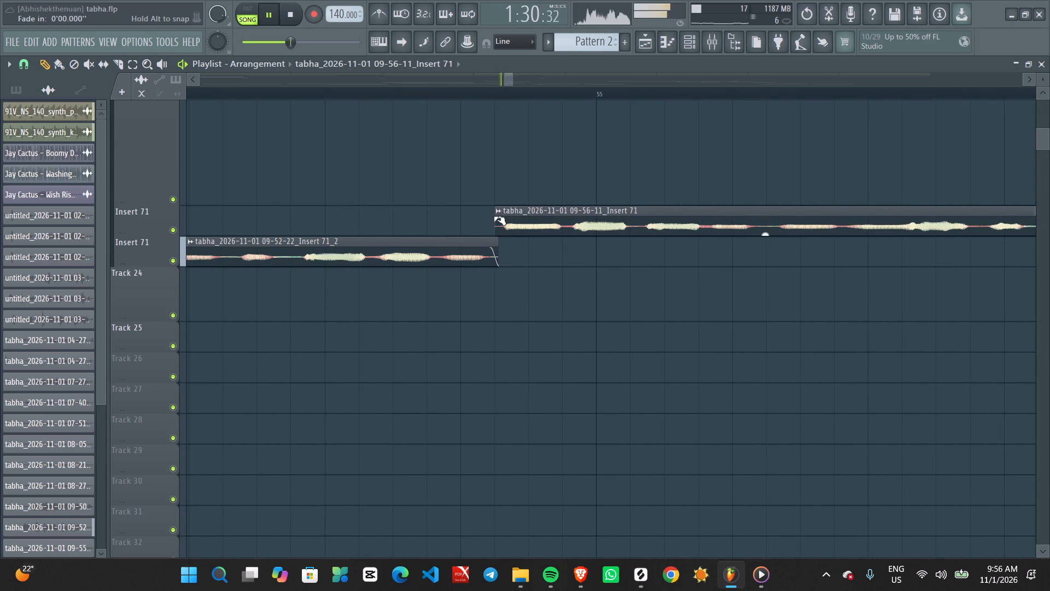
left_click_drag(498, 219, 511, 219)
Trim the silent tail of the new Insert 71 clip back to about bar 57.1.
scroll(512, 261, "down", 11, "ctrl")
scroll(546, 291, "up", 3, "ctrl")
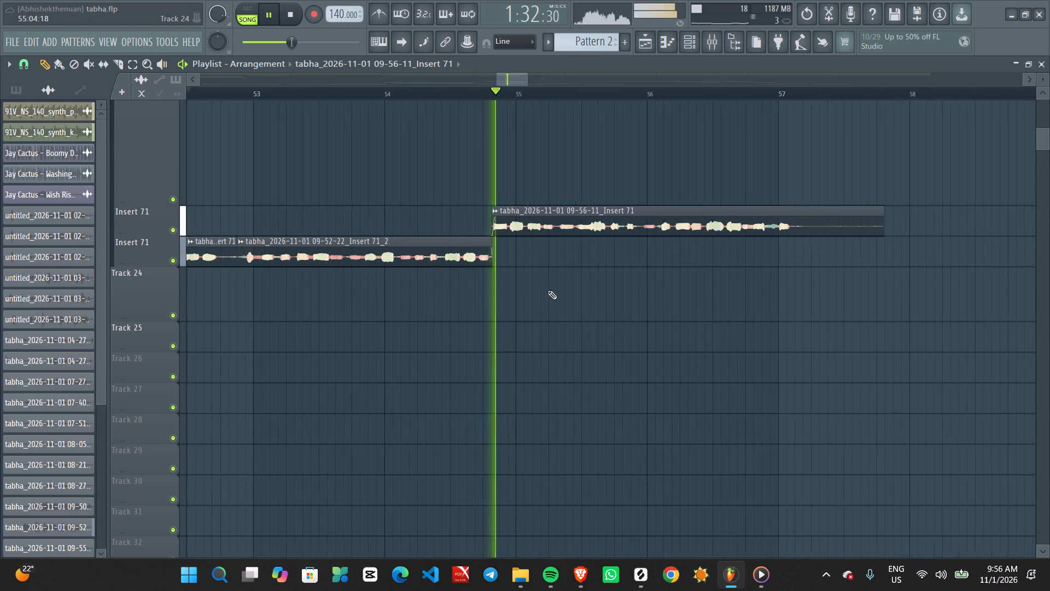
scroll(548, 291, "up", 1, "ctrl")
scroll(646, 278, "up", 3, "ctrl")
middle_click_drag(713, 265, 401, 261)
scroll(628, 265, "down", 2, "ctrl")
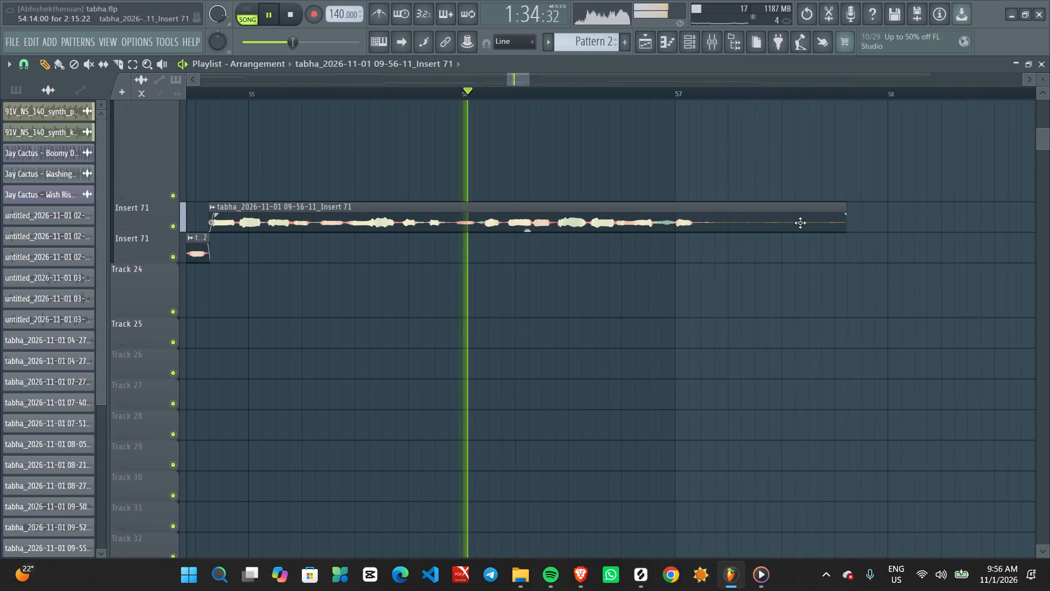
left_click_drag(848, 205, 699, 210)
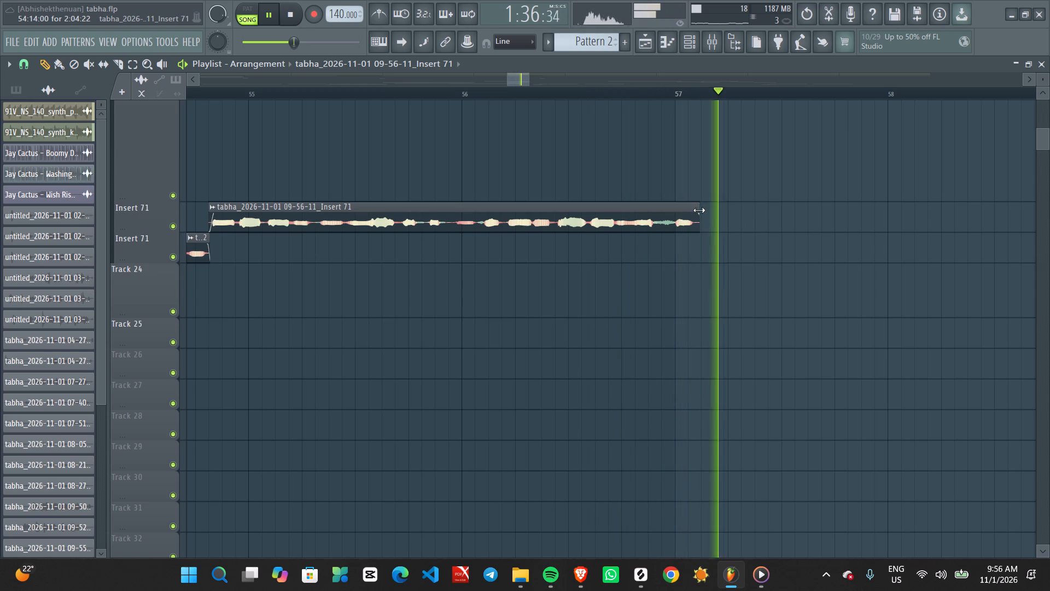
Save the project.
scroll(695, 215, "down", 7, "ctrl")
middle_click_drag(749, 220, 392, 225)
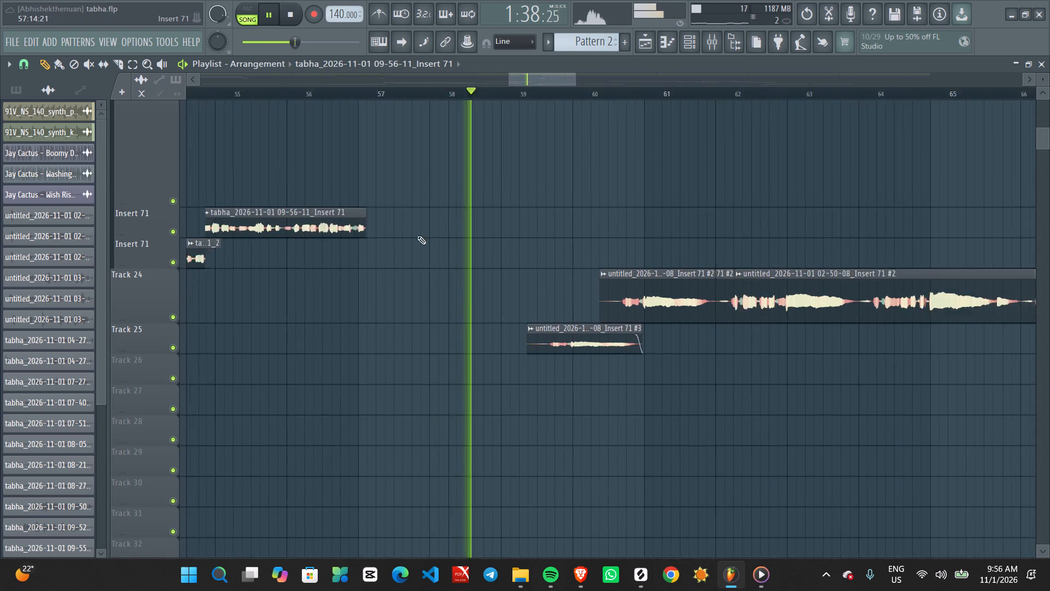
scroll(498, 247, "down", 3, "ctrl")
key("ctrl+s")
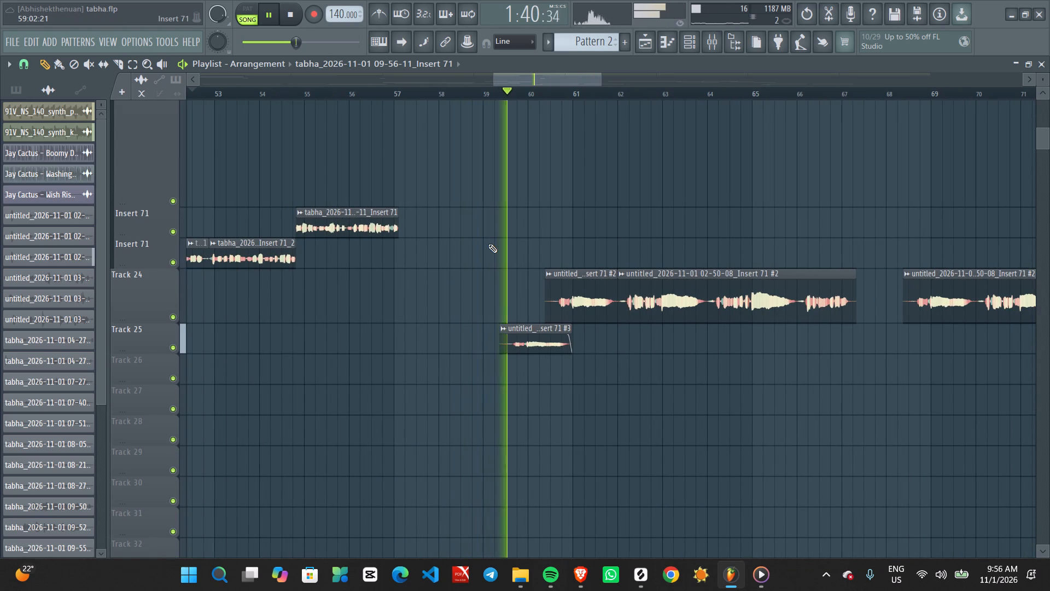
Play the arrangement from about bar 52.5 to check how the new phrase follows the previous vocal clips.
scroll(486, 242, "down", 3, "ctrl")
key("space")
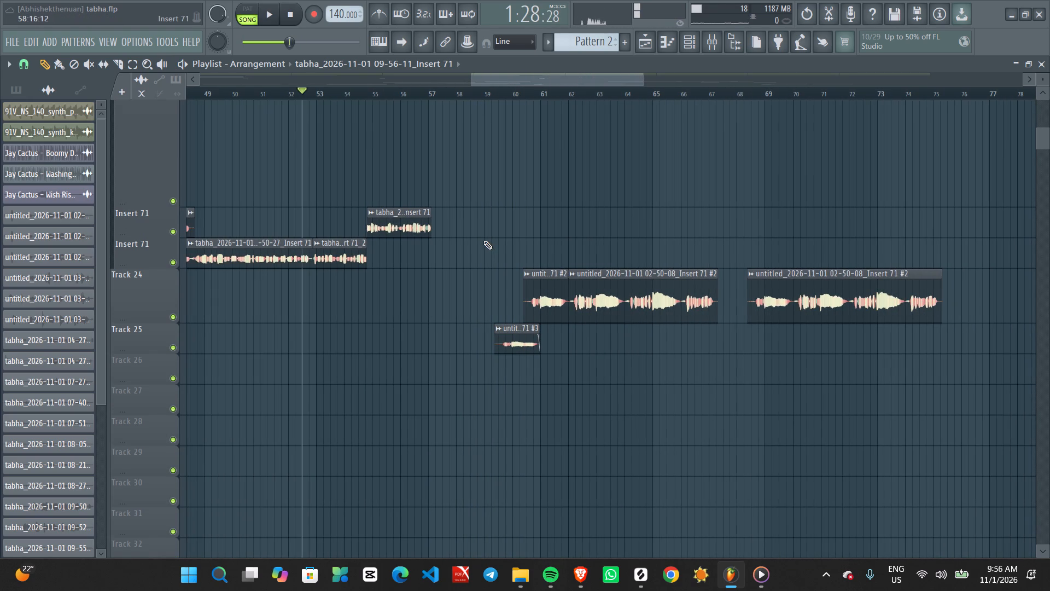
scroll(467, 240, "down", 4, "ctrl")
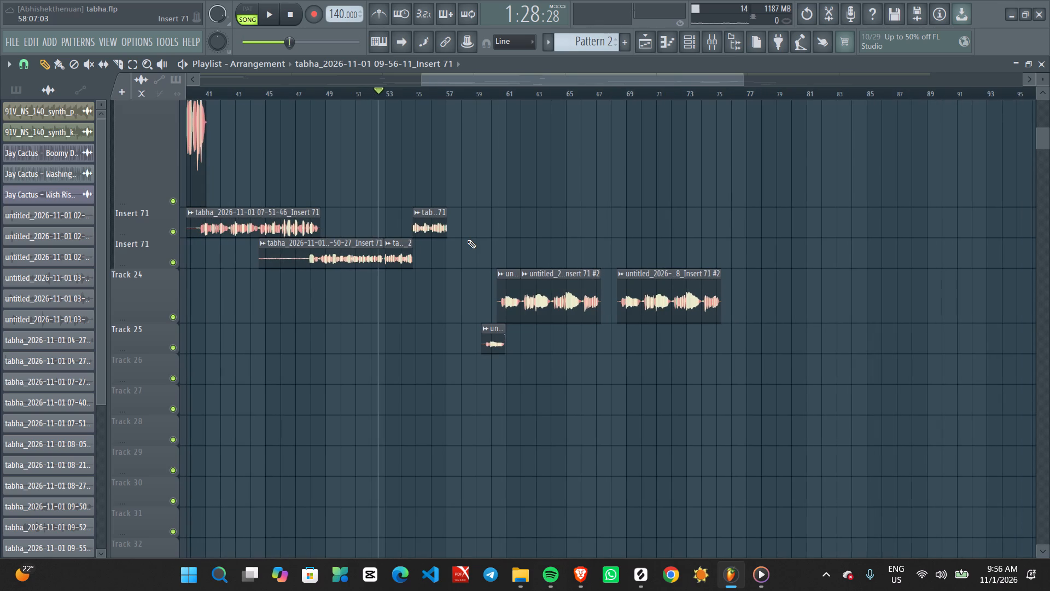
key("space")
scroll(460, 228, "up", 6)
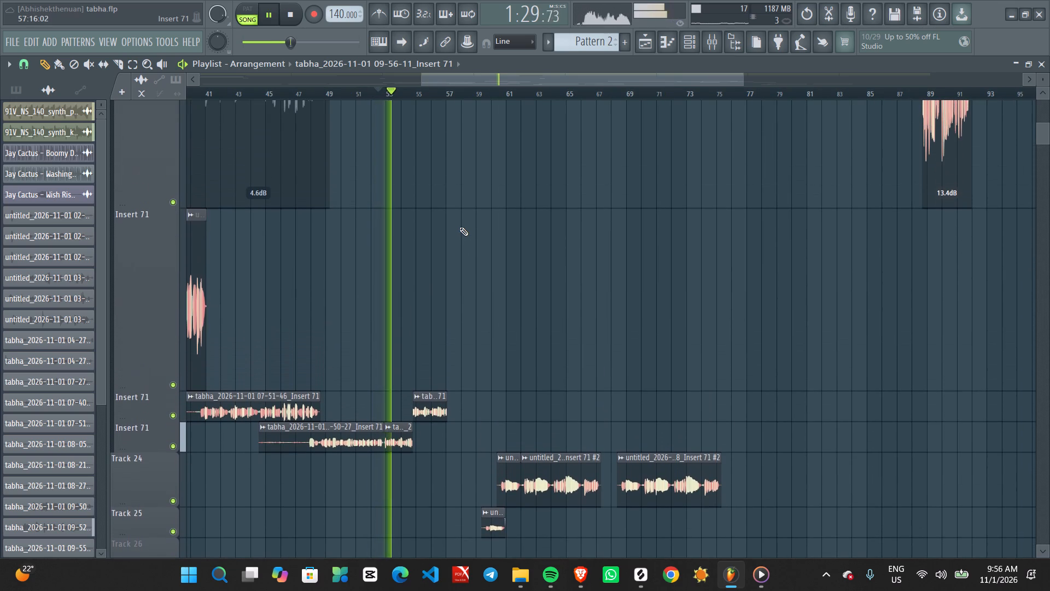
scroll(386, 241, "down", 5, "ctrl")
key("space")
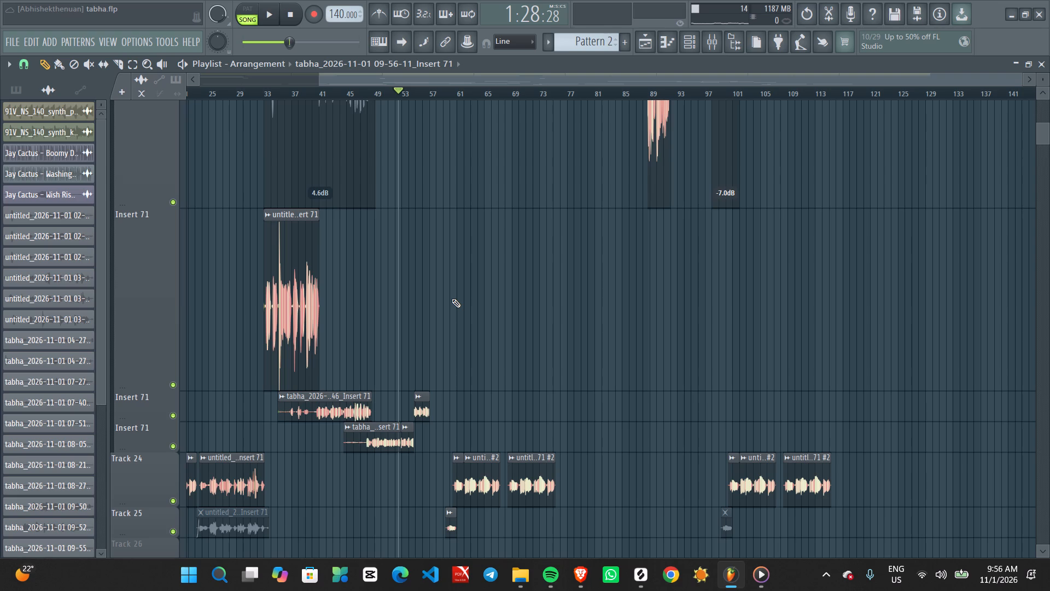
key("space")
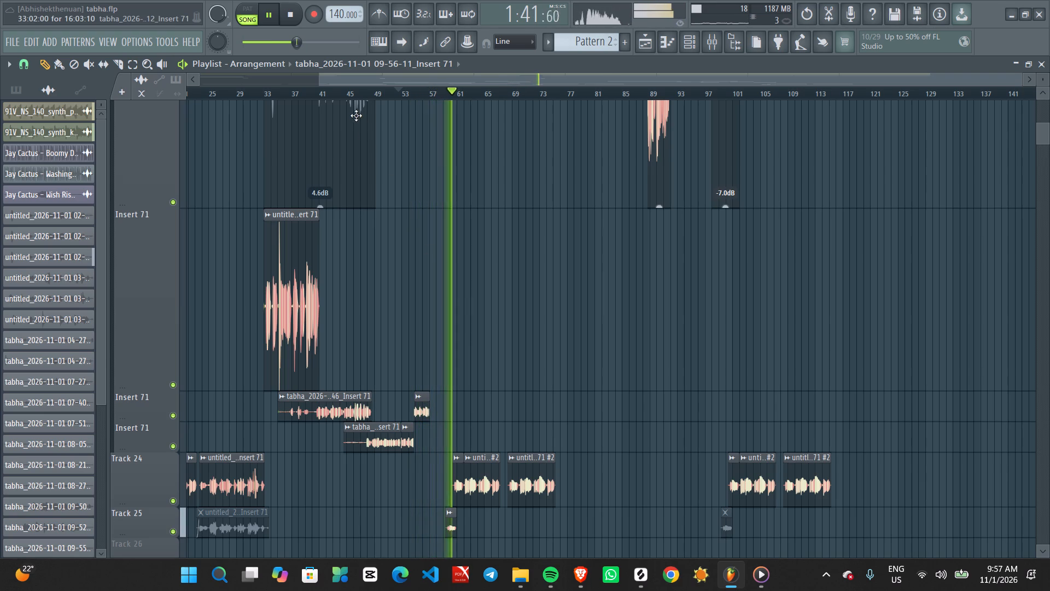
Purge the unused audio clips while playing the arrangement from about bar 46, and stop playback past bar 70.
left_click(357, 100)
left_click(357, 90)
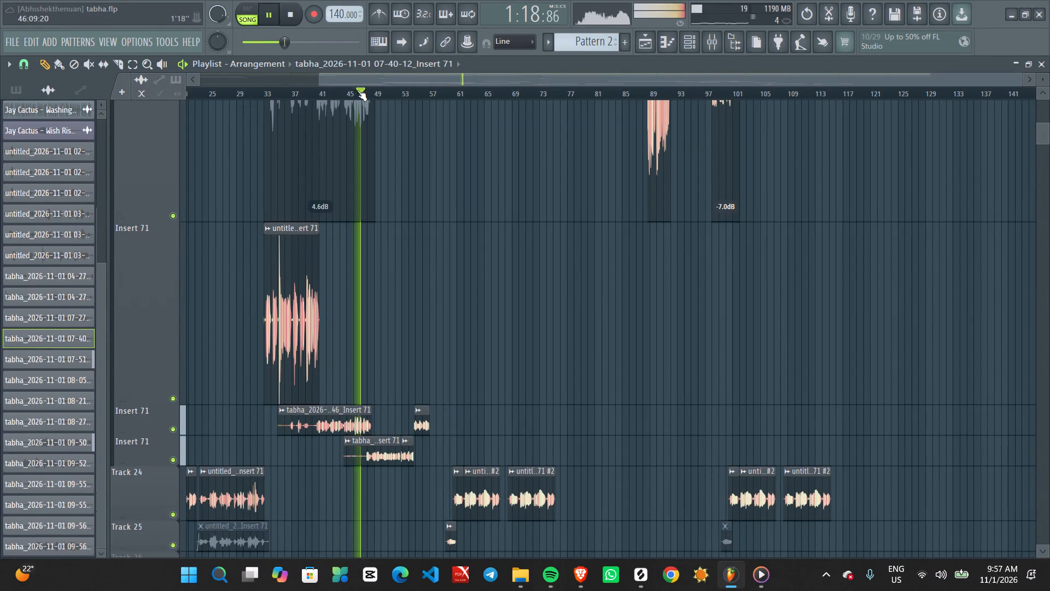
left_click(162, 39)
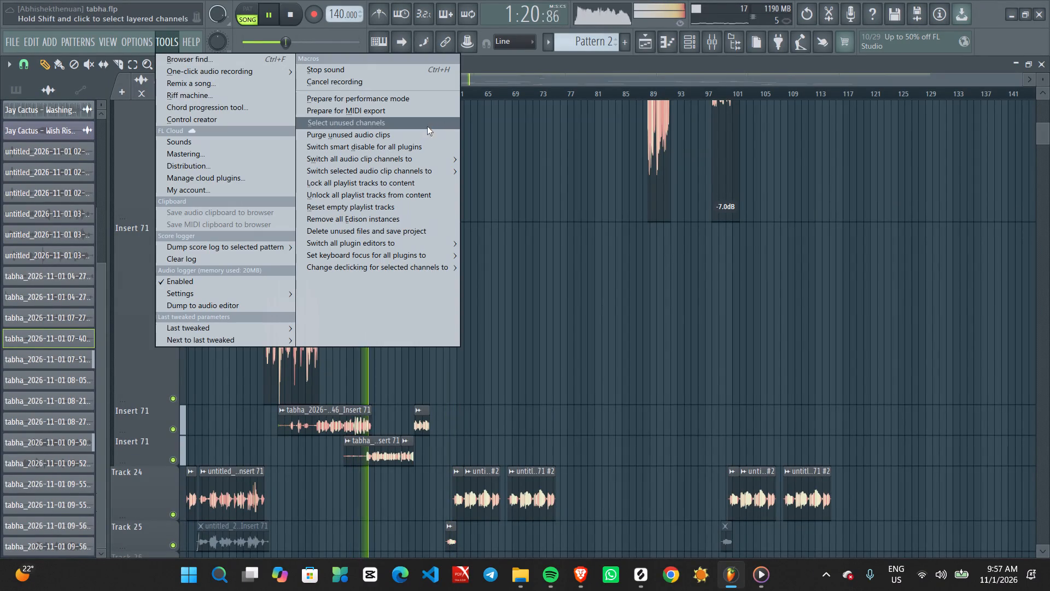
left_click(404, 141)
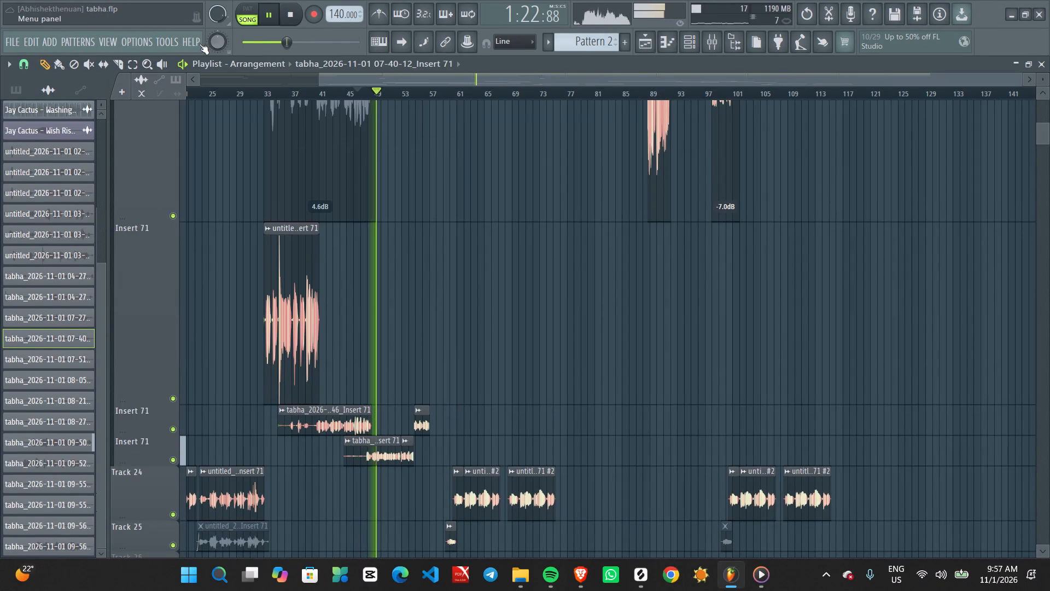
left_click(159, 33)
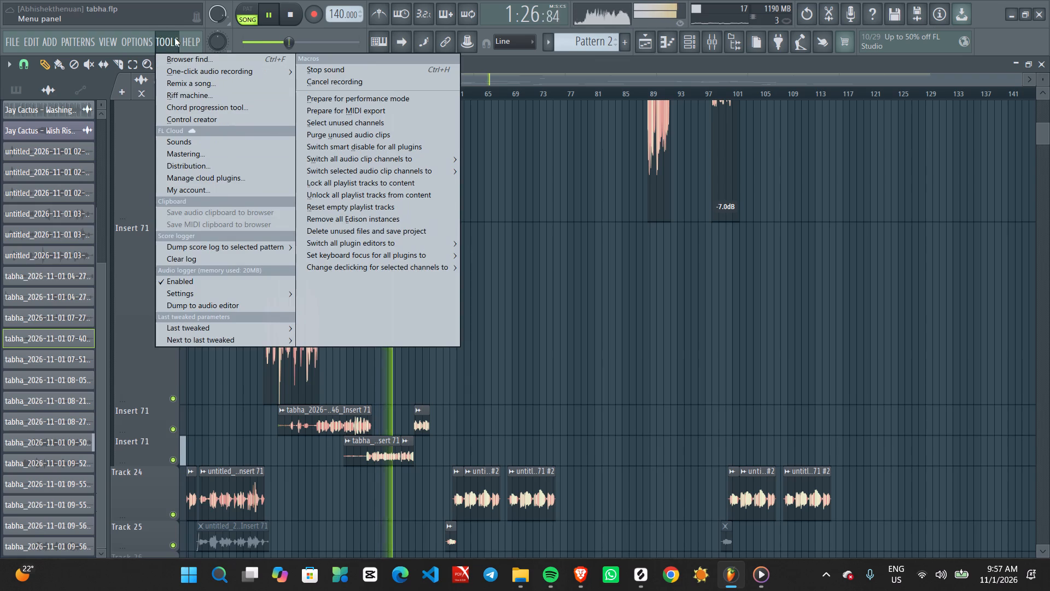
left_click(328, 135)
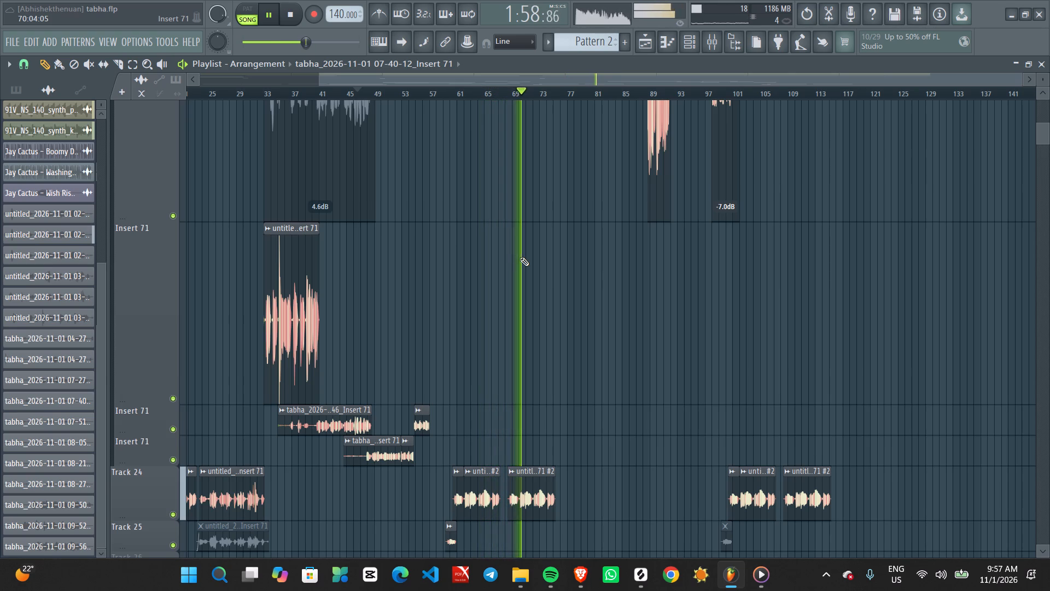
key("space")
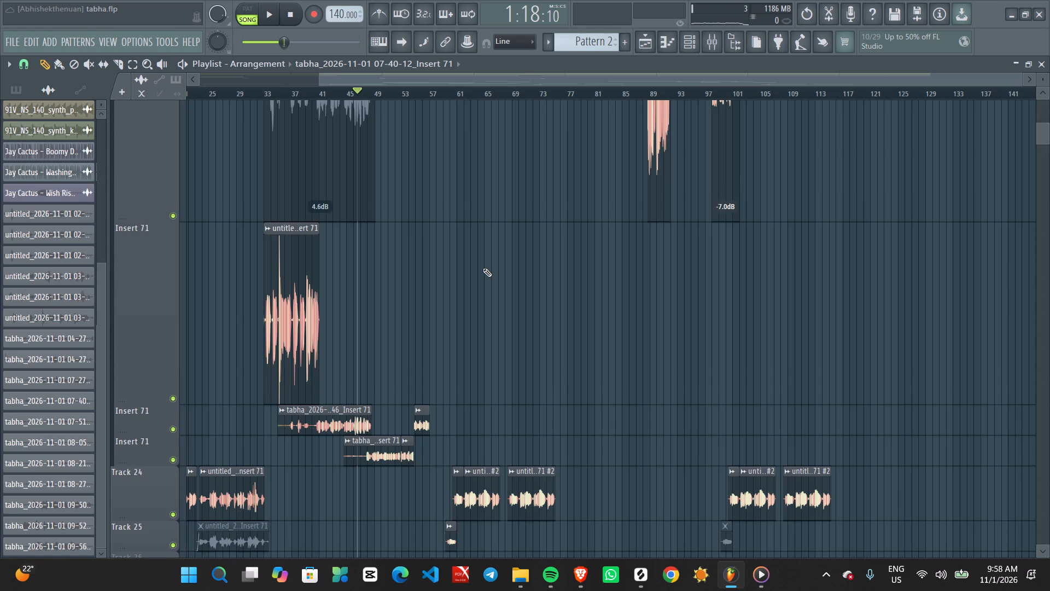
Audition the later part of the arrangement at successively earlier points from about bar 97 back to about bar 74.
scroll(483, 268, "down", 8, "ctrl")
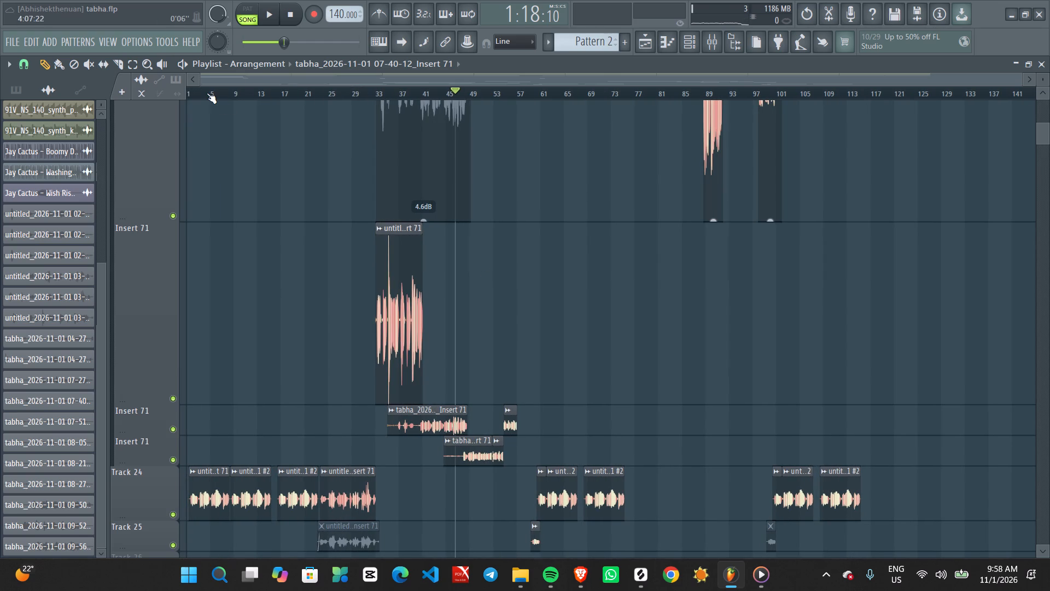
left_click(207, 93)
left_click_drag(200, 94, 178, 103)
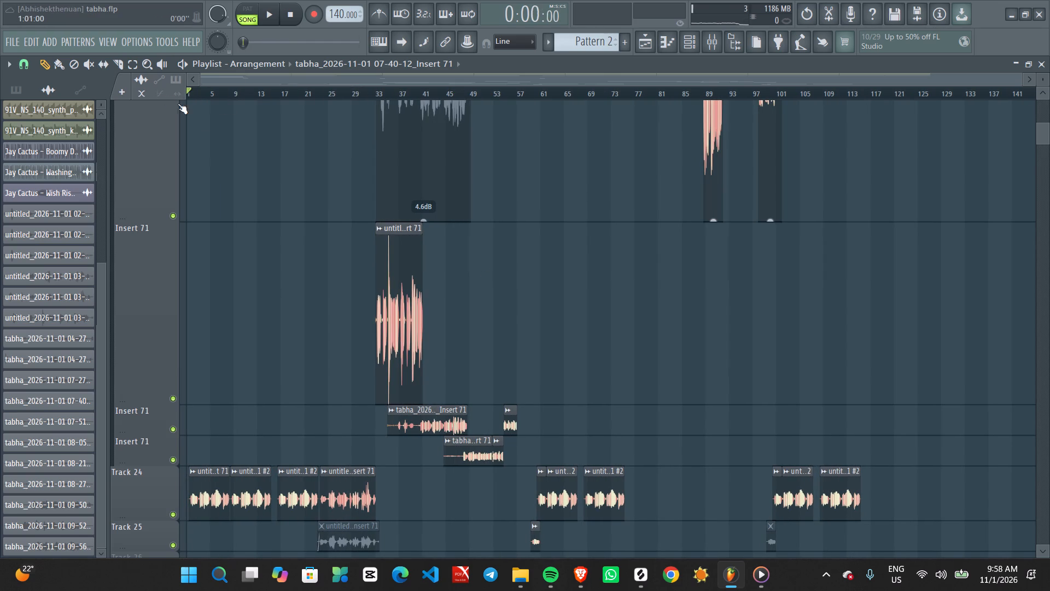
left_click_drag(178, 103, 153, 149)
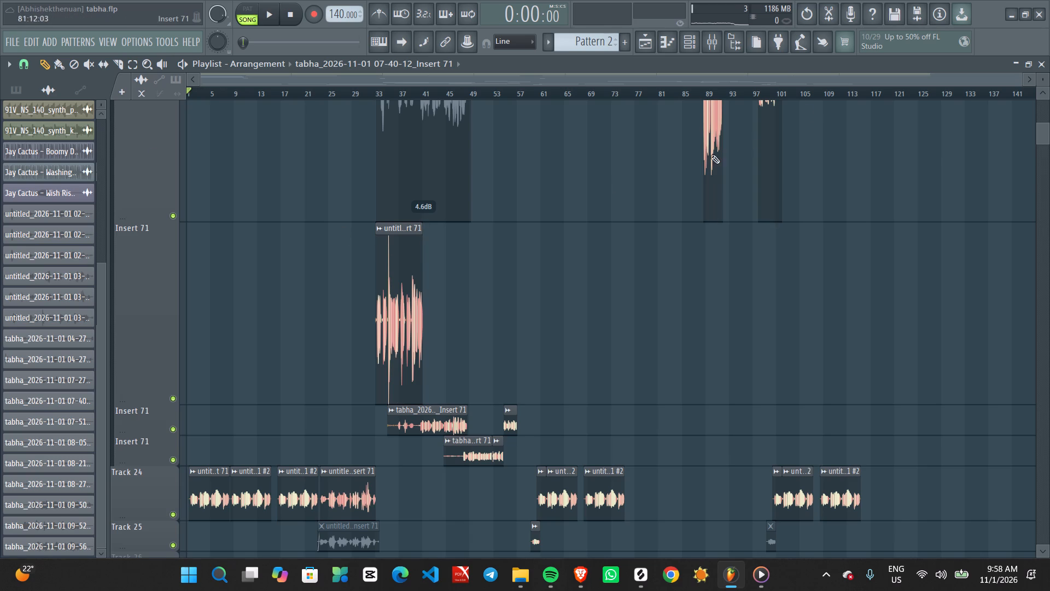
left_click(755, 94)
key("space")
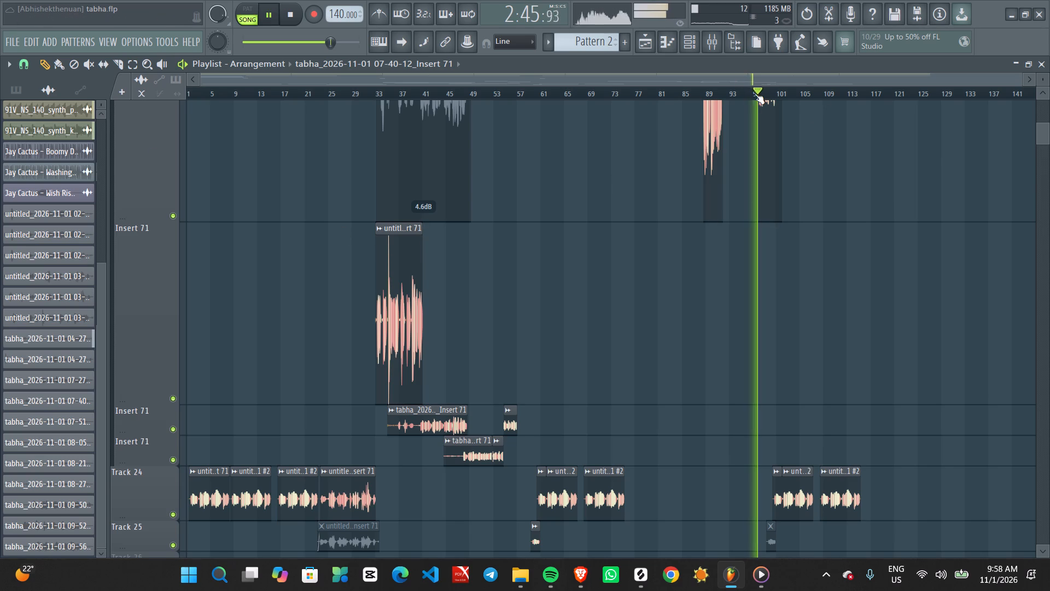
left_click(703, 89)
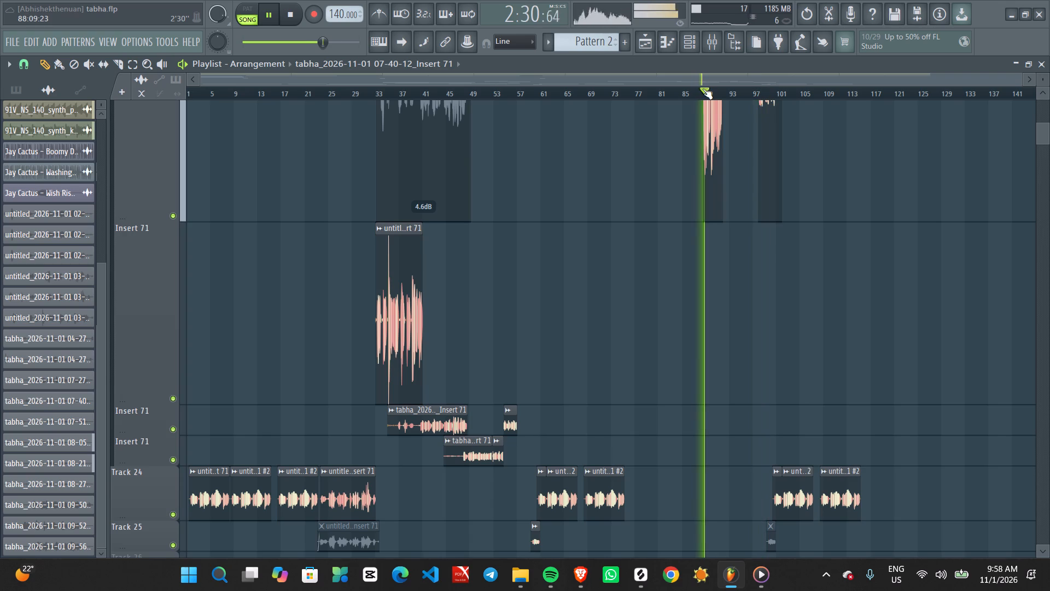
left_click(686, 93)
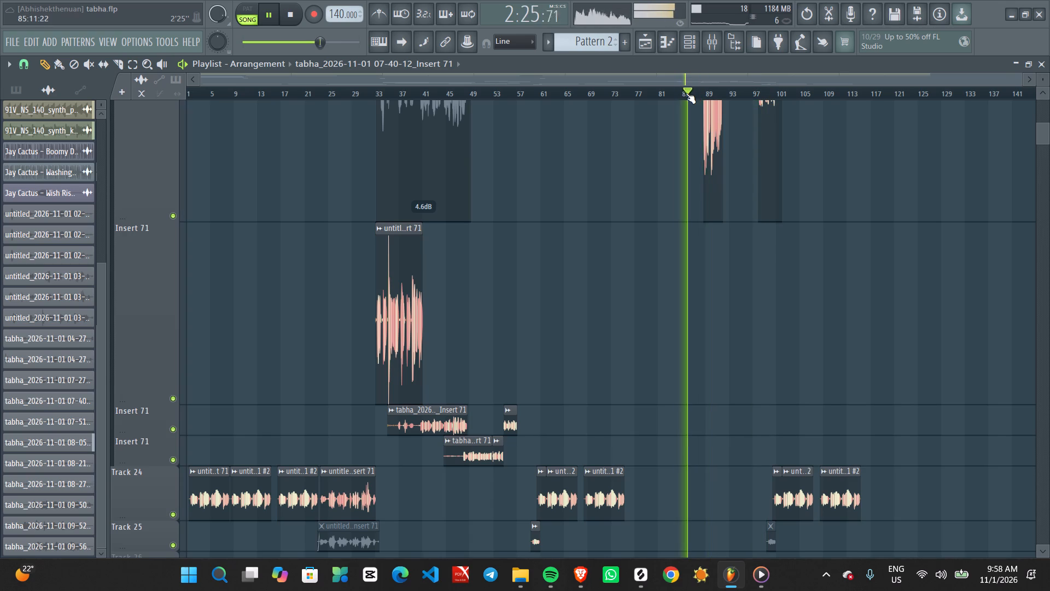
left_click(666, 91)
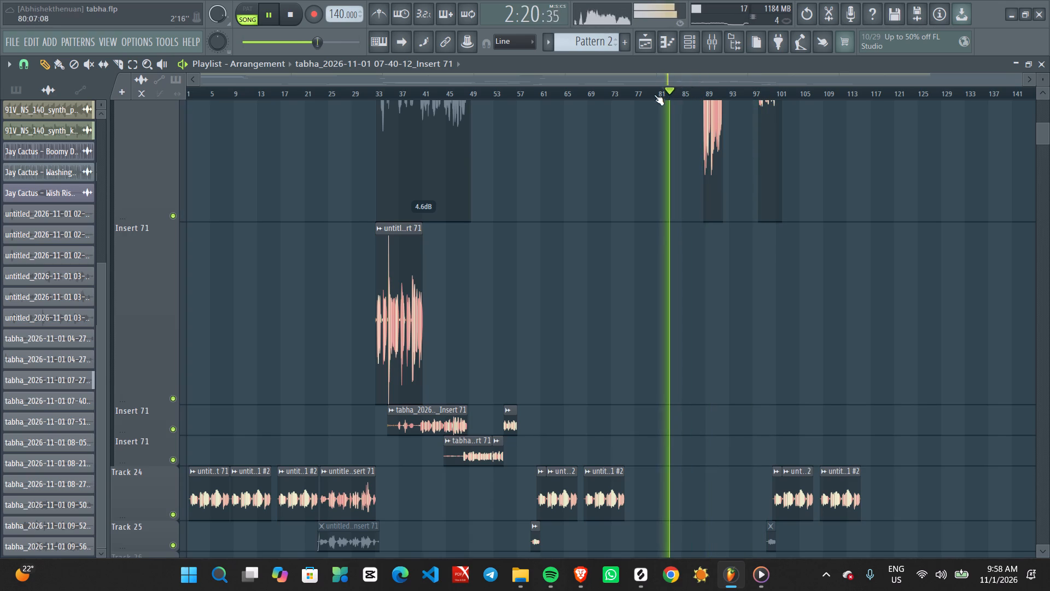
left_click(647, 97)
scroll(674, 230, "down", 1)
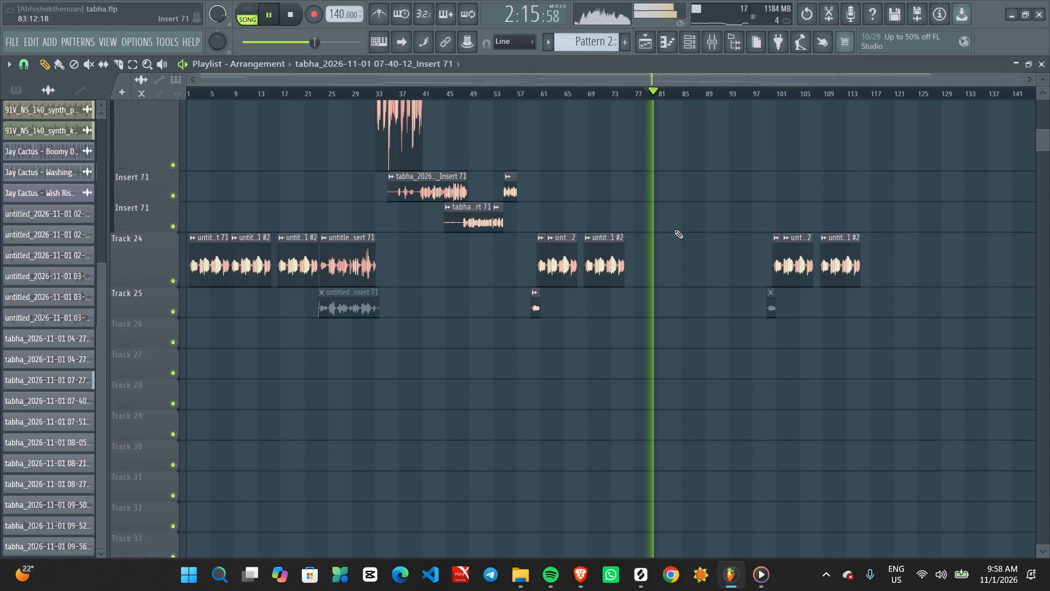
scroll(674, 230, "down", 1)
left_click(615, 94)
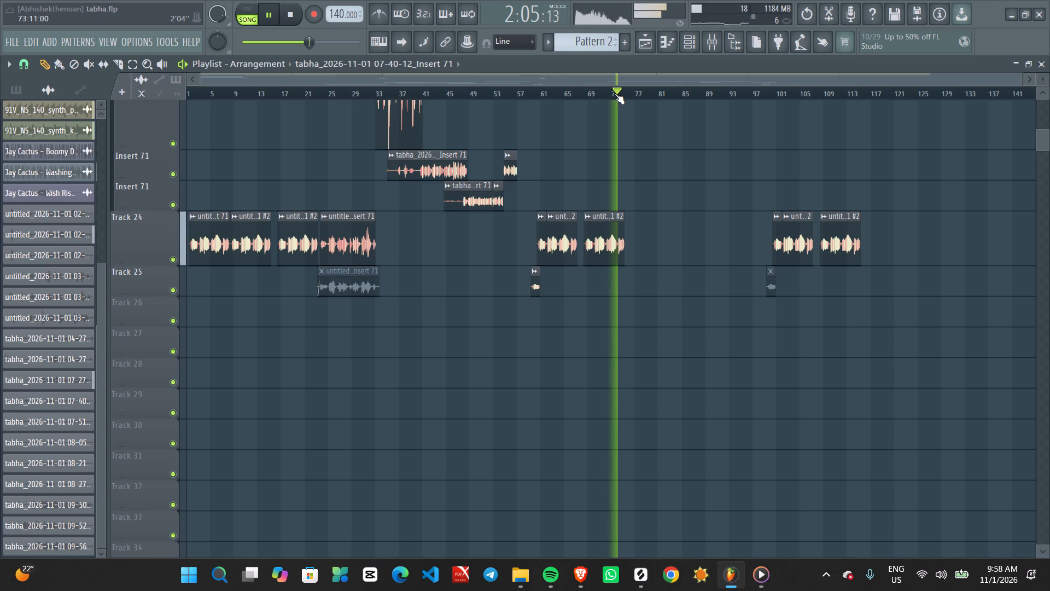
Trim the start of the 07-27-34 vocal clip on Insert 71 to just before bar 76, where the singing begins.
scroll(682, 273, "down", 5)
scroll(682, 273, "up", 7)
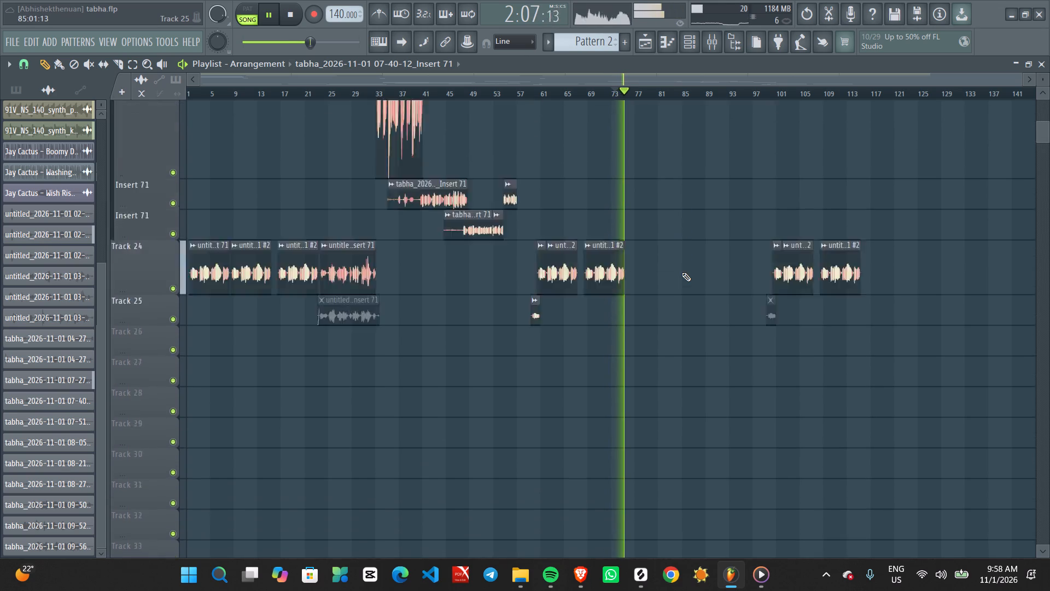
scroll(682, 273, "up", 6)
scroll(682, 273, "down", 5)
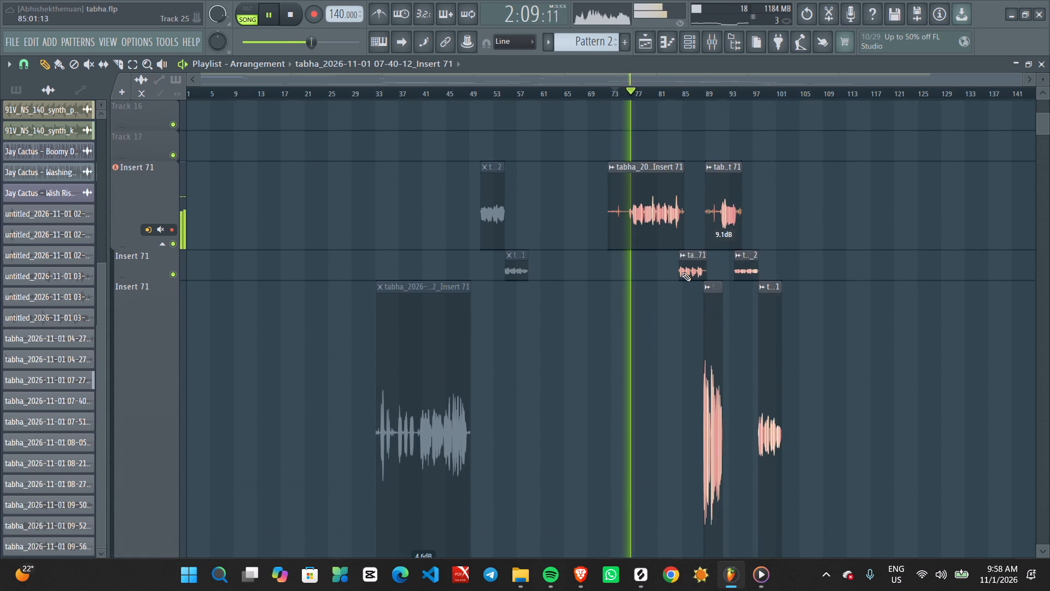
scroll(682, 273, "down", 1)
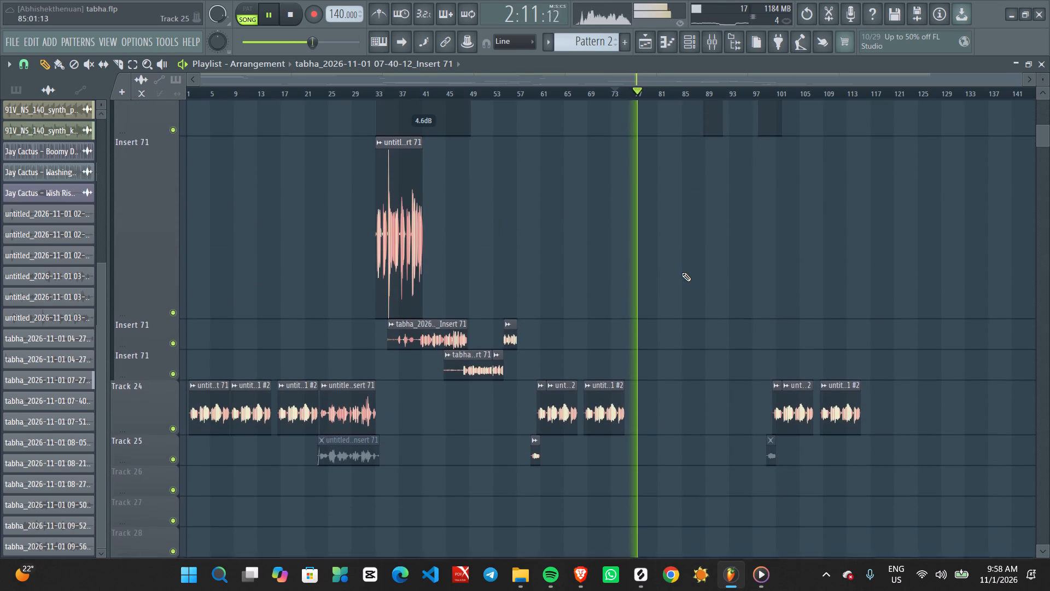
scroll(682, 273, "down", 1)
scroll(682, 273, "up", 2)
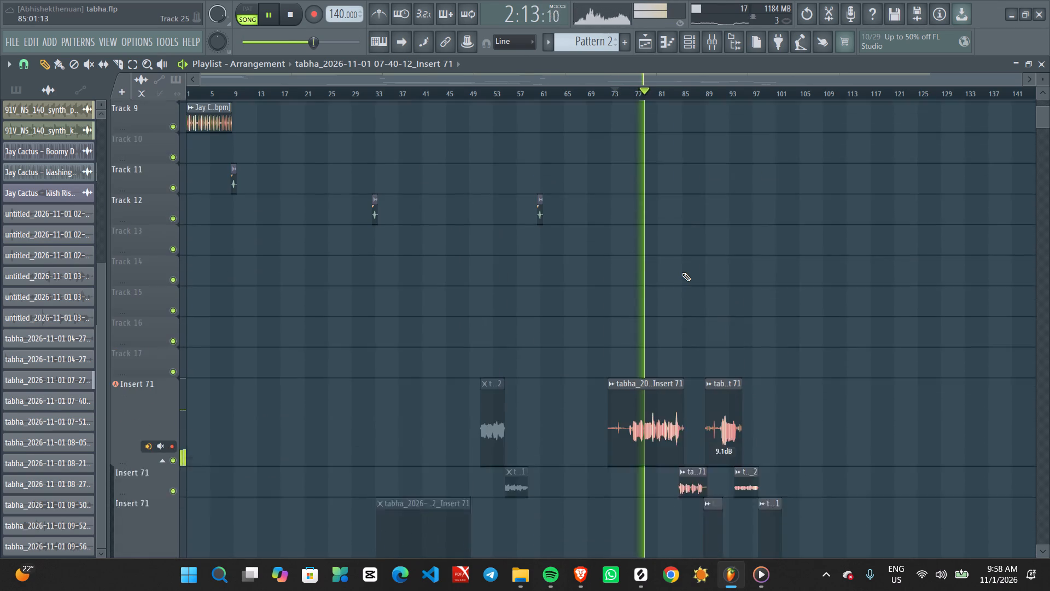
scroll(682, 273, "up", 8, "ctrl")
scroll(508, 395, "down", 1)
scroll(508, 395, "up", 1, "ctrl")
scroll(508, 395, "down", 1, "ctrl")
scroll(508, 395, "up", 1, "ctrl")
scroll(508, 395, "down", 1, "ctrl")
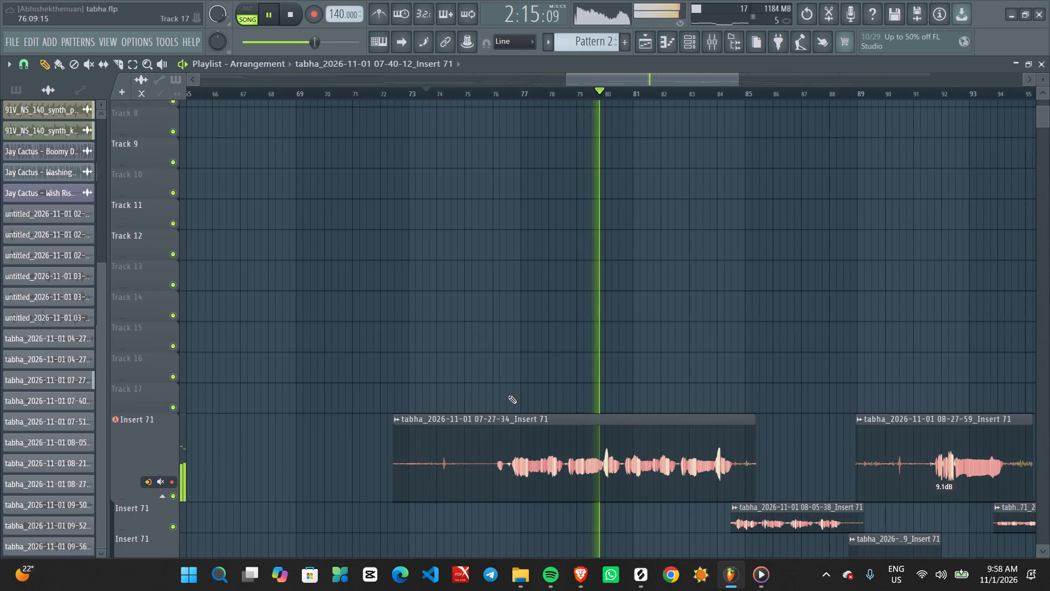
scroll(508, 395, "down", 1)
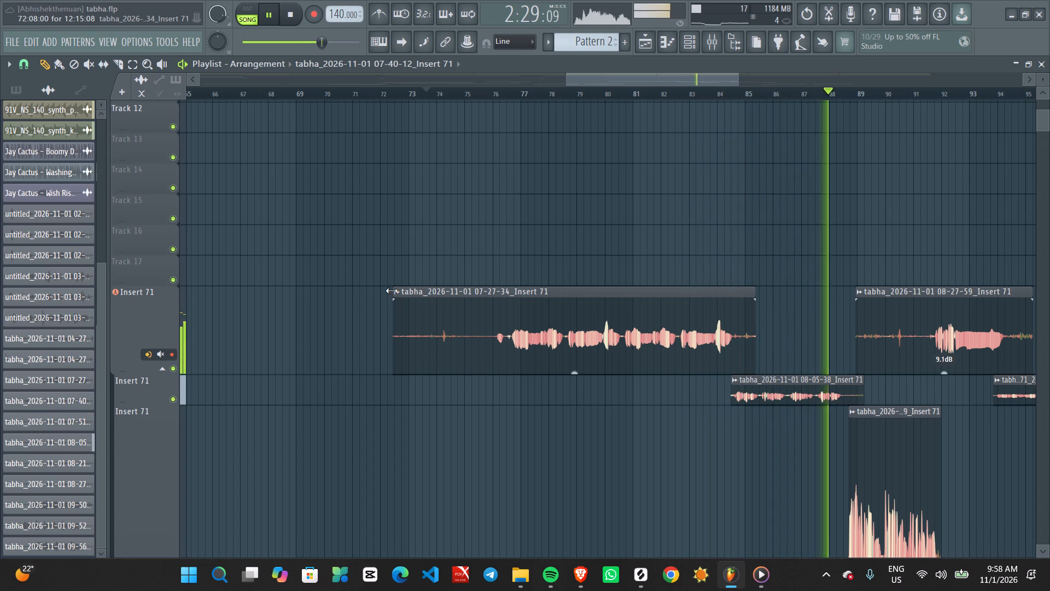
left_click_drag(392, 291, 486, 293)
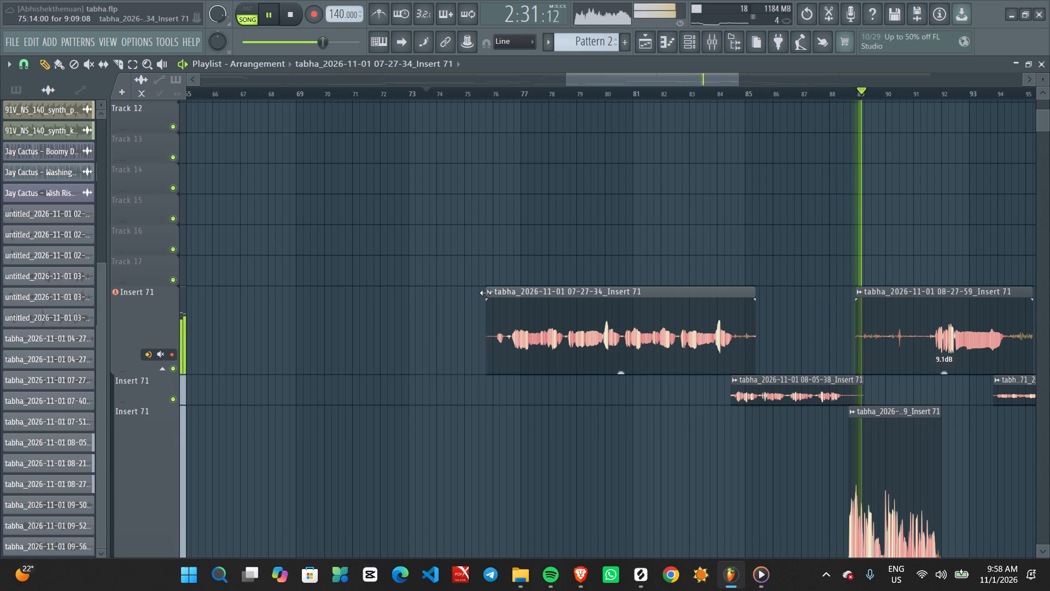
left_click_drag(486, 293, 492, 294)
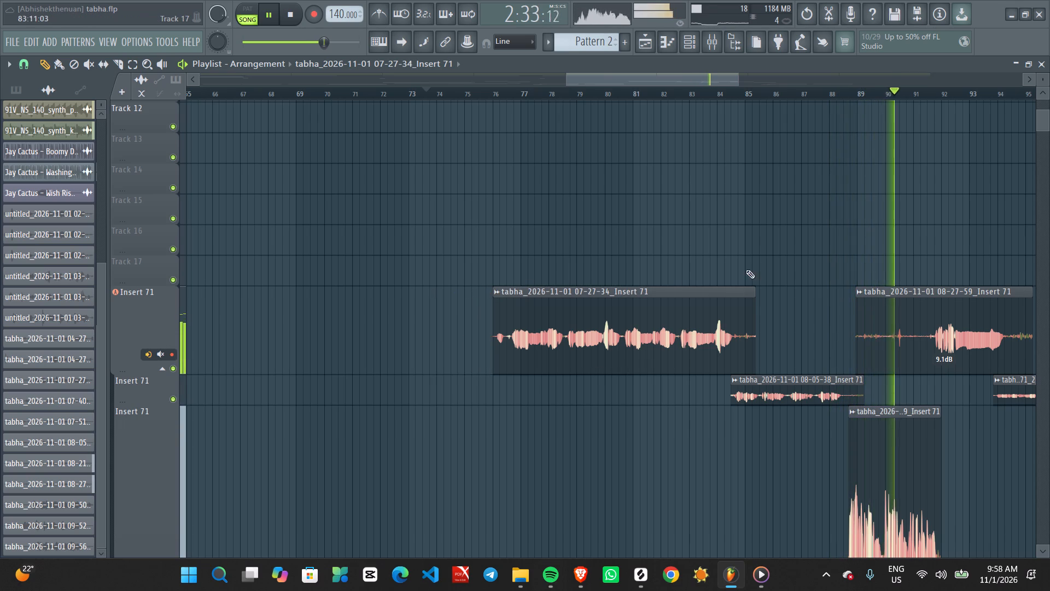
Trim both ends of the 08-27-59 vocal clip on Insert 71 so it spans about bar 91.4 to bar 94.2.
scroll(759, 264, "down", 5, "ctrl")
scroll(822, 374, "up", 6, "ctrl")
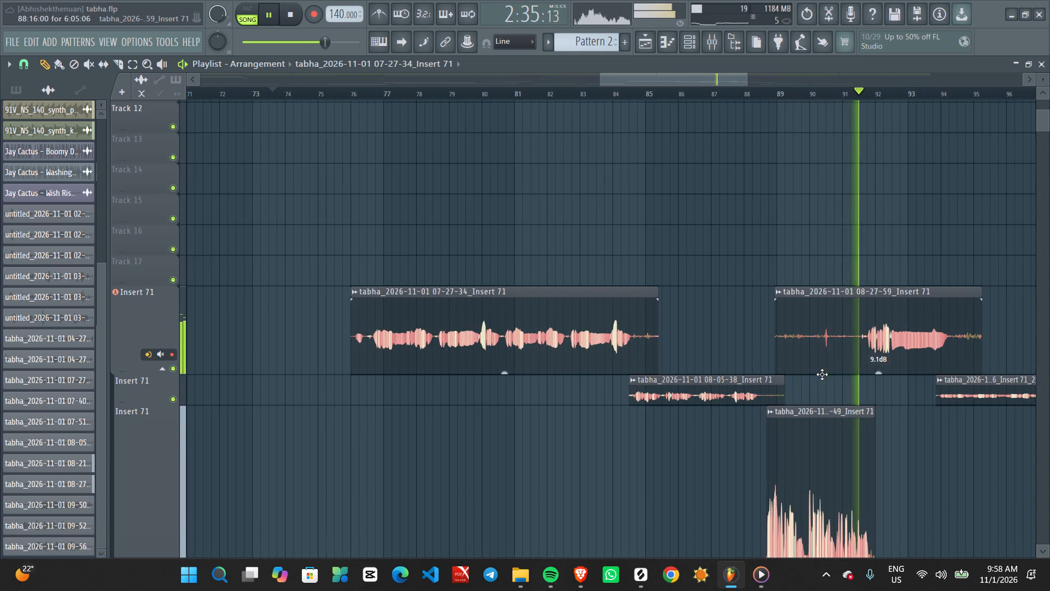
left_click_drag(773, 292, 786, 292)
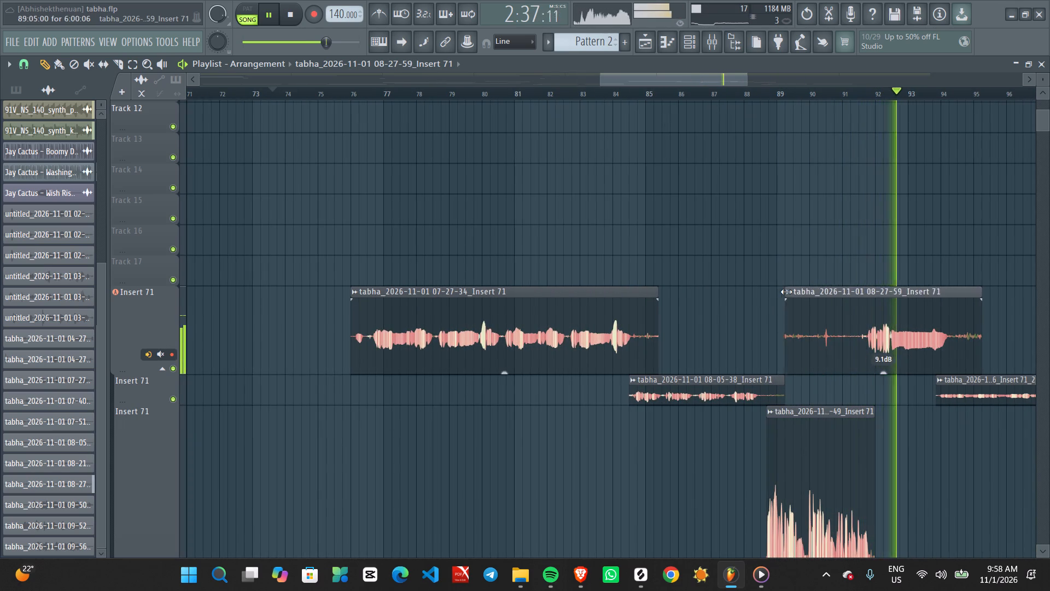
left_click_drag(786, 292, 855, 276)
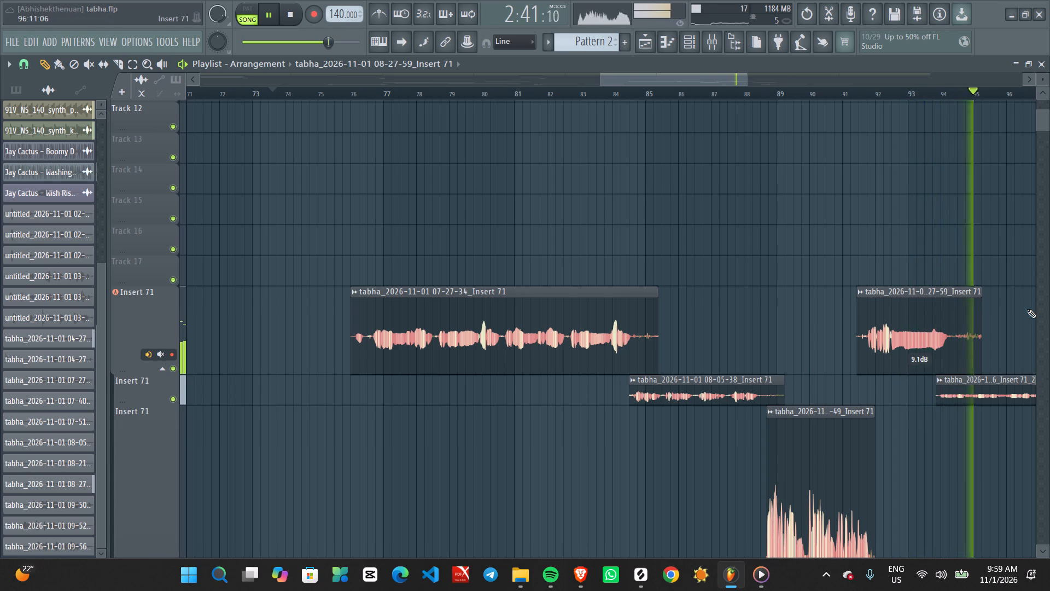
scroll(1027, 309, "up", 2, "ctrl")
scroll(999, 297, "left", 2)
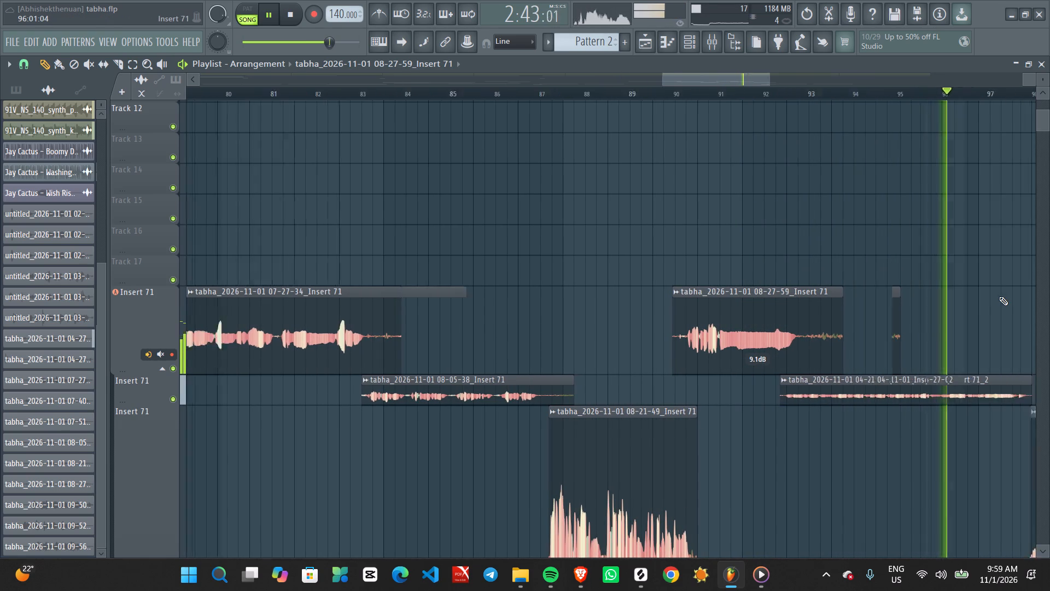
scroll(999, 297, "left", 1)
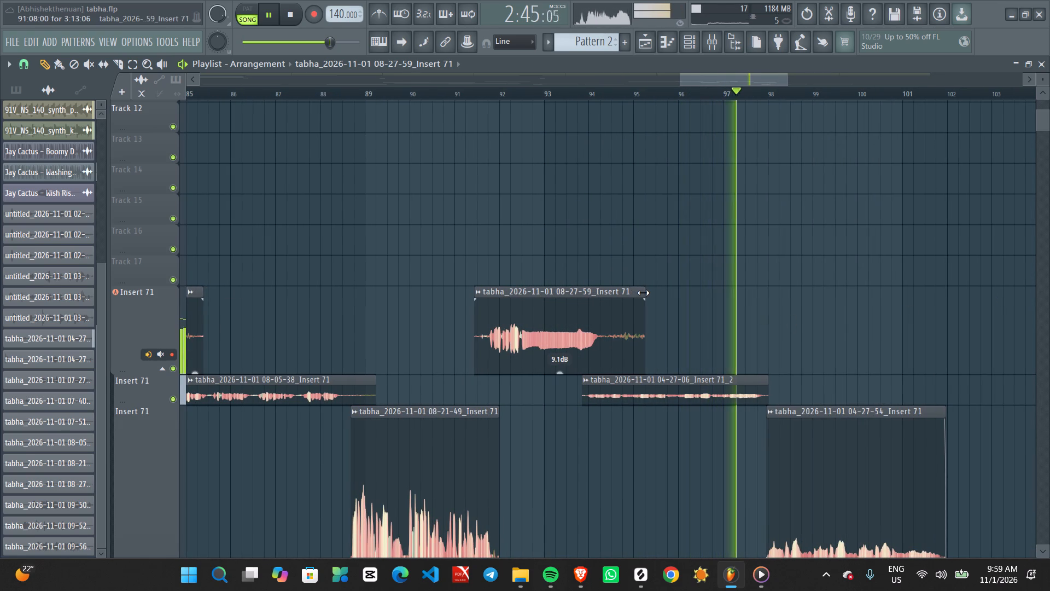
left_click_drag(643, 293, 600, 291)
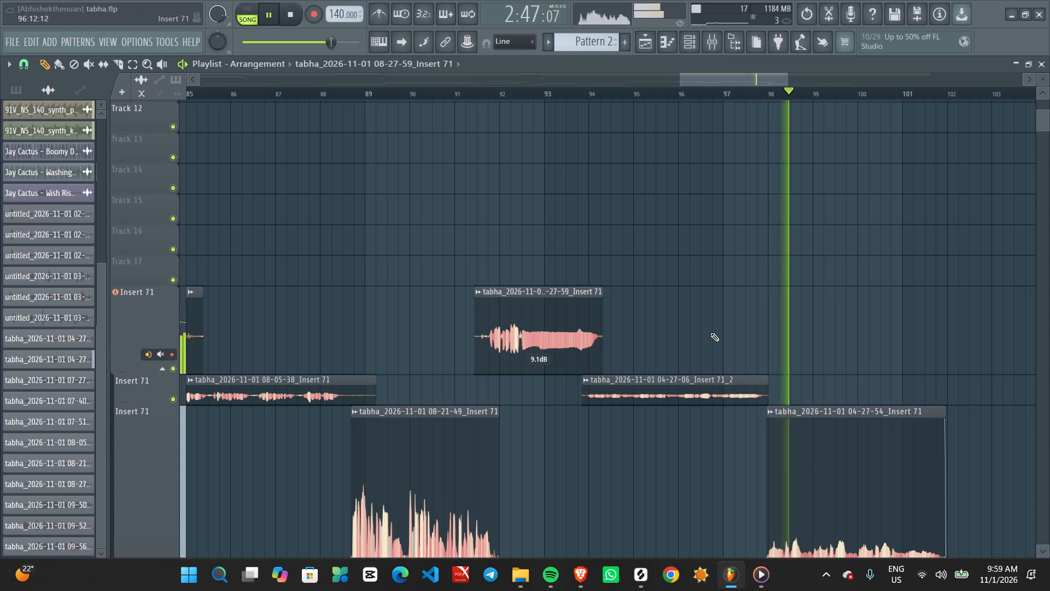
Listen to the rest of the arrangement to about bar 122, following the late vocal clips down to Tracks 24 and 25.
scroll(710, 333, "down", 1)
scroll(710, 333, "down", 3, "ctrl")
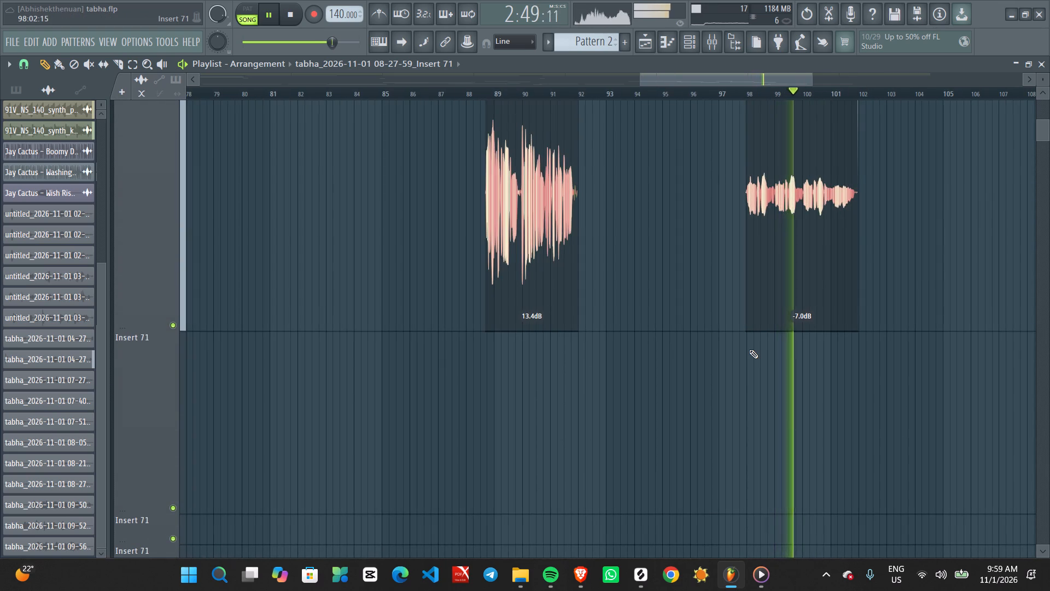
scroll(749, 350, "up", 3, "ctrl")
scroll(774, 414, "down", 2)
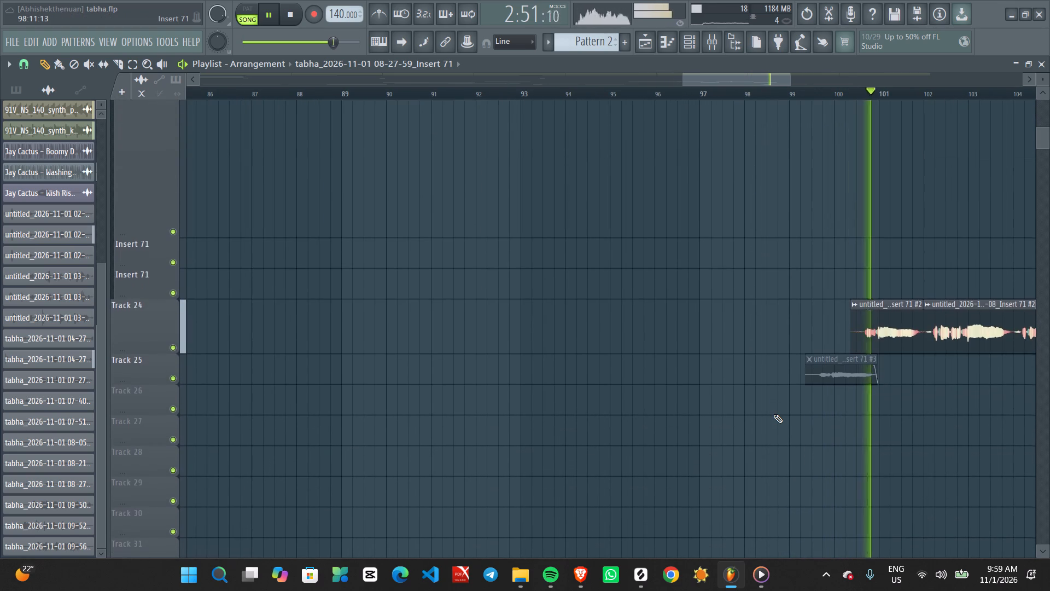
scroll(774, 414, "down", 7, "ctrl")
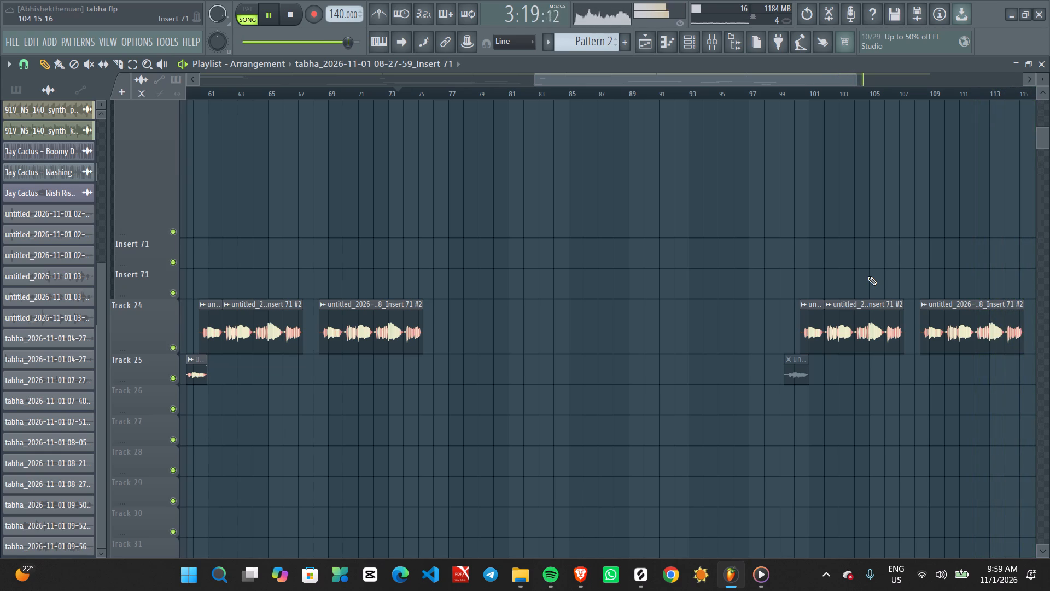
scroll(868, 276, "down", 3, "ctrl")
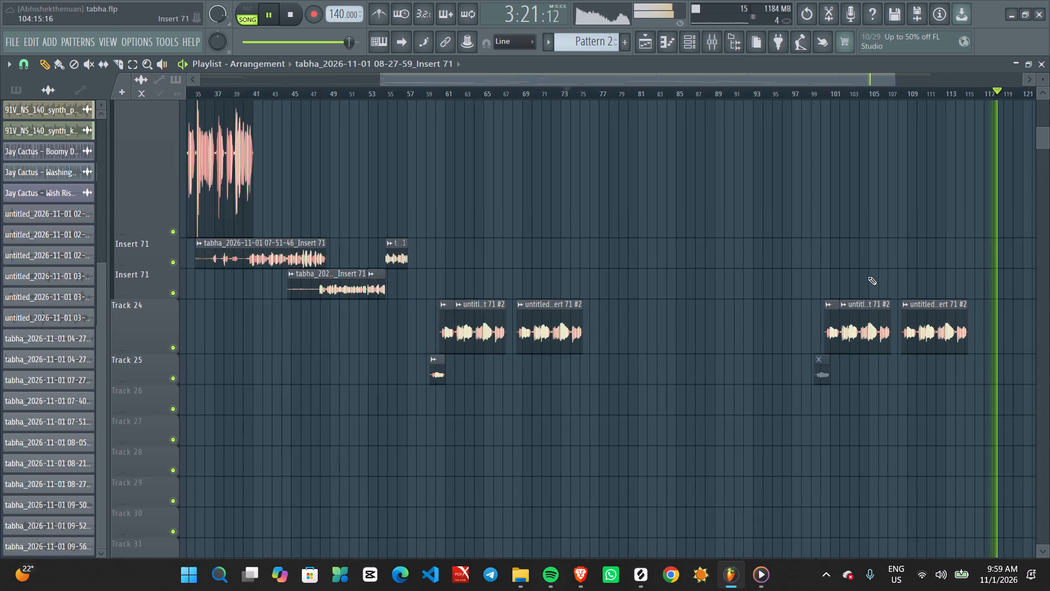
scroll(868, 276, "down", 5, "ctrl")
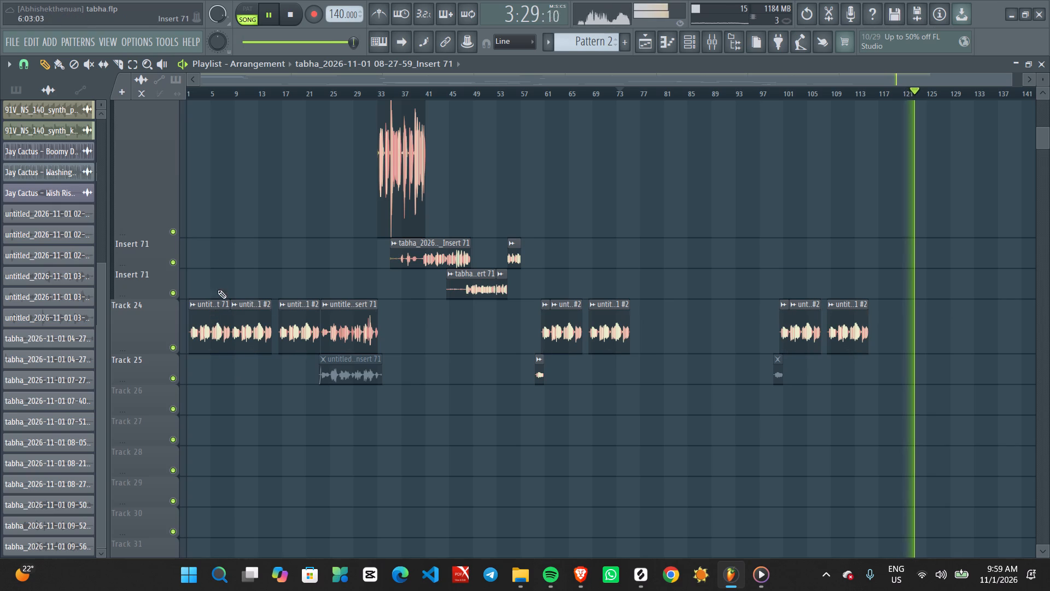
Stop playback and restart the arrangement from bar 1.
key("space")
left_click(208, 91)
left_click_drag(200, 92, 184, 94)
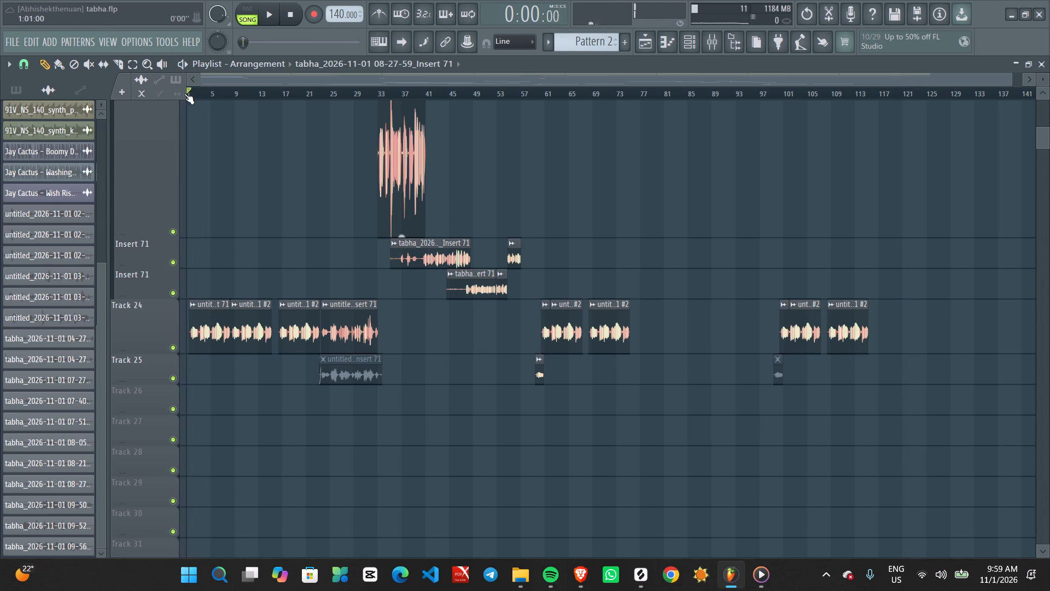
left_click_drag(184, 94, 179, 95)
key("space")
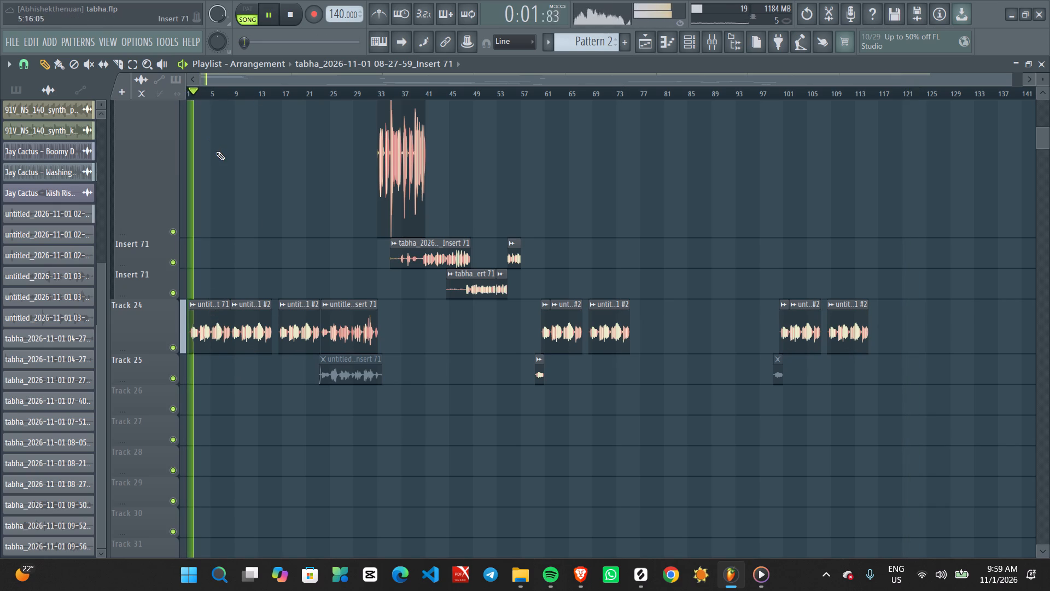
Mute Track 7, which holds the Boomy Drum Break in the intro, while the song plays.
scroll(265, 207, "up", 10)
scroll(246, 221, "down", 2)
scroll(246, 221, "up", 9)
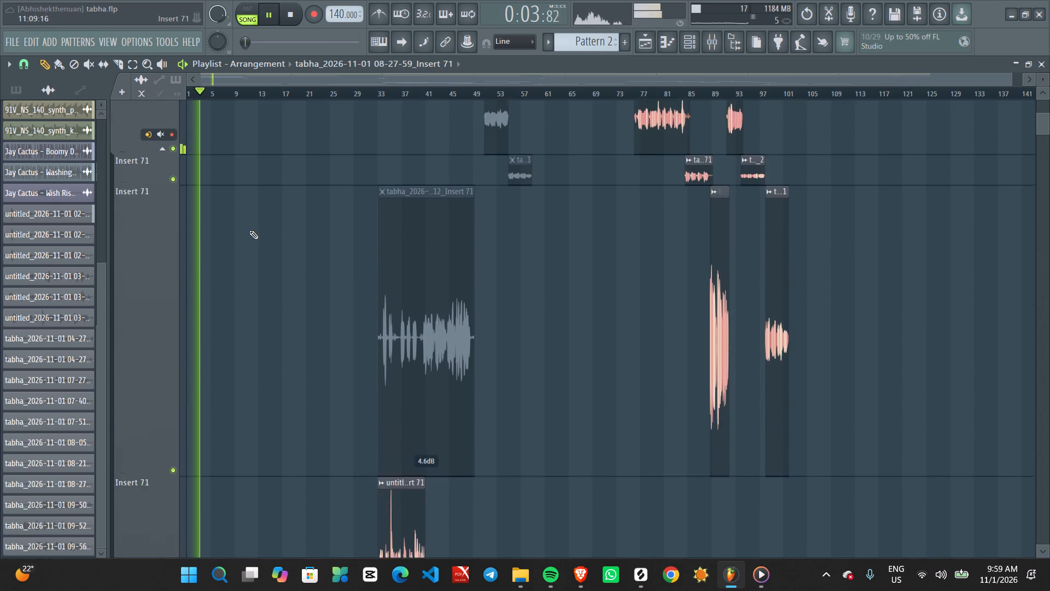
scroll(249, 230, "up", 15)
scroll(249, 235, "down", 1, "ctrl")
scroll(248, 235, "up", 2, "ctrl")
middle_click_drag(218, 234, 580, 193)
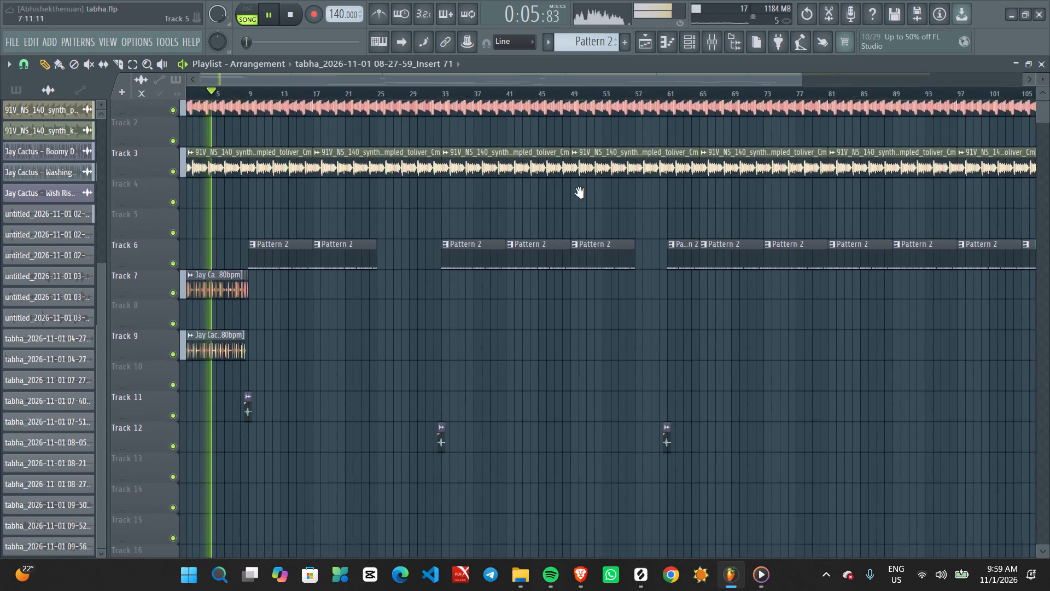
middle_click_drag(580, 193, 906, 136)
left_click(173, 206)
Examine the intro clips on Tracks 1 to 11 up to bar 9 while playing, and stop playback.
scroll(212, 235, "up", 2, "ctrl")
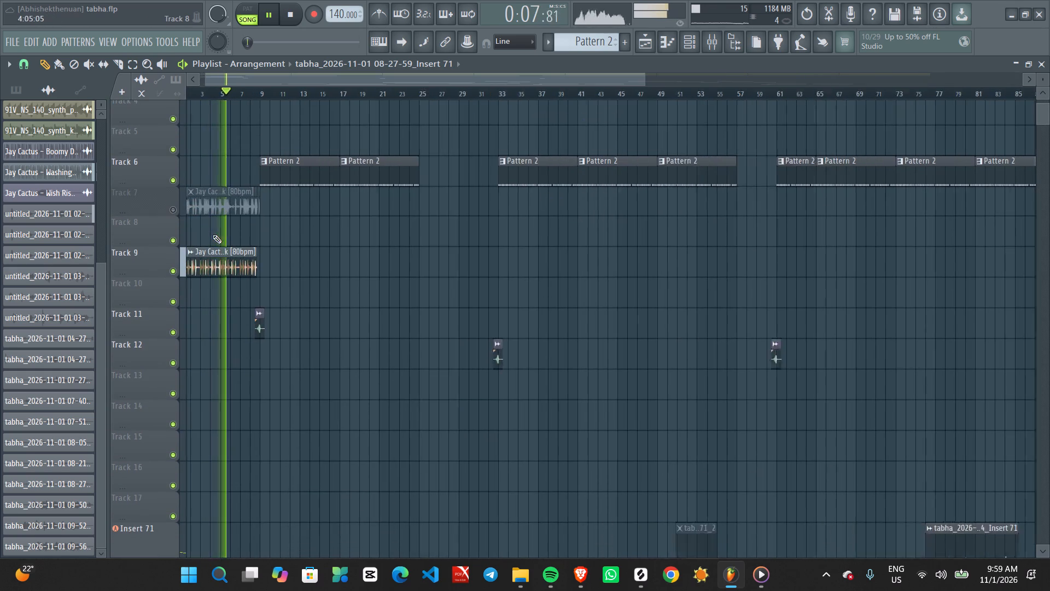
middle_click_drag(210, 231, 476, 229)
scroll(212, 190, "up", 6)
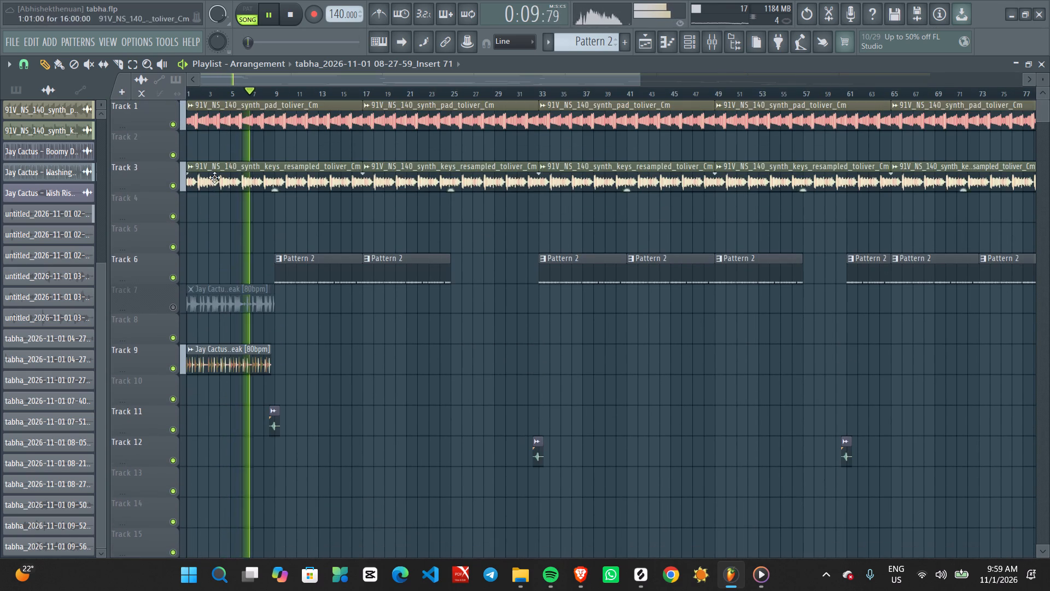
scroll(310, 209, "up", 7, "ctrl")
scroll(243, 226, "up", 3, "ctrl")
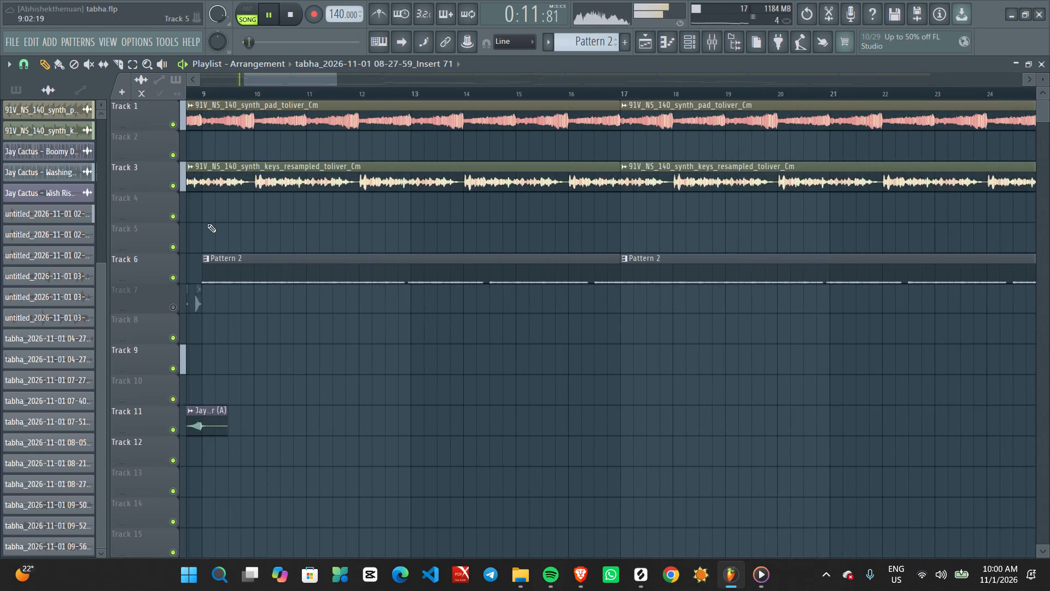
middle_click_drag(207, 224, 598, 224)
key("space")
Slice the synth pad and synth keys clips on Tracks 1 and 3 at bar 9, stopping above the Track 24 vocal.
scroll(607, 216, "up", 1)
middle_click(600, 216)
right_click(600, 216)
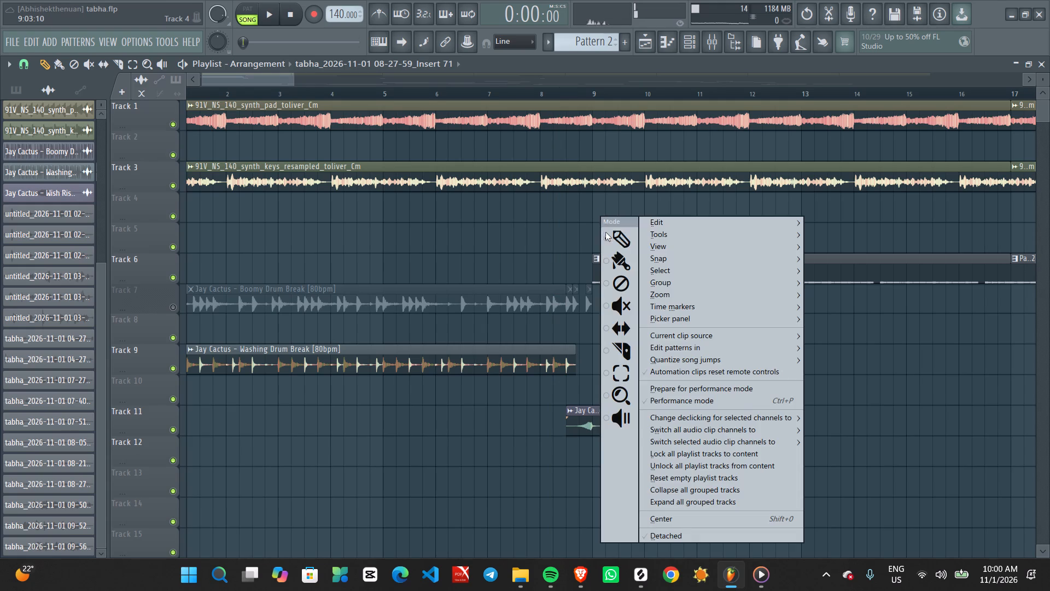
left_click(620, 350)
scroll(589, 170, "down", 1, "ctrl")
scroll(589, 170, "up", 2, "ctrl")
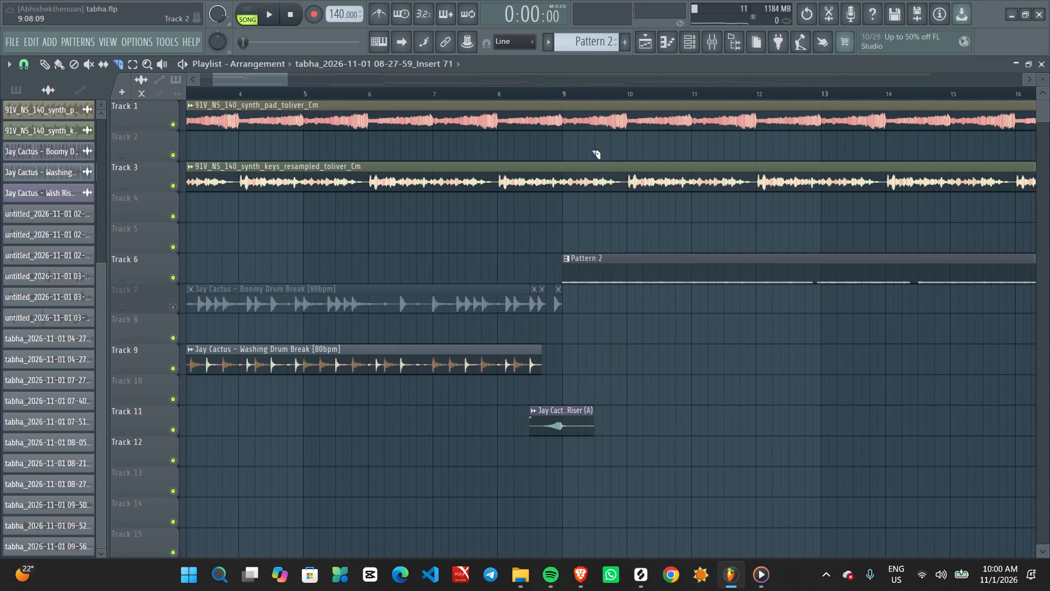
left_click(561, 144)
left_click_drag(561, 110, 563, 124)
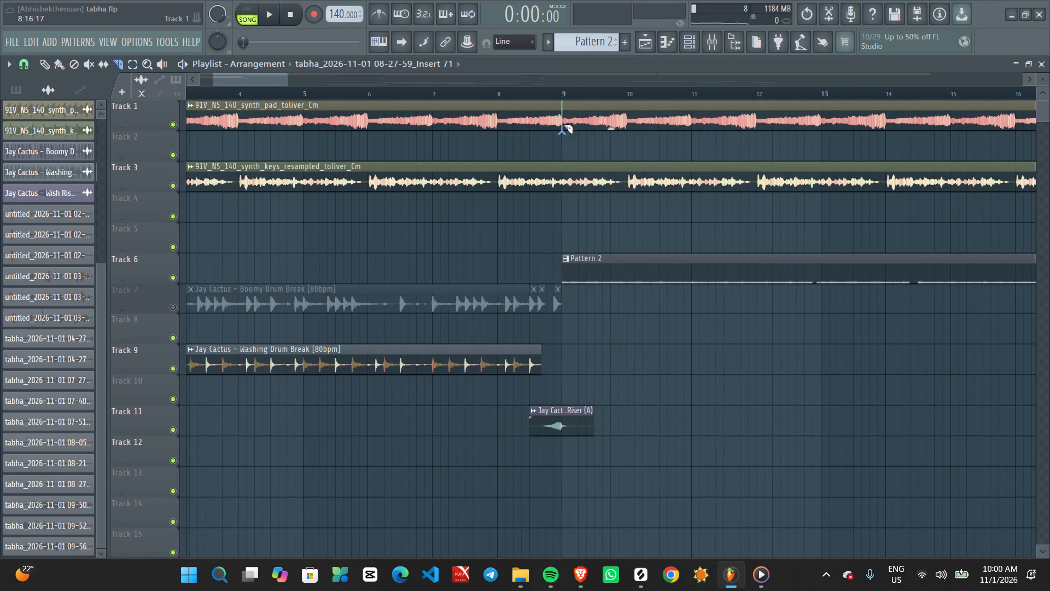
left_click_drag(563, 124, 558, 586)
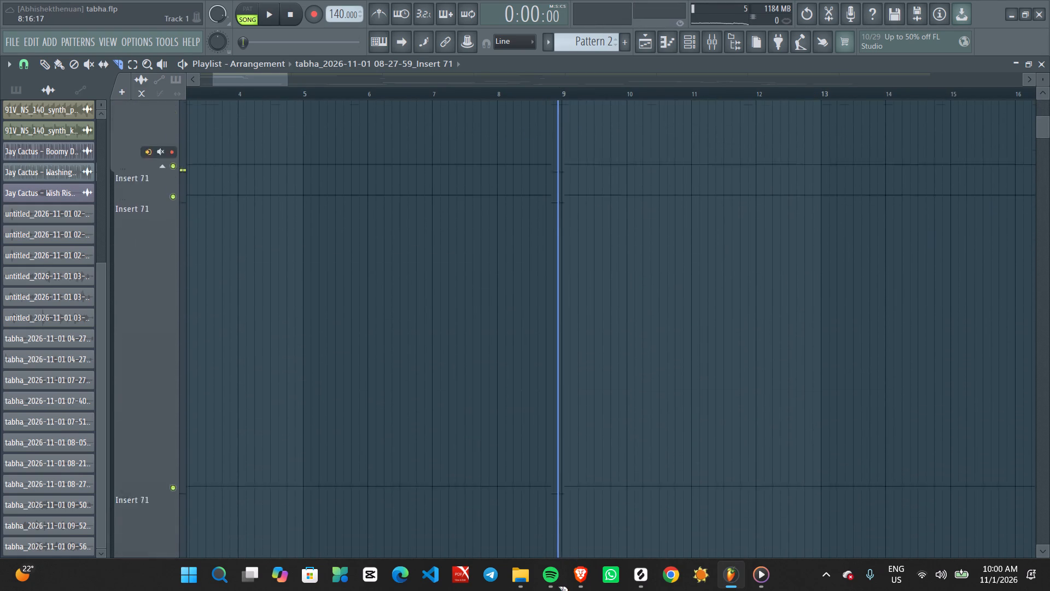
left_click_drag(558, 586, 563, 499)
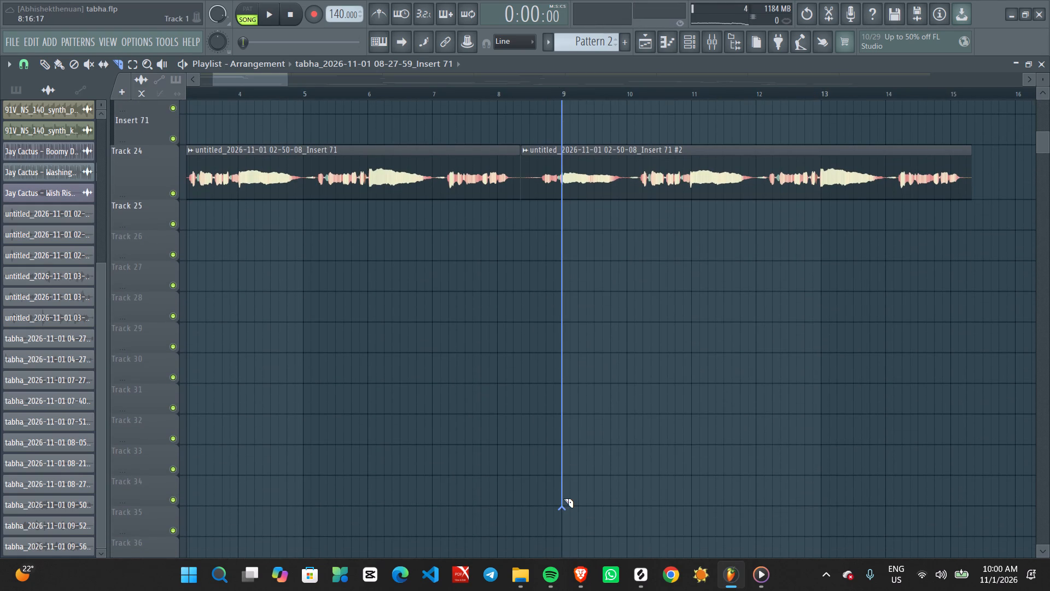
left_click_drag(563, 499, 560, 125)
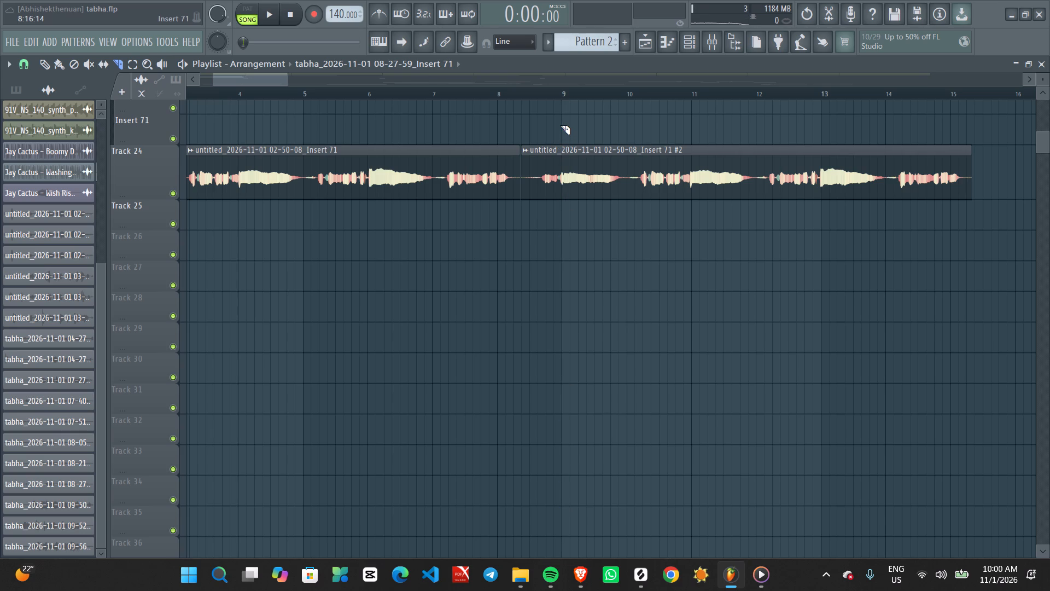
Copy the intro clips on Tracks 1, 3, 7, 9 and 24 to the end of the arrangement, around bar 128.
scroll(472, 169, "up", 9)
scroll(385, 190, "up", 8)
scroll(404, 195, "down", 7, "ctrl")
scroll(404, 195, "up", 1, "alt")
scroll(404, 195, "down", 3, "alt")
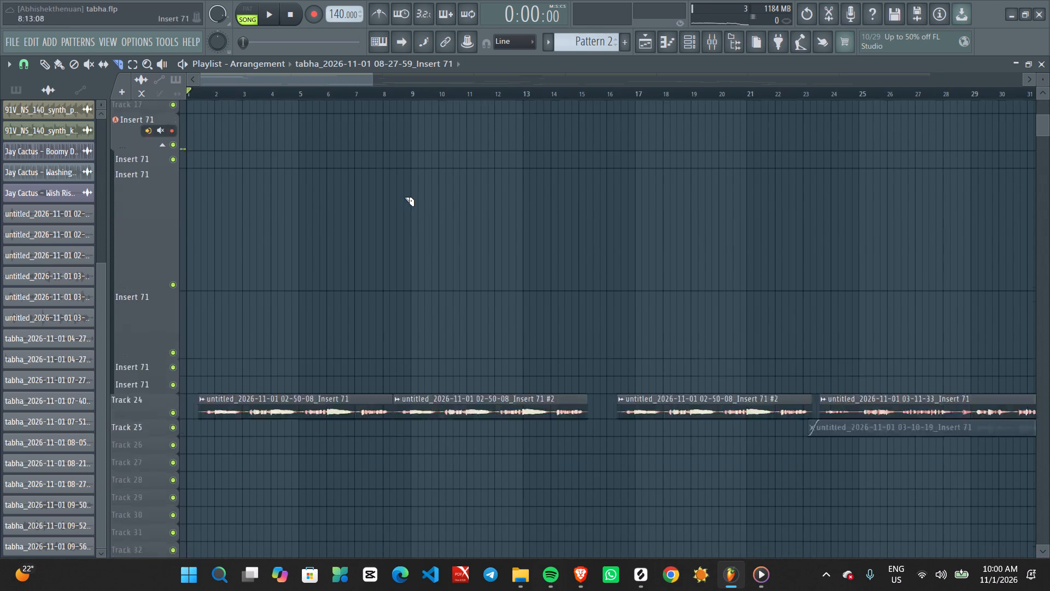
scroll(404, 197, "down", 8, "alt")
scroll(335, 226, "up", 18)
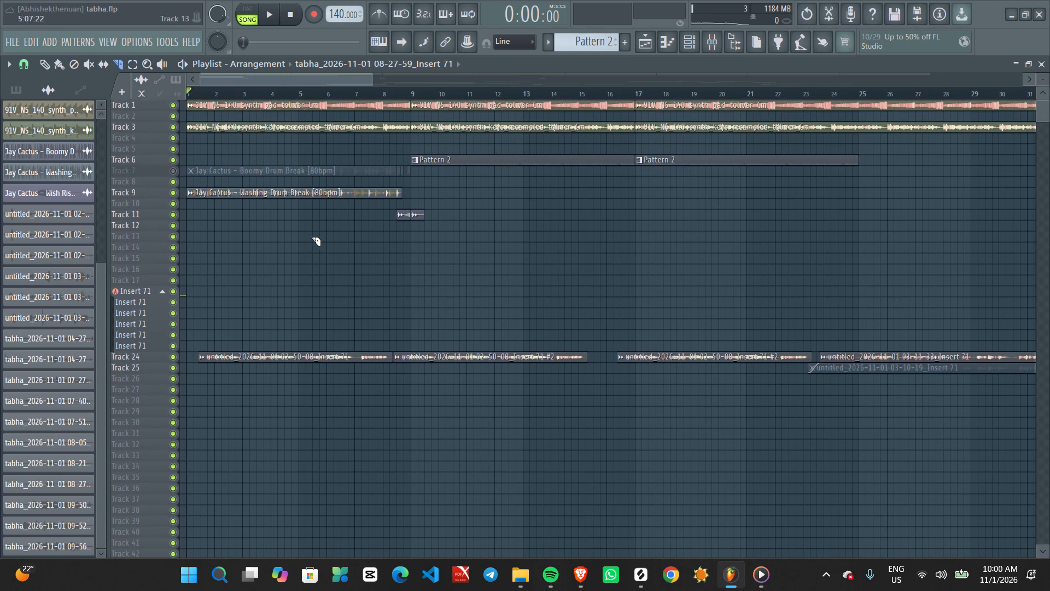
left_click_drag(192, 103, 271, 386, "ctrl")
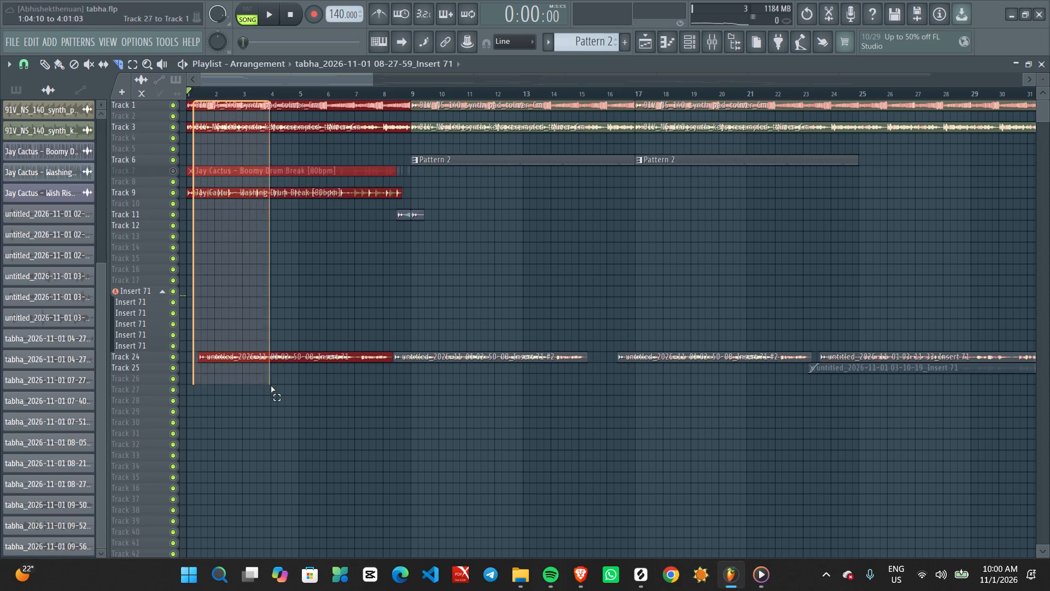
left_click_drag(271, 386, 304, 432, "ctrl")
middle_click(343, 267)
right_click(343, 267)
left_click(352, 244)
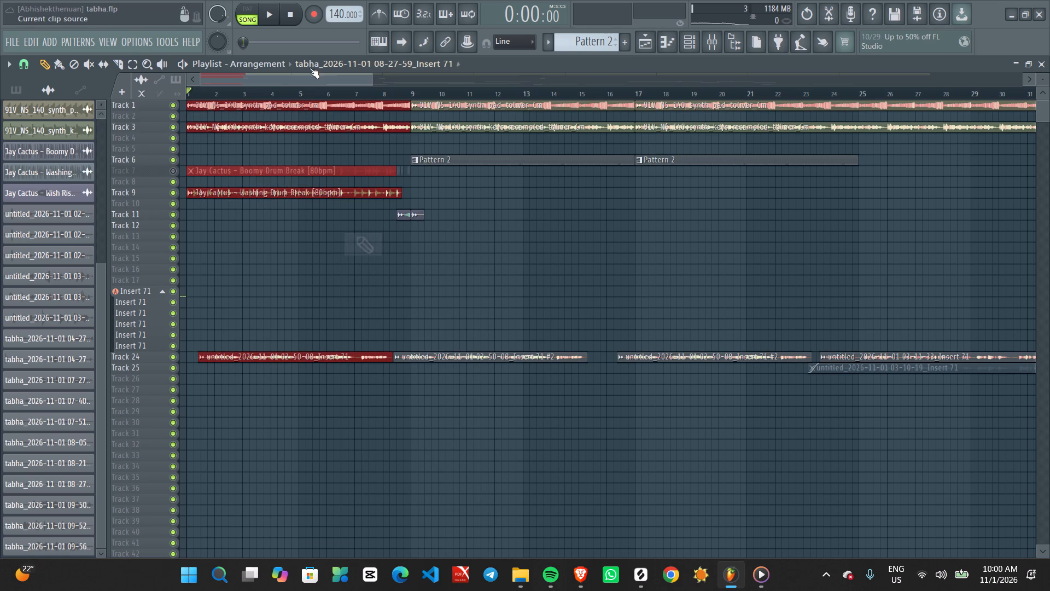
double_click(304, 109, "shift")
left_click_drag(304, 103, 1049, 81, "shift")
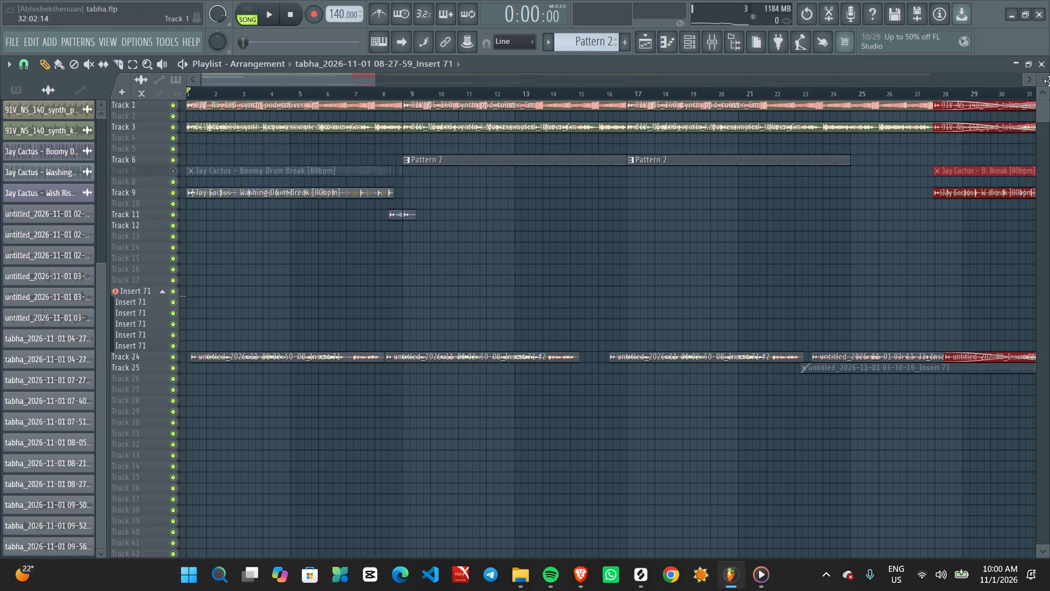
left_click_drag(1049, 81, 1049, 72, "shift")
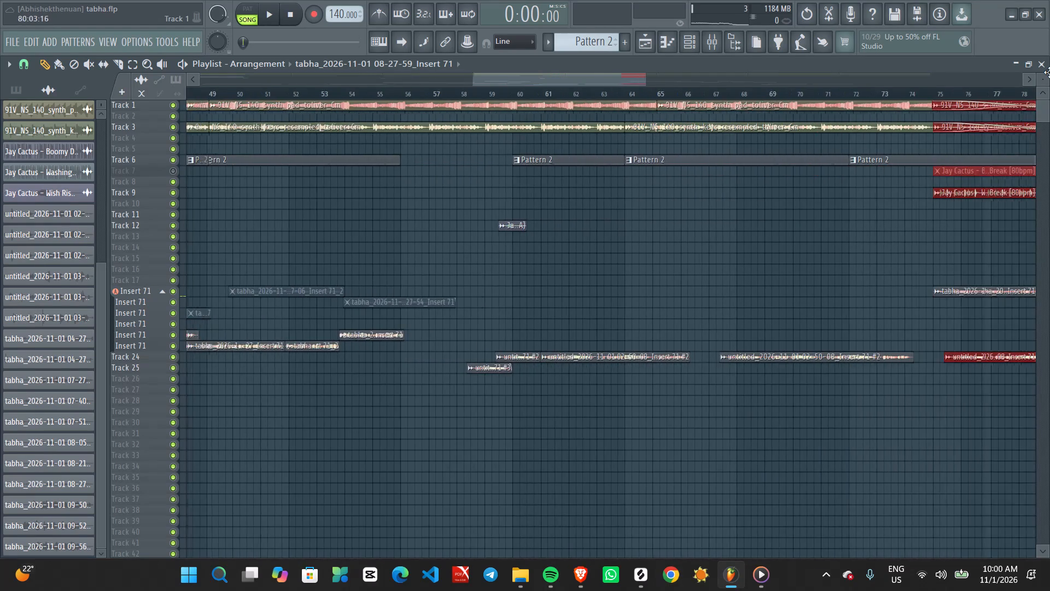
left_click_drag(1049, 72, 1049, 71, "shift")
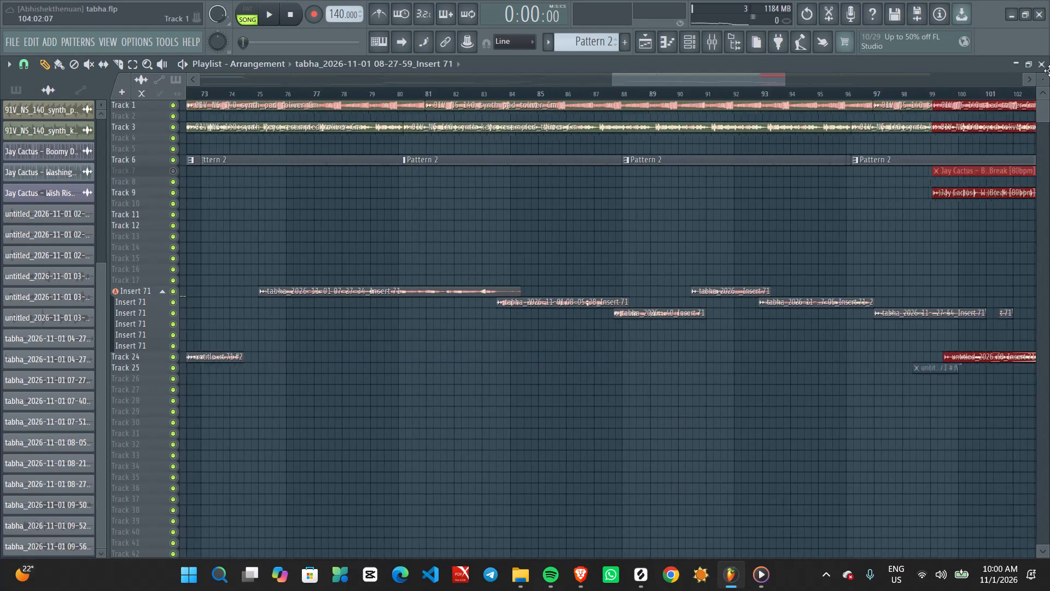
left_click_drag(1049, 71, 961, 64, "shift")
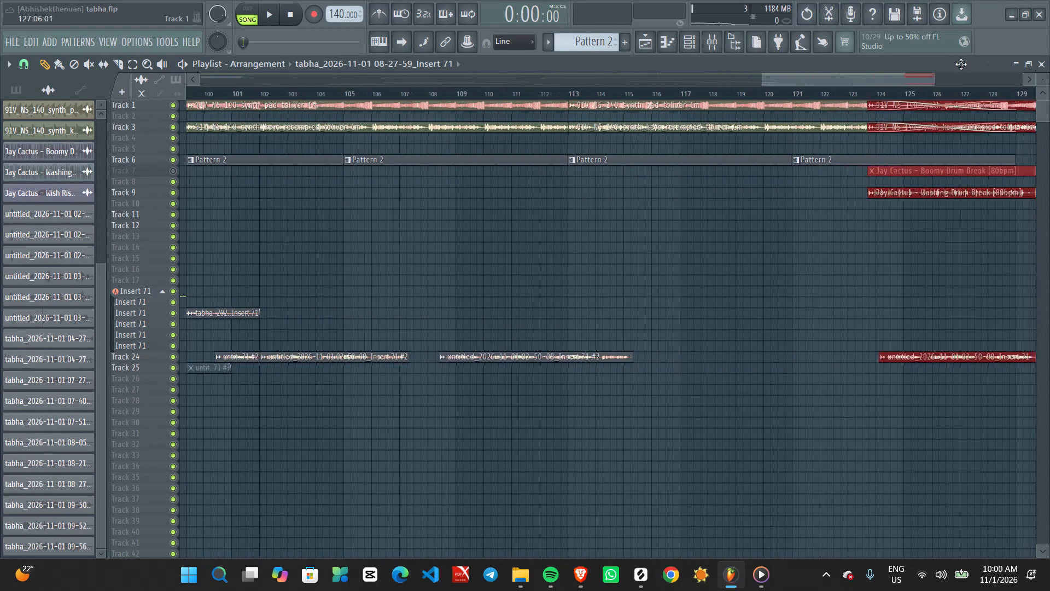
left_click_drag(961, 64, 1049, 53, "shift")
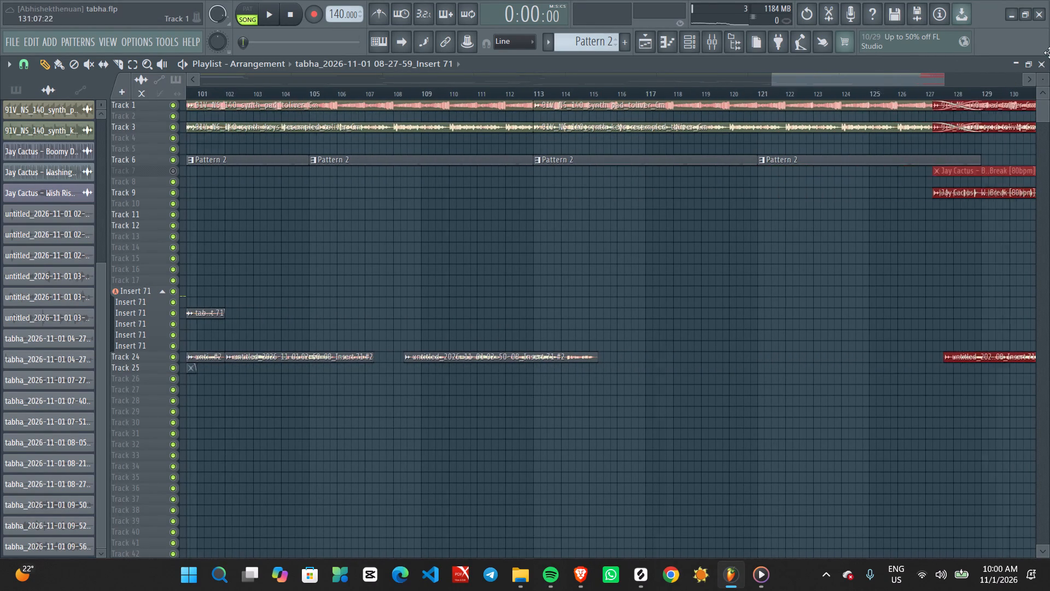
left_click_drag(1049, 53, 934, 62, "shift")
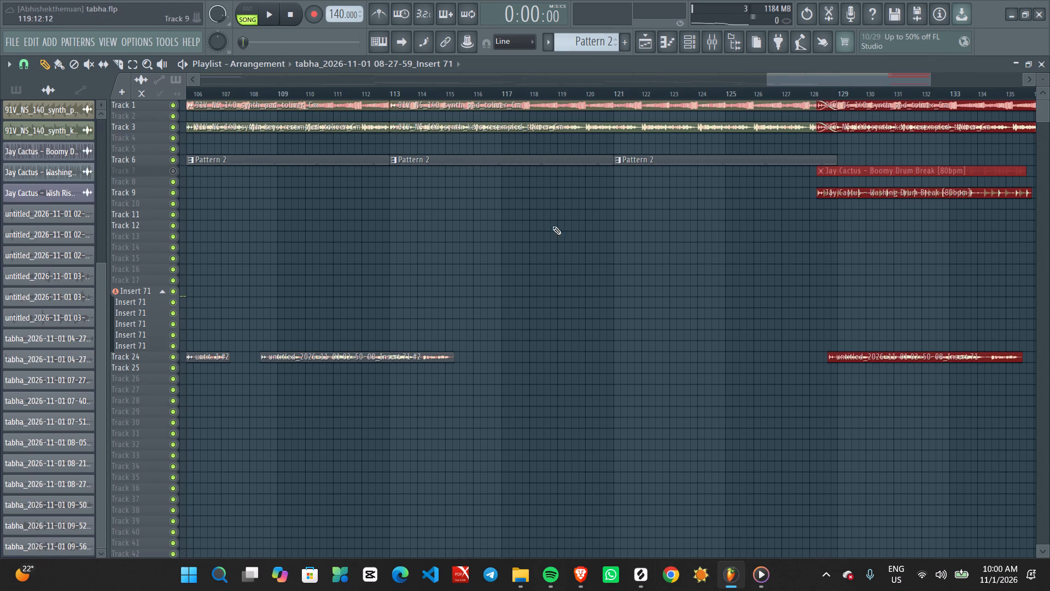
Slice the Track 1, Track 3 and Pattern 2 clips at bar 117 and delete everything after the cut.
scroll(514, 263, "up", 3)
middle_click_drag(546, 224, 527, 218)
right_click(529, 218)
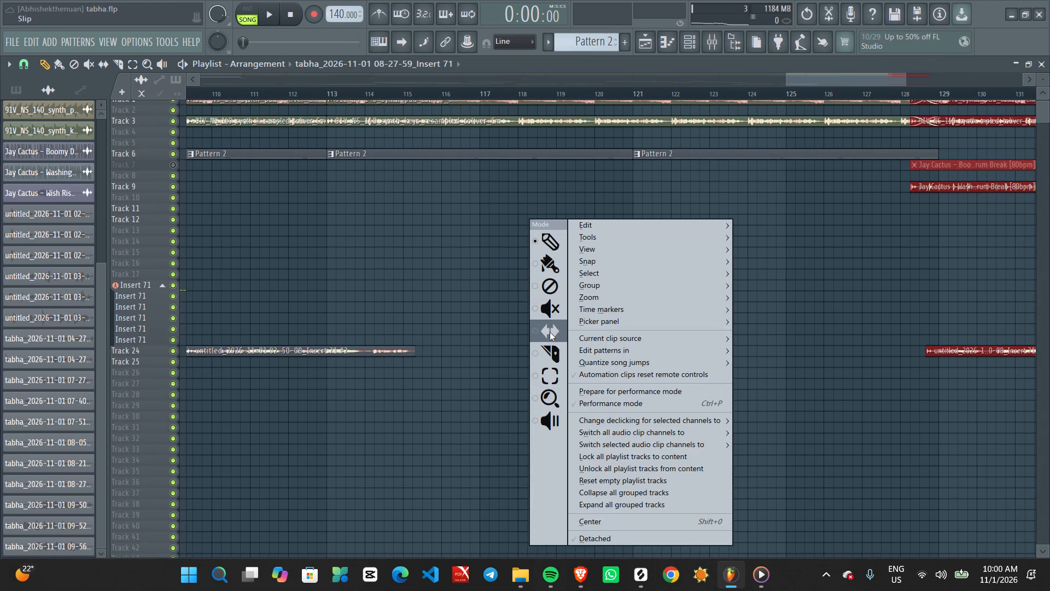
left_click(546, 356)
scroll(490, 295, "up", 2, "ctrl")
middle_click_drag(487, 250, 494, 363)
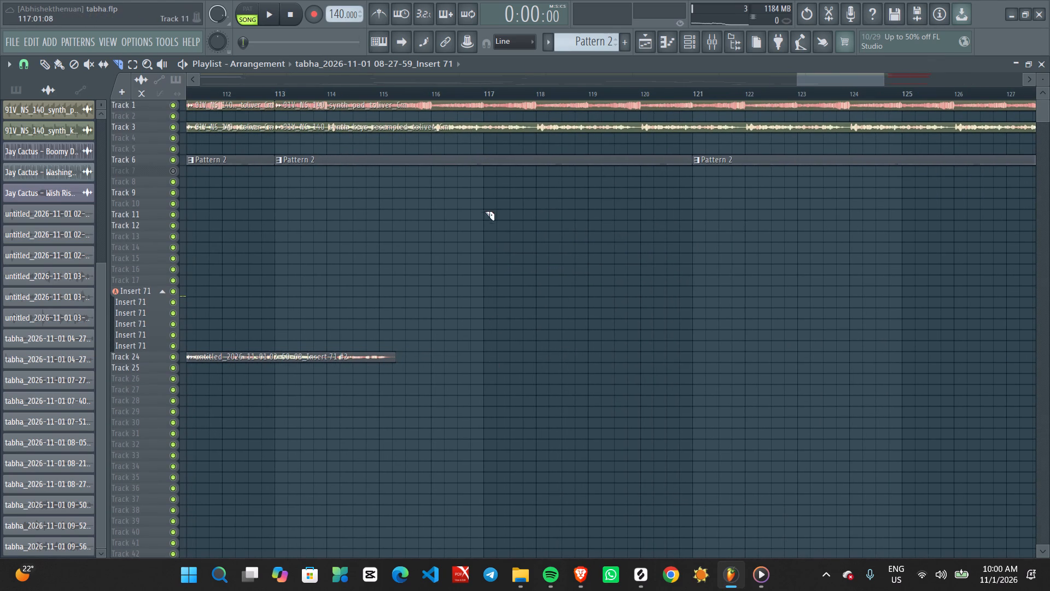
left_click_drag(485, 196, 485, 108)
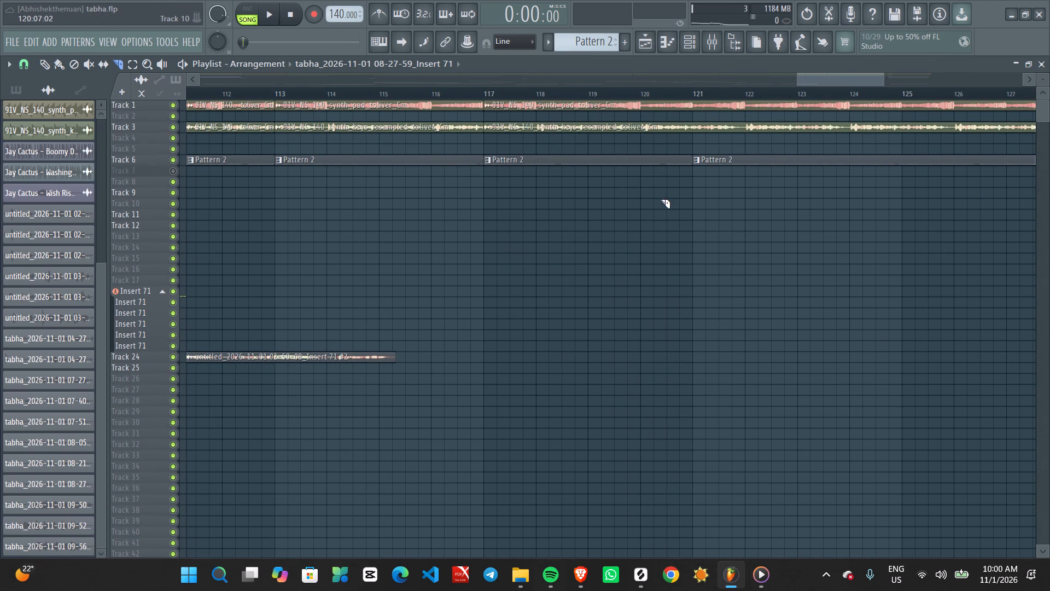
left_click_drag(660, 199, 792, 97, "ctrl")
key("Delete")
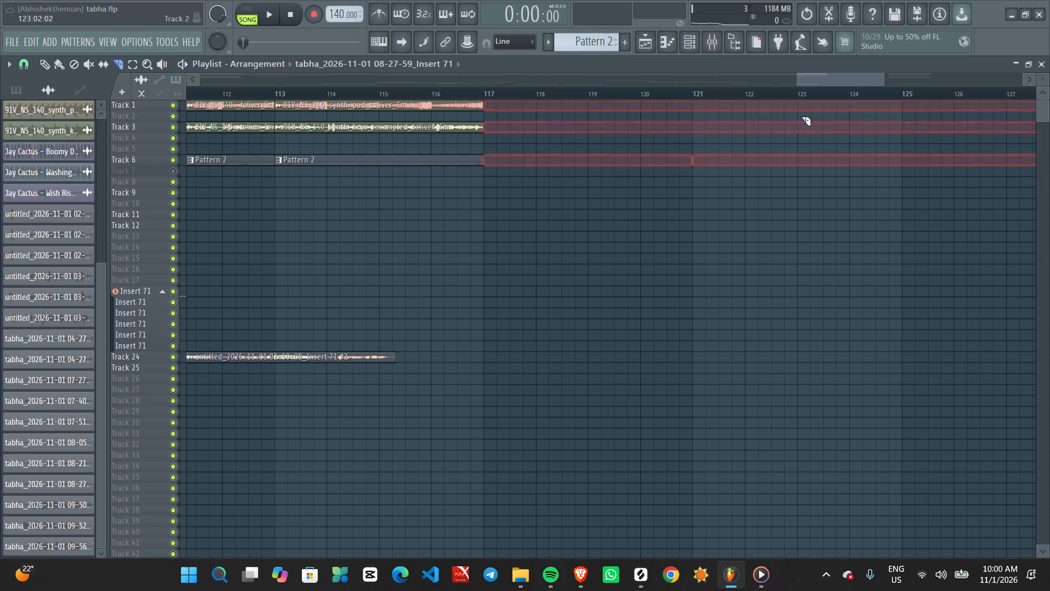
Move the copied intro clips back to start at bar 117, right after the shortened synth and Pattern 2 clips.
scroll(801, 153, "down", 6, "ctrl")
scroll(780, 197, "down", 3, "ctrl")
middle_click(804, 179)
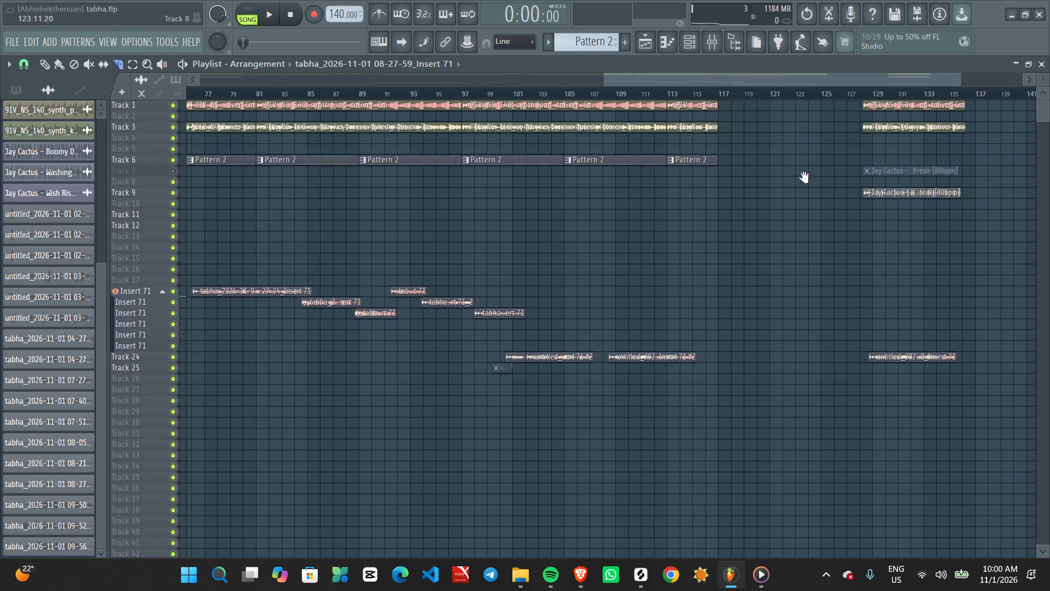
right_click(804, 178)
left_click_drag(814, 200, 819, 196)
left_click_drag(857, 97, 971, 346, "ctrl")
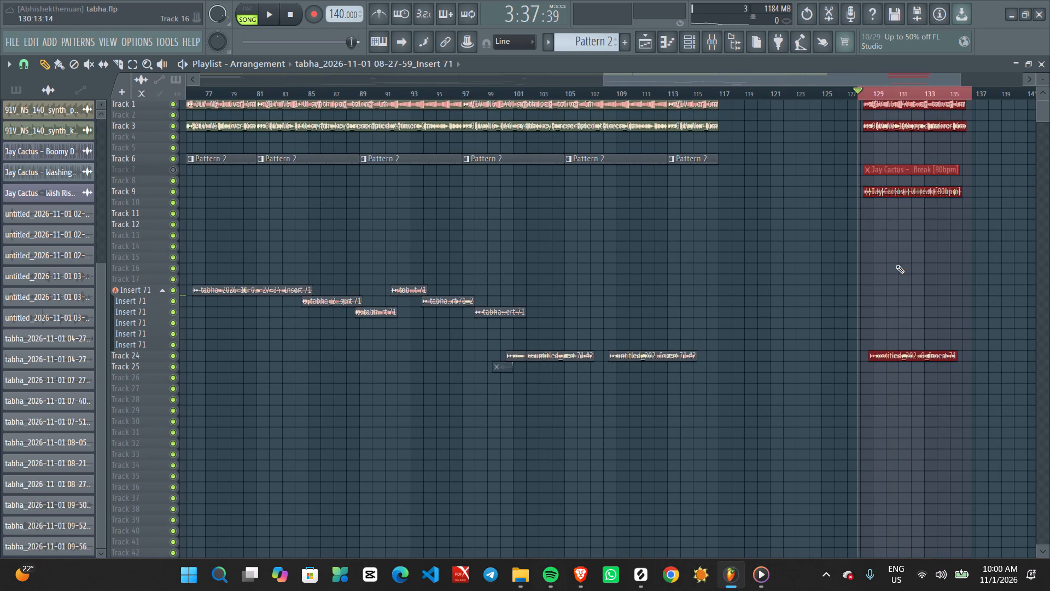
key("ctrl+d")
left_click_drag(888, 108, 903, 163, "ctrl")
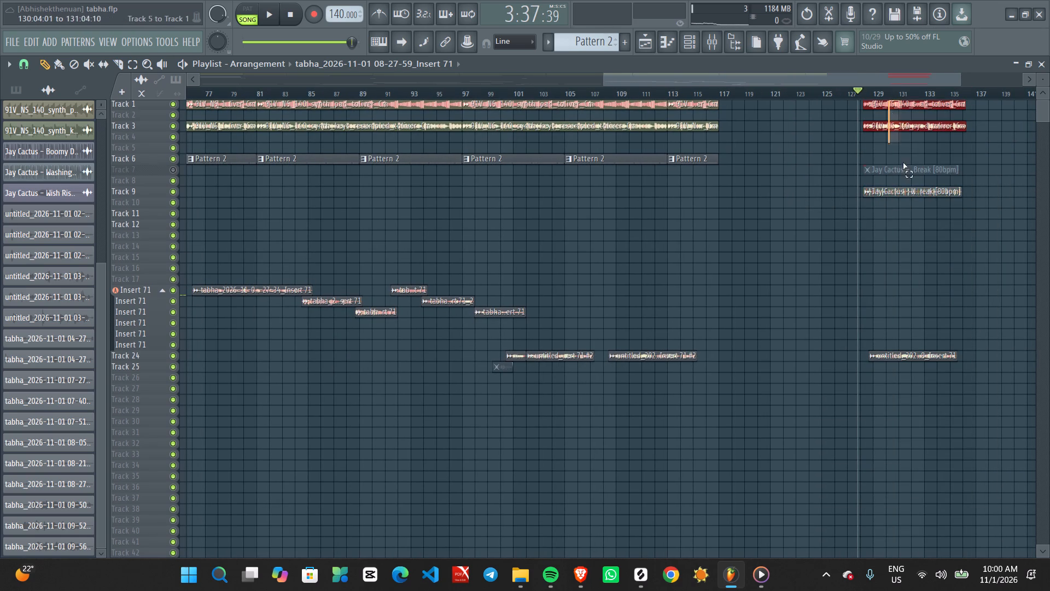
left_click_drag(903, 163, 950, 410, "ctrl")
left_click_drag(924, 101, 891, 104)
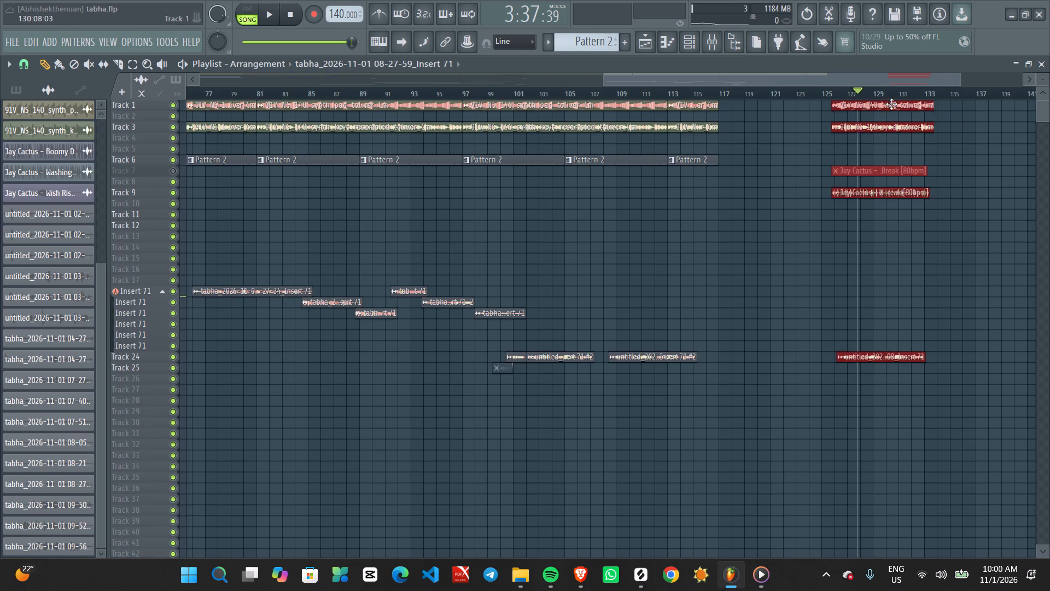
left_click_drag(891, 104, 778, 104)
scroll(594, 247, "up", 7, "ctrl")
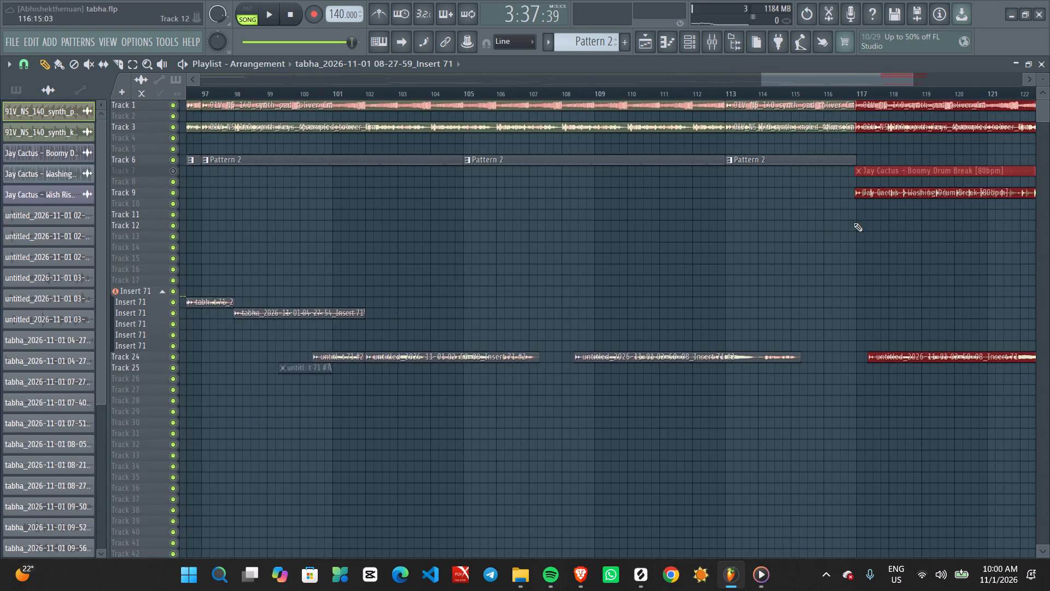
scroll(854, 223, "up", 3, "ctrl")
left_click(865, 106)
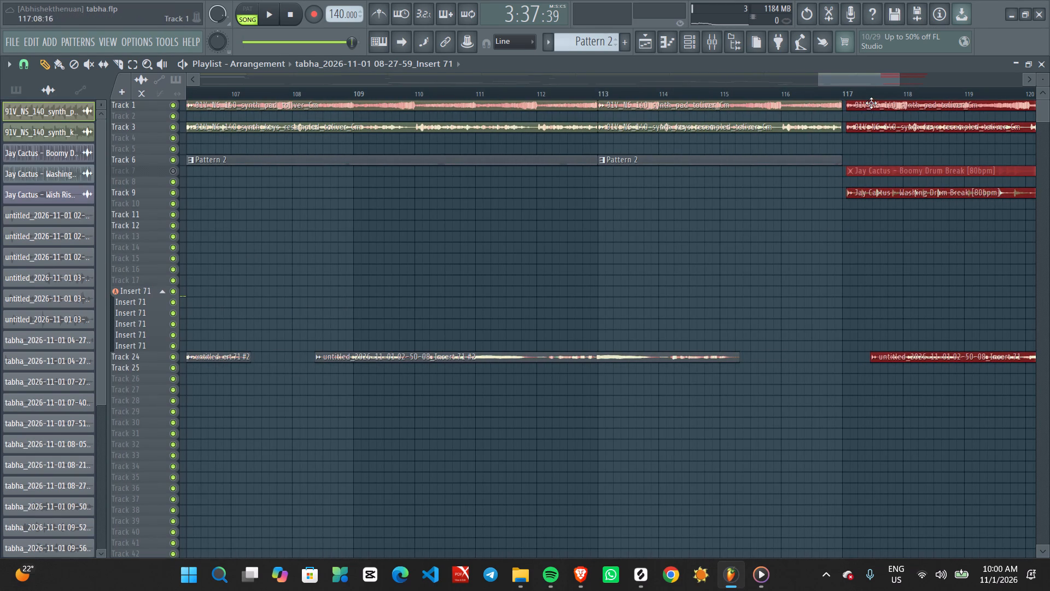
scroll(846, 154, "up", 9, "ctrl")
scroll(575, 170, "down", 6, "ctrl")
Play the song from shortly before bar 117 and check the transition into the copied intro section.
left_click(265, 91)
key("space")
scroll(366, 269, "up", 2, "ctrl")
middle_click_drag(370, 282, 466, 294)
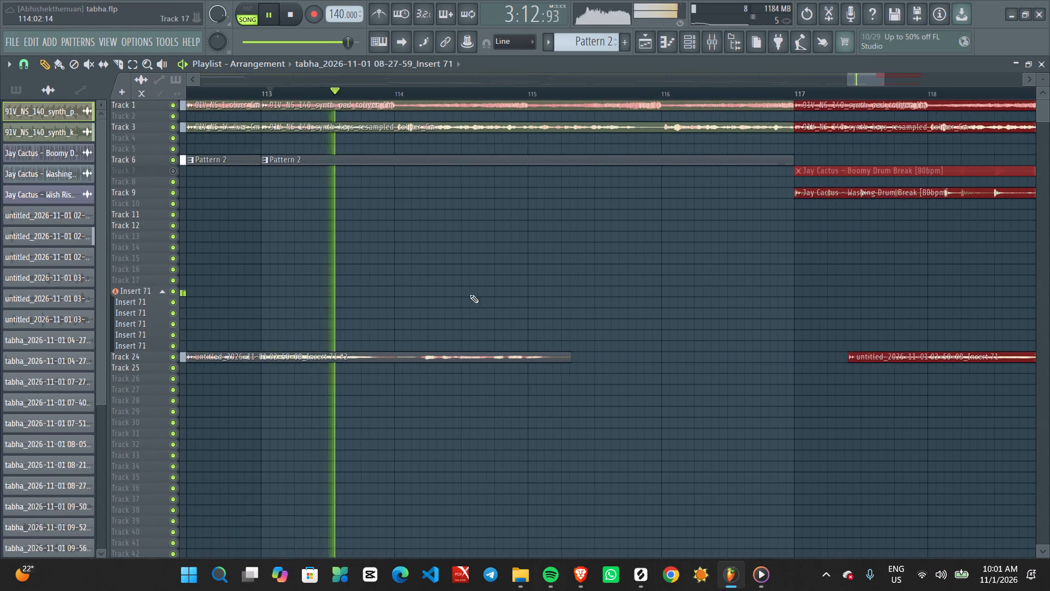
scroll(471, 296, "down", 8, "ctrl")
scroll(552, 360, "up", 1, "ctrl")
middle_click_drag(598, 327, 507, 309)
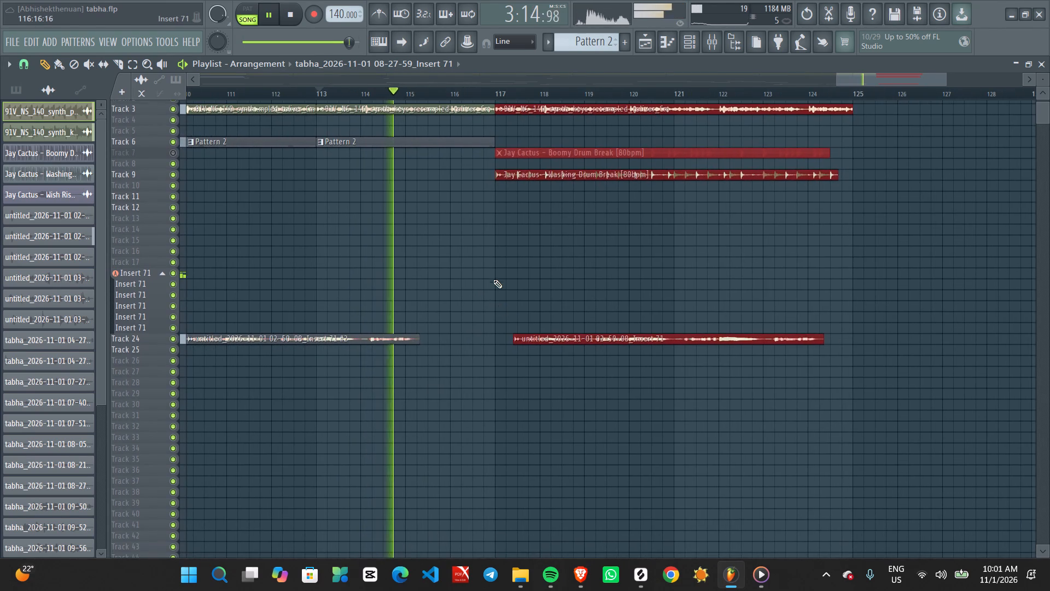
left_click(493, 276, "ctrl")
scroll(493, 276, "up", 2, "ctrl")
middle_click_drag(491, 271, 492, 407)
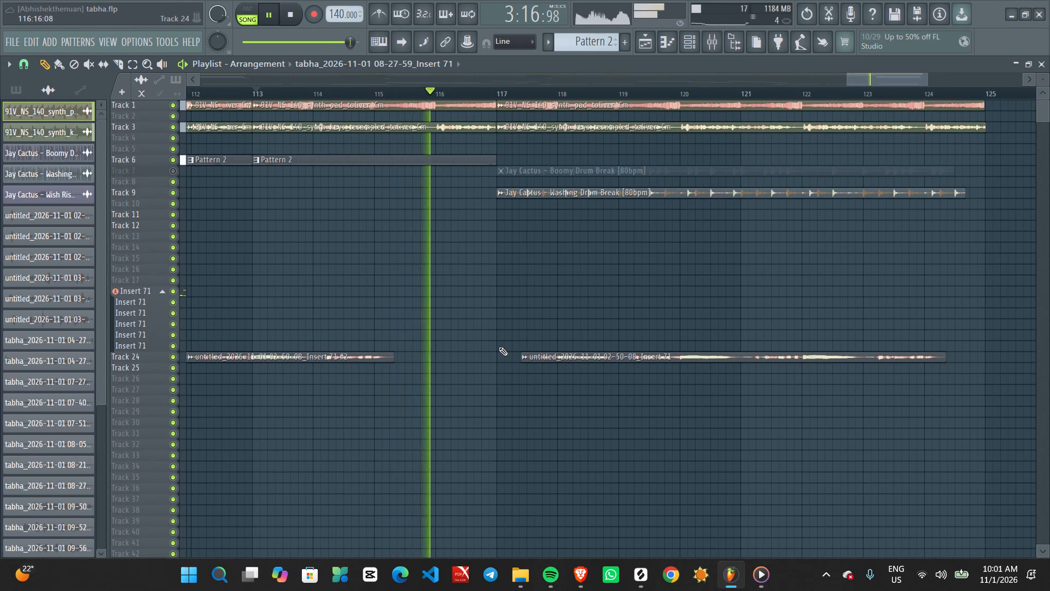
scroll(499, 345, "up", 2, "ctrl")
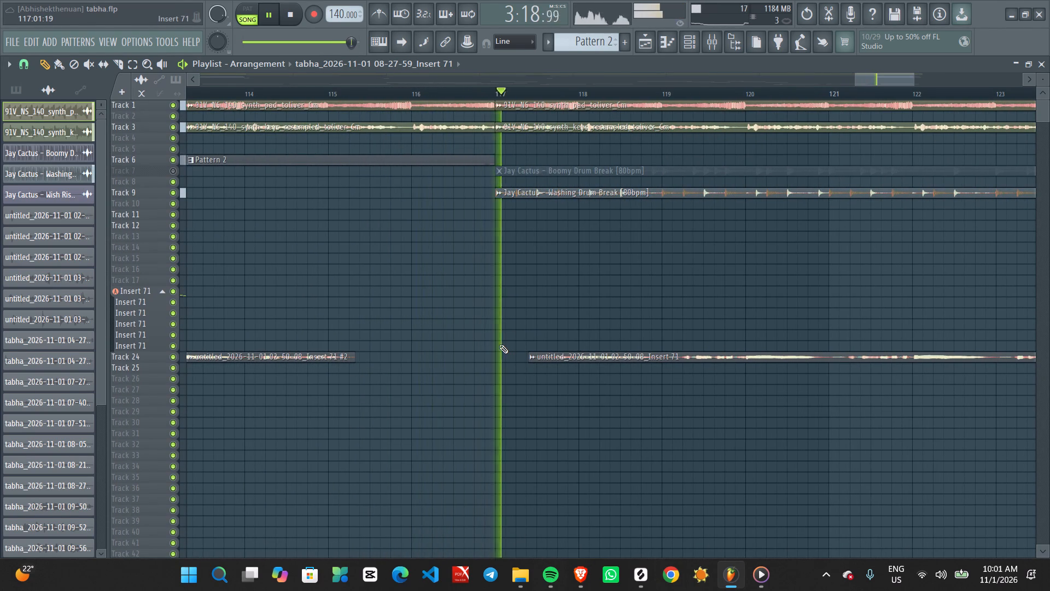
scroll(548, 288, "down", 13, "ctrl")
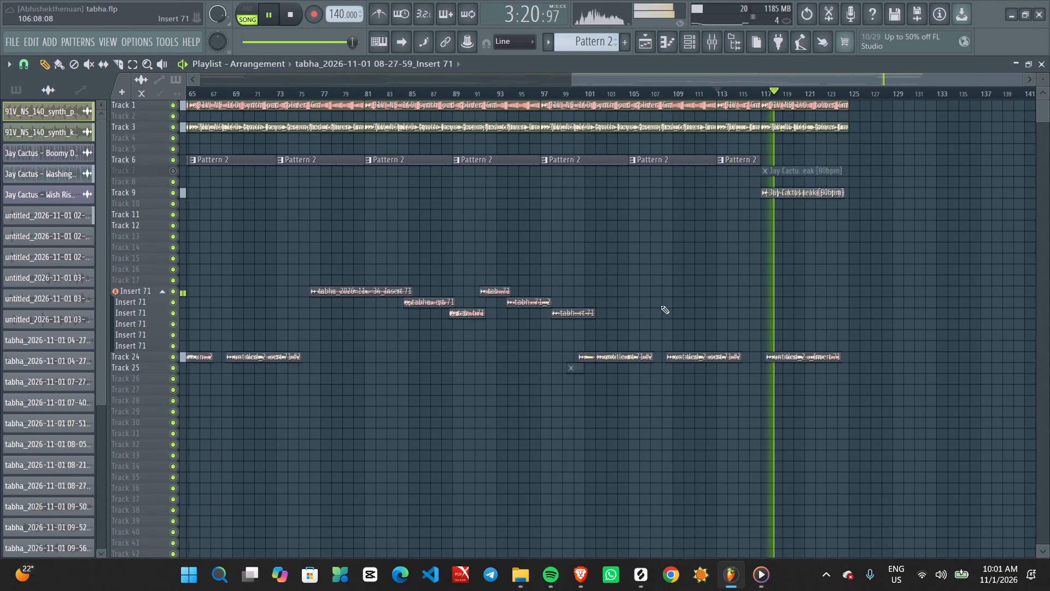
scroll(763, 305, "down", 7, "ctrl")
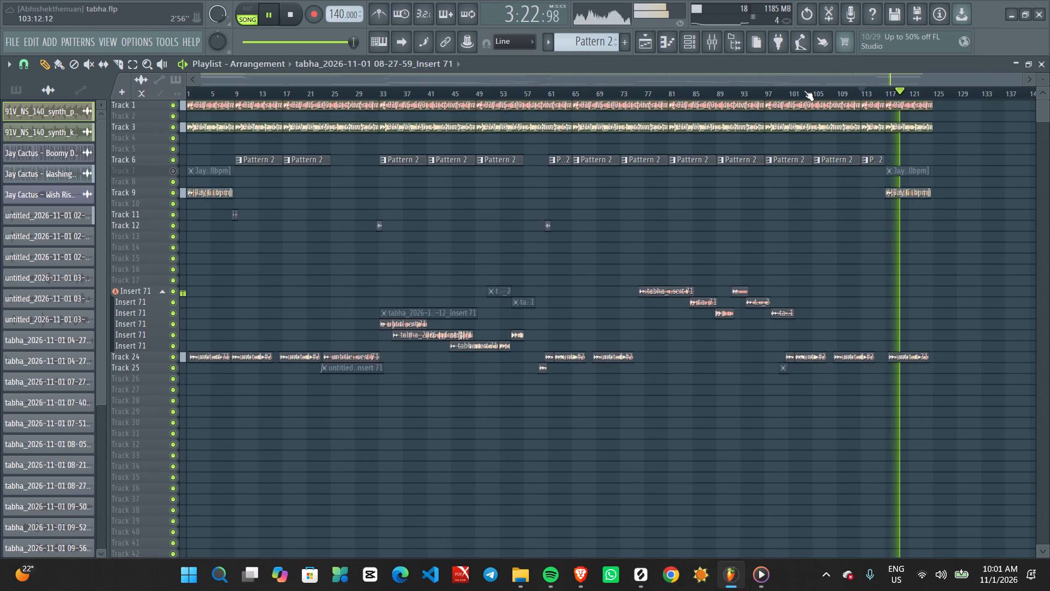
Replay the ending from about bar 102.
left_click(802, 90)
scroll(832, 307, "up", 3, "ctrl")
middle_click_drag(841, 315, 669, 350)
scroll(771, 333, "up", 1, "ctrl")
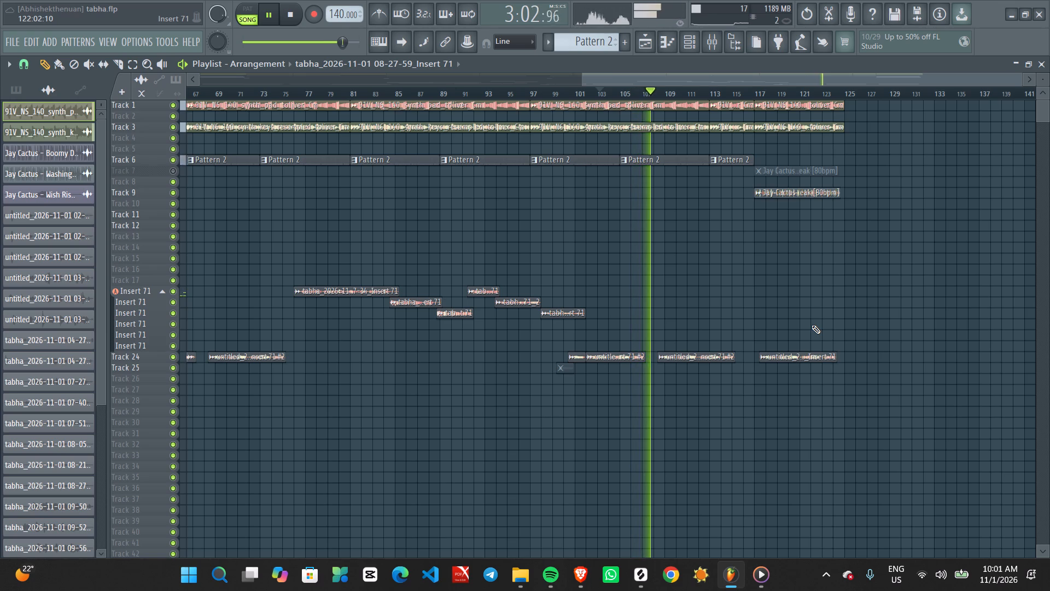
Save the project.
key("ctrl+s")
key("ctrl+s")
Restart playback from about bar 33, where the Insert 71 vocal takes begin.
scroll(682, 302, "down", 8, "ctrl")
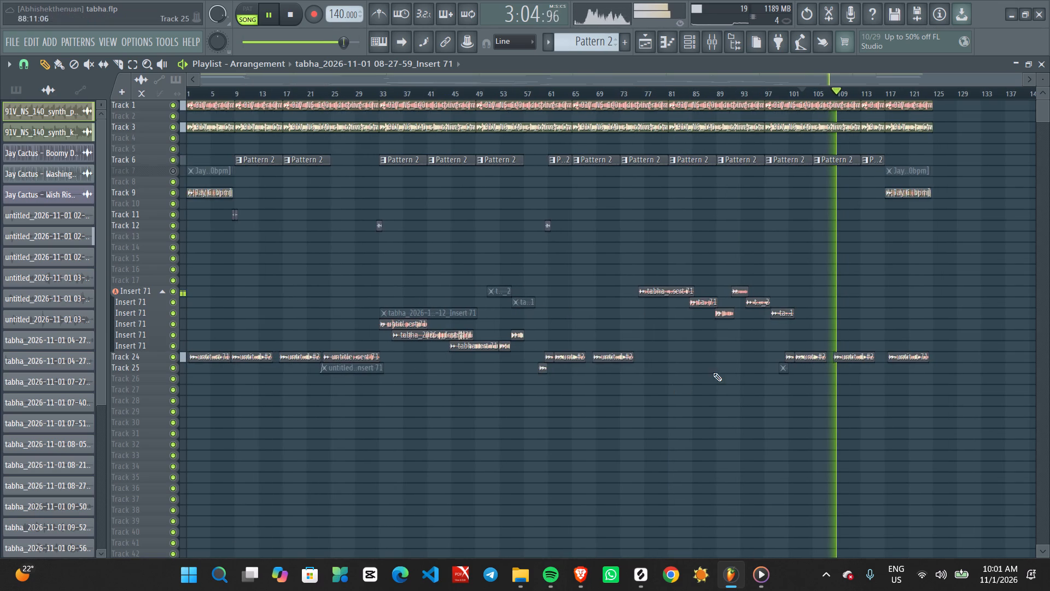
scroll(397, 343, "up", 8, "ctrl")
key("space")
key("space")
left_click(353, 89)
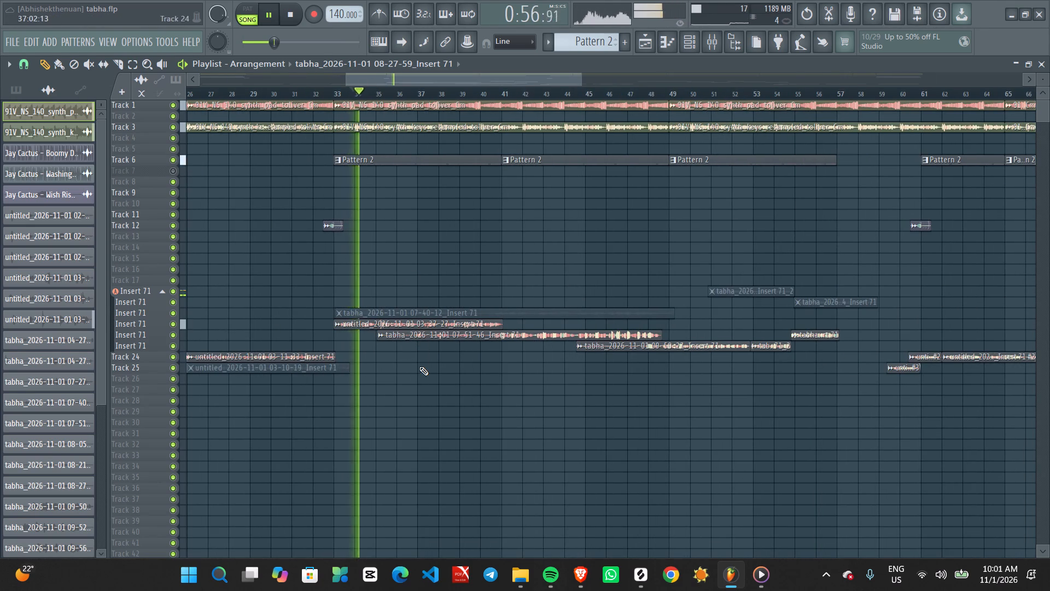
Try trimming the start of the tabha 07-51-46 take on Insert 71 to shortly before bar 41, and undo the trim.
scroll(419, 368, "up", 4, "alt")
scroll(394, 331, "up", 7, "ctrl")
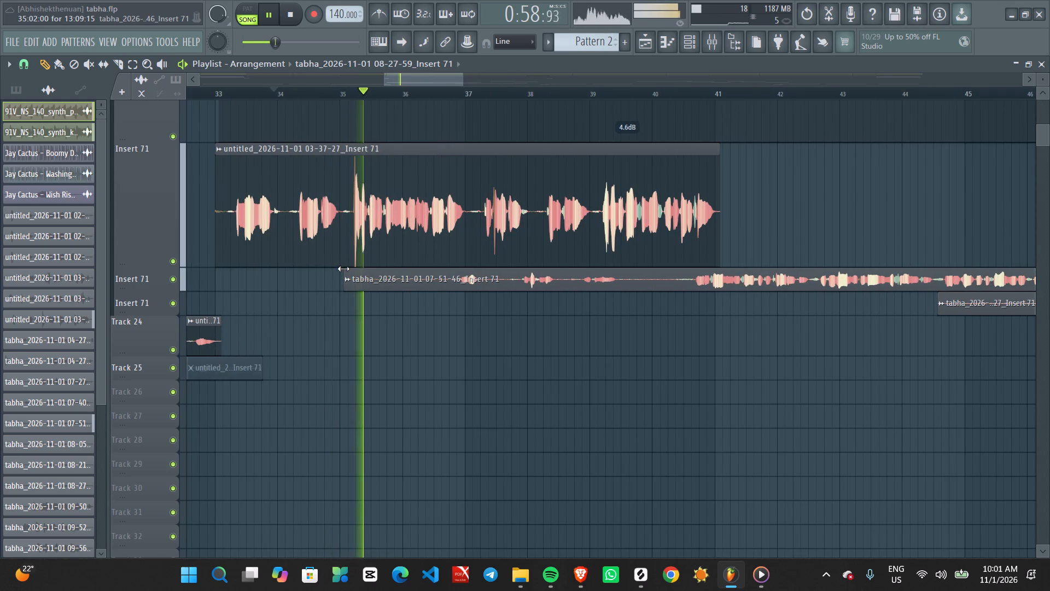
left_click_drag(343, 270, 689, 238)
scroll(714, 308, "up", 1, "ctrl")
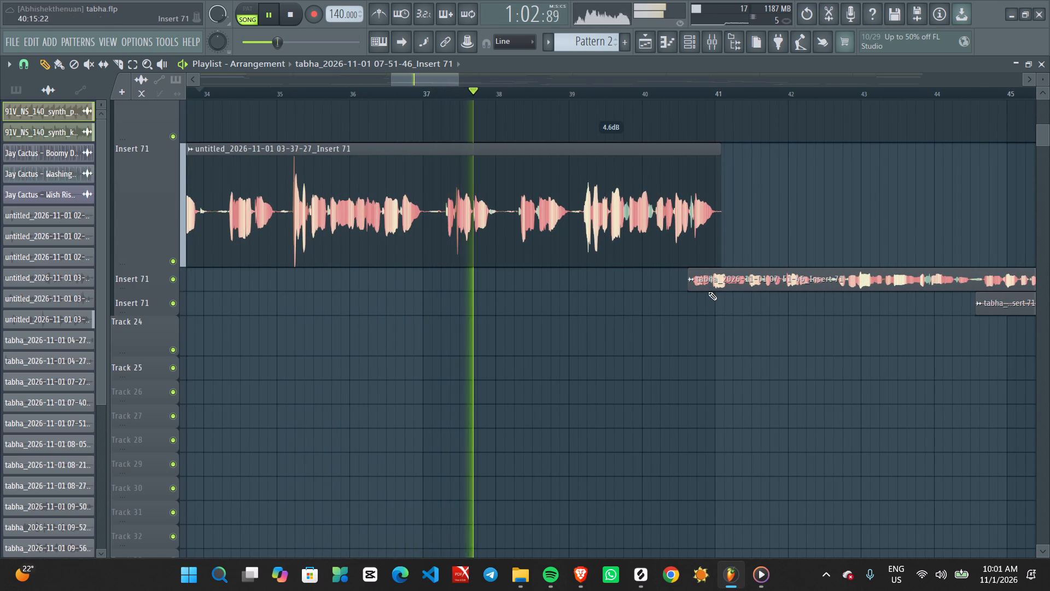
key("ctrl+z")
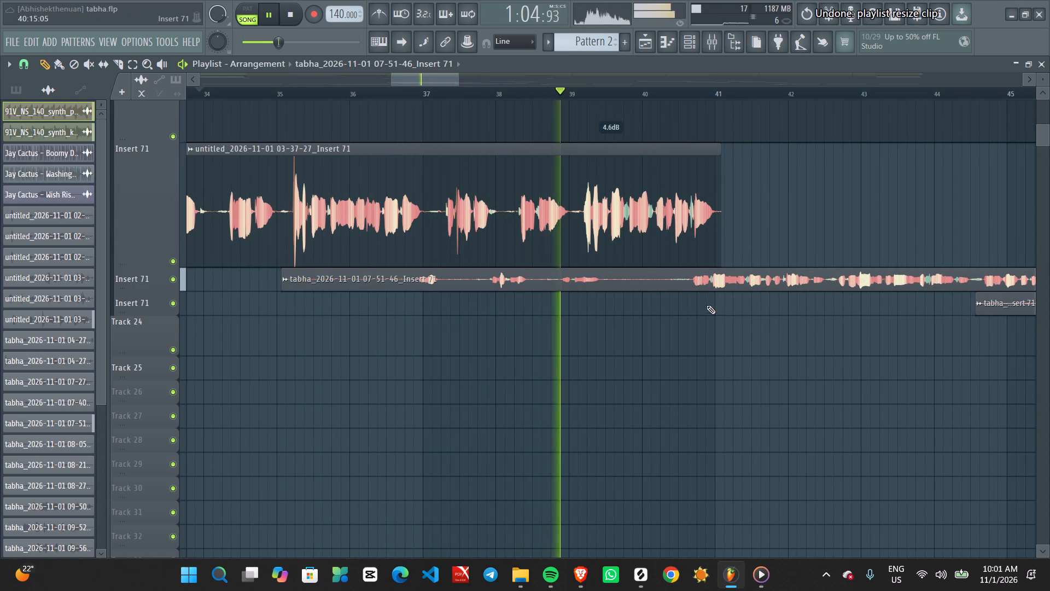
Trim the start of the tabha 09-50-27 take on Insert 71 to about bar 46:10 while the song plays.
scroll(708, 312, "down", 7, "ctrl")
middle_click_drag(1029, 285, 702, 402)
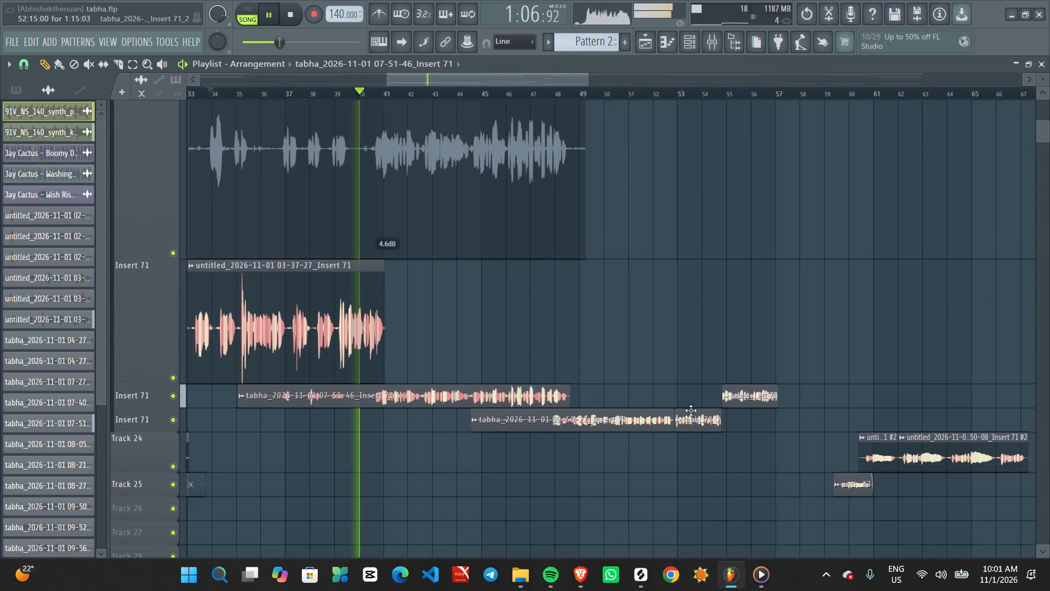
scroll(643, 352, "down", 6, "ctrl")
scroll(345, 439, "up", 1, "ctrl")
middle_click_drag(535, 403, 596, 590)
scroll(656, 491, "up", 2, "ctrl")
middle_click_drag(708, 459, 605, 142)
scroll(641, 292, "up", 5, "ctrl")
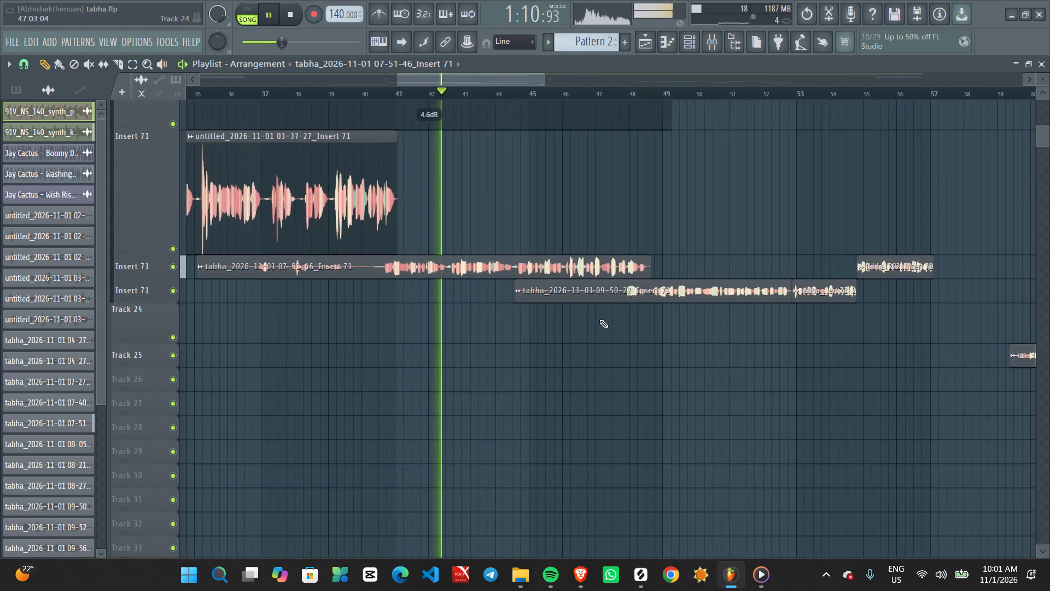
scroll(599, 320, "up", 2, "ctrl")
left_click_drag(482, 285, 584, 285)
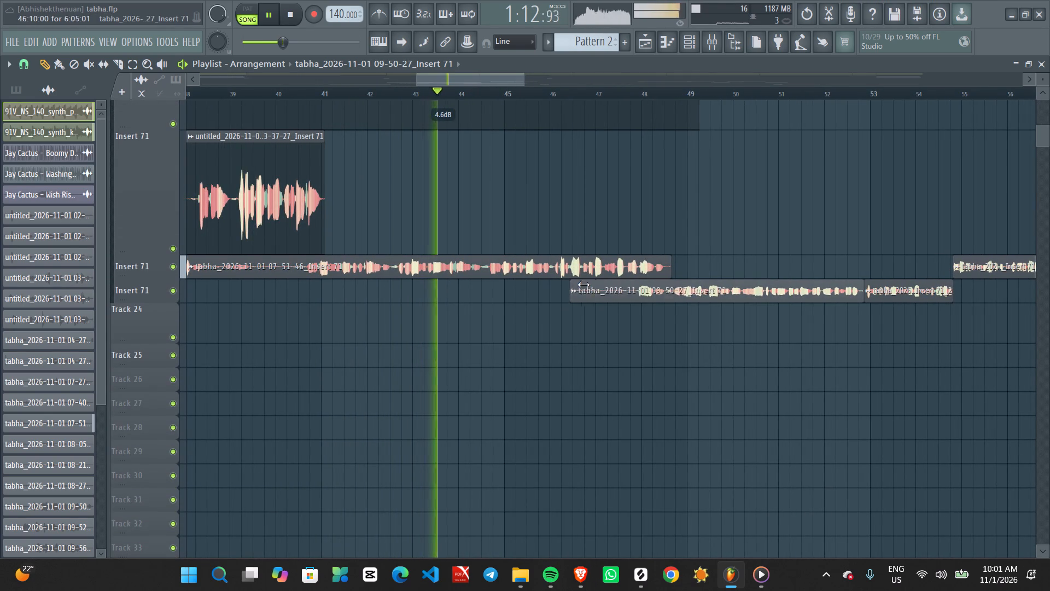
Trim the start of the tabha 09-50-27 take on Insert 71 to about bar 48:08 and give it a short fade-in.
left_click_drag(584, 285, 660, 279)
scroll(714, 294, "up", 7, "alt")
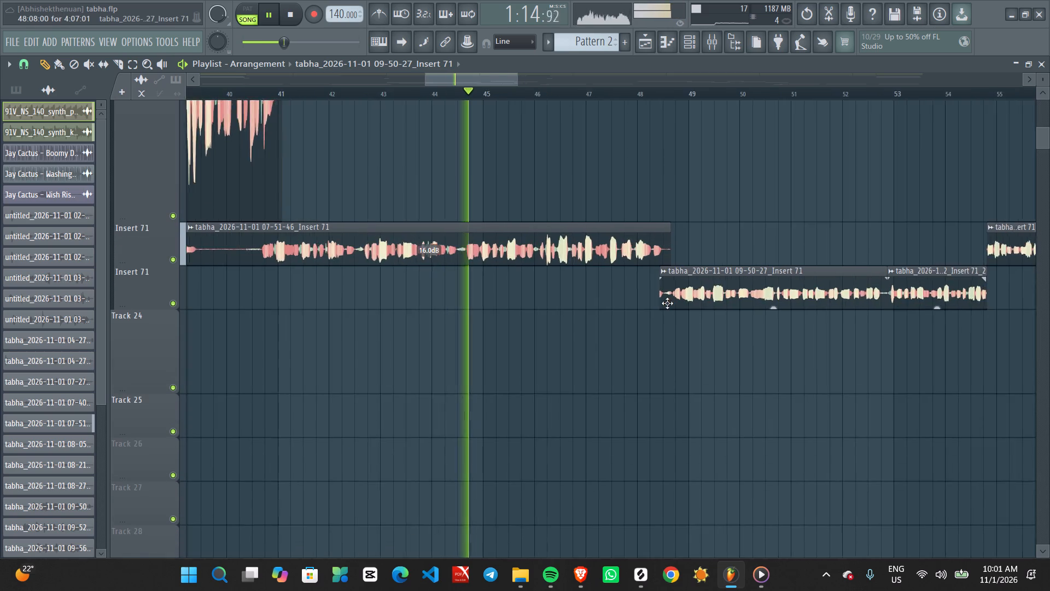
scroll(667, 303, "up", 5, "alt")
left_click_drag(651, 274, 662, 271)
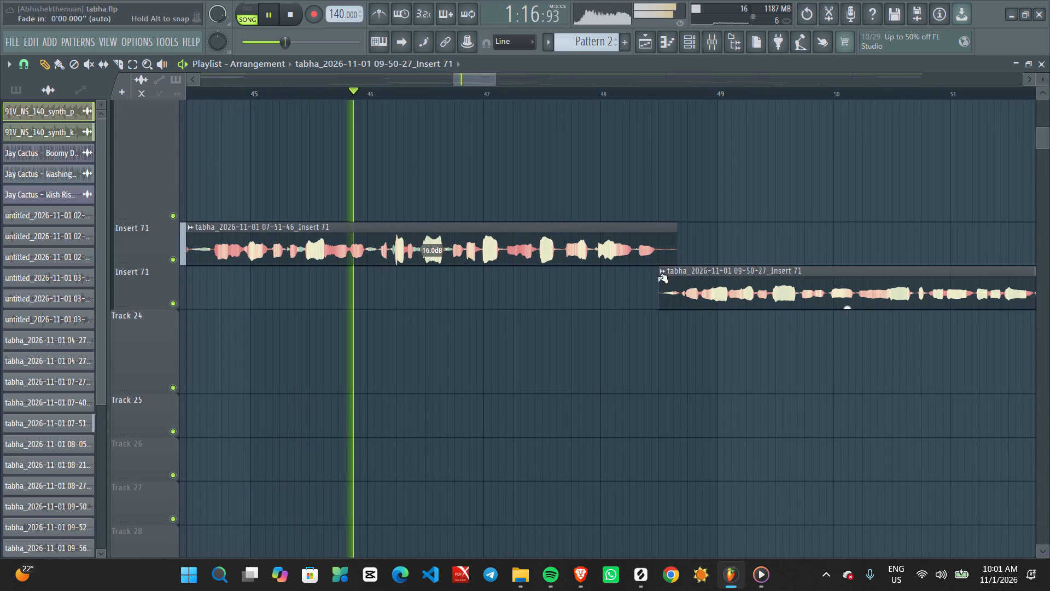
left_click_drag(661, 277, 679, 273)
scroll(672, 293, "down", 14, "ctrl")
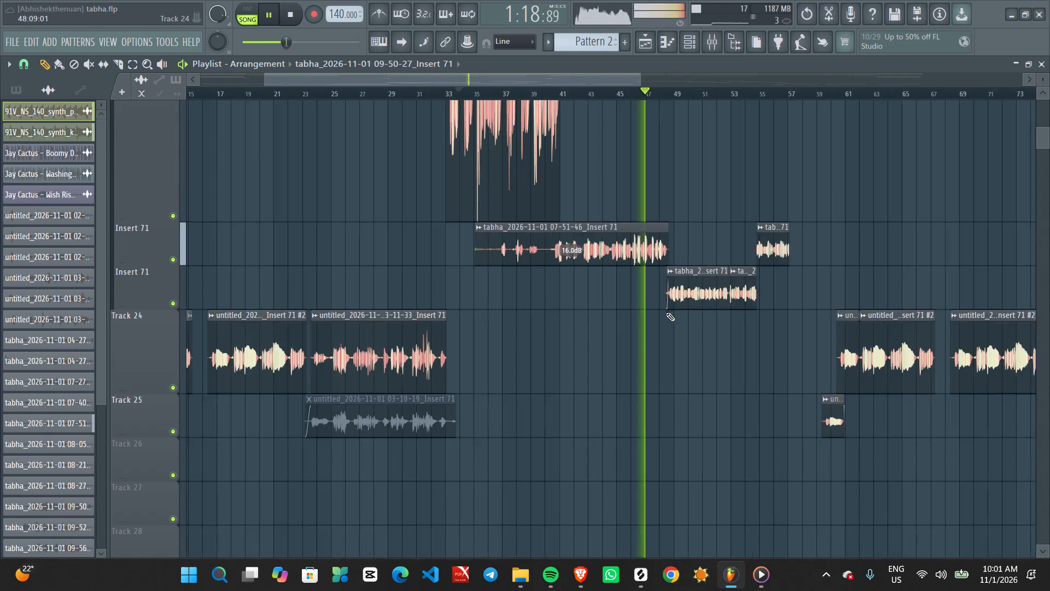
Restart playback from about bar 110, shortly before the outro.
middle_click_drag(858, 330, 417, 315)
scroll(646, 281, "down", 6, "ctrl")
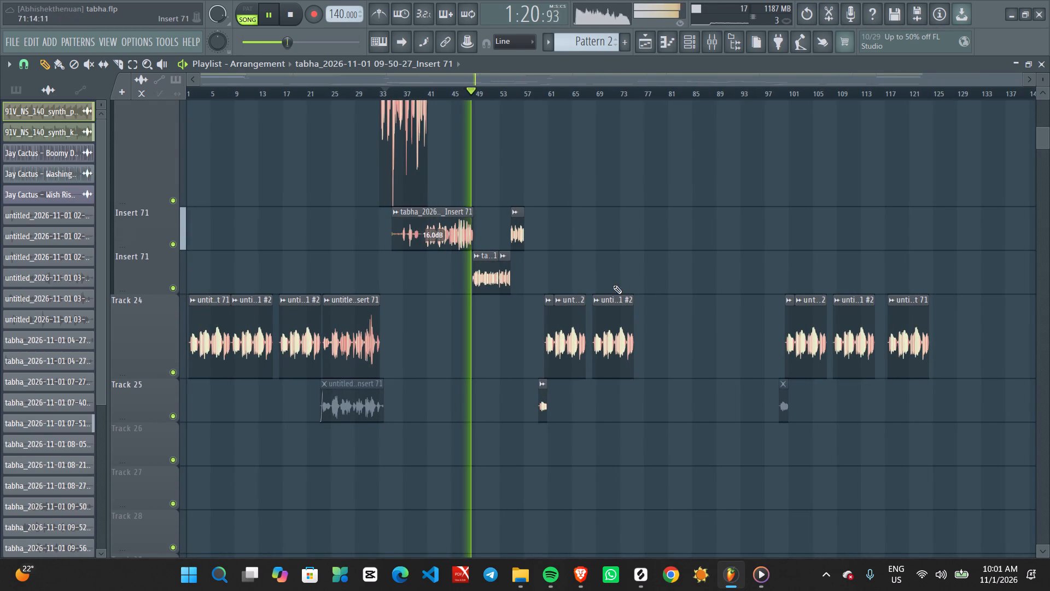
scroll(681, 278, "up", 2, "ctrl")
middle_click_drag(826, 252, 353, 363)
scroll(606, 314, "up", 1, "ctrl")
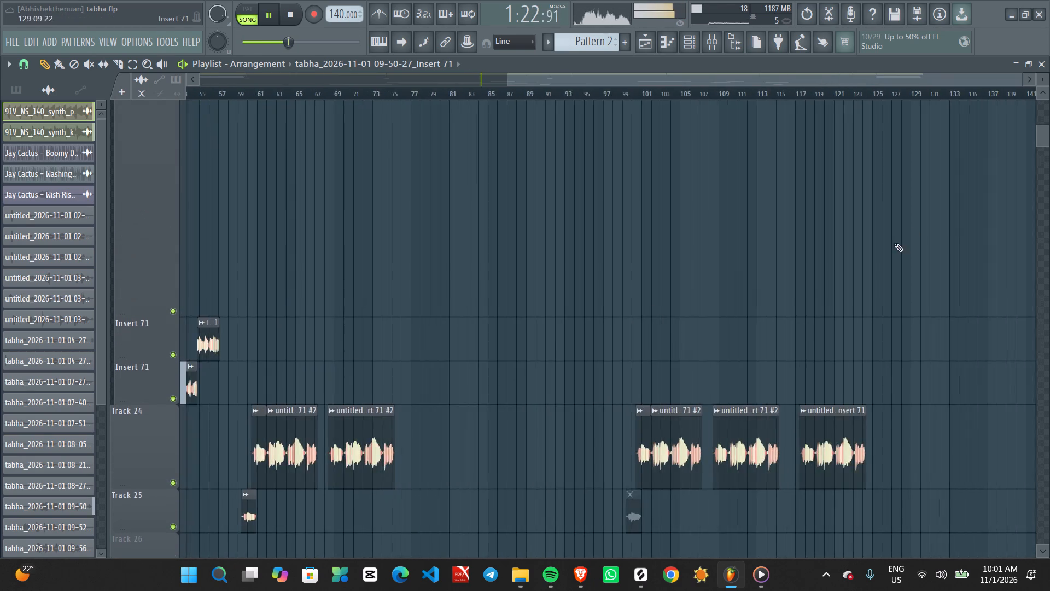
middle_click_drag(888, 245, 431, 340)
scroll(581, 284, "down", 6, "ctrl")
key("space")
scroll(898, 257, "up", 3)
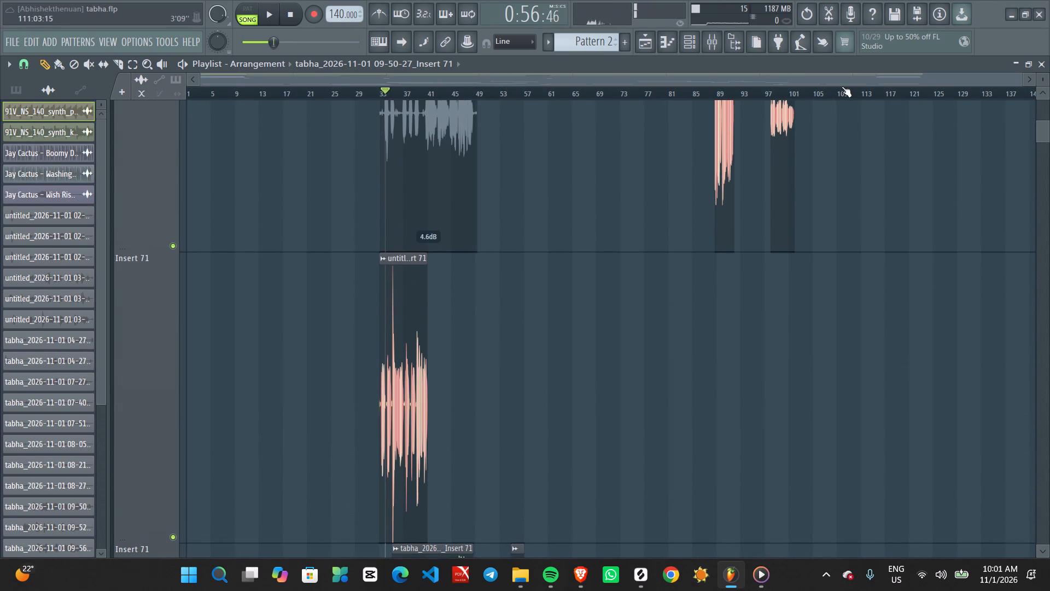
left_click(842, 92)
scroll(912, 205, "up", 6, "ctrl")
key("space")
middle_click_drag(880, 358, 609, 30)
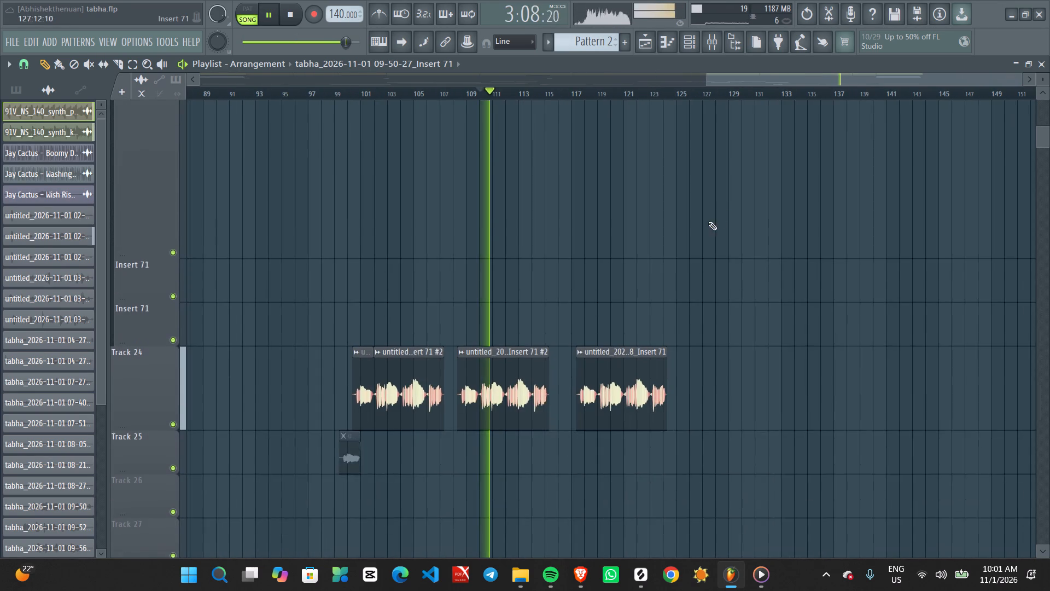
Look over the arrangement across all tracks while the transition into the outro at bar 117 plays.
scroll(694, 227, "down", 8, "alt")
scroll(592, 202, "down", 4, "alt")
scroll(588, 201, "up", 3)
middle_click_drag(578, 206, 614, 299)
scroll(587, 267, "down", 4, "ctrl")
scroll(881, 238, "up", 4, "ctrl")
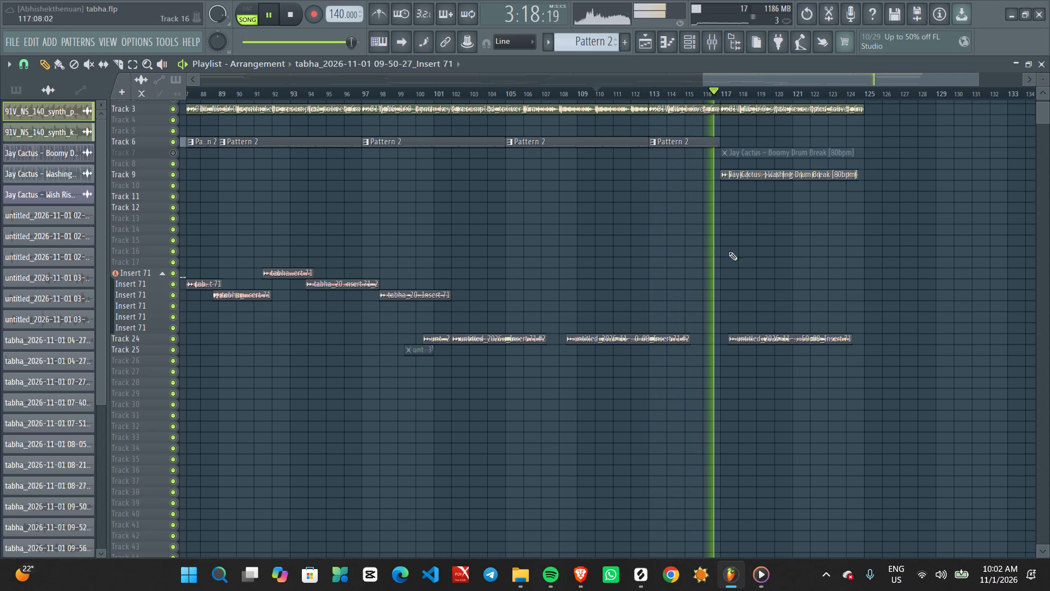
scroll(663, 239, "down", 3, "ctrl")
scroll(770, 241, "up", 2, "ctrl")
scroll(770, 241, "down", 8, "ctrl")
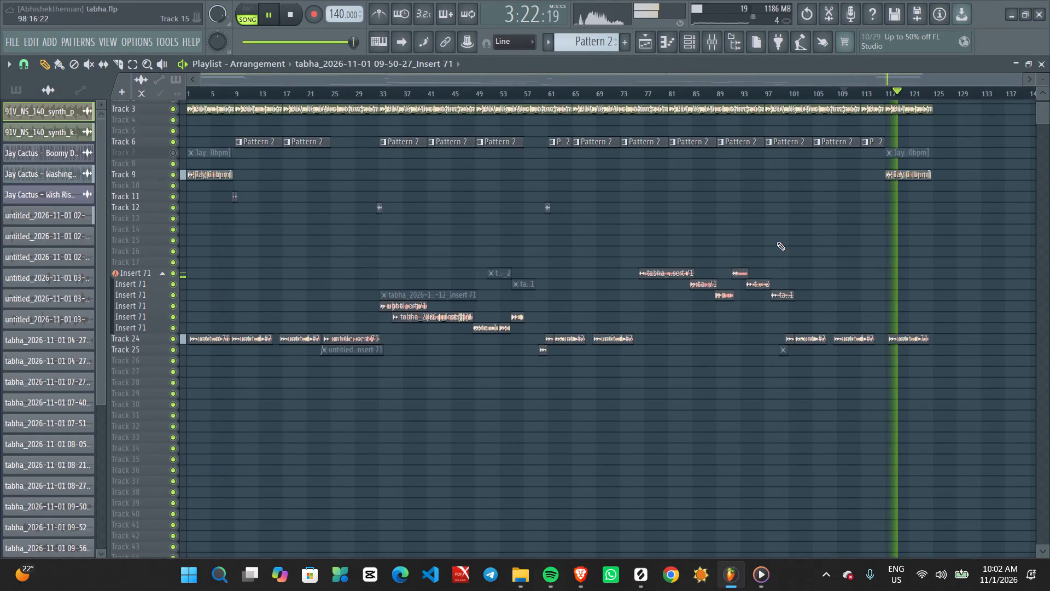
scroll(777, 242, "down", 1, "ctrl")
Save the project.
key("ctrl+s")
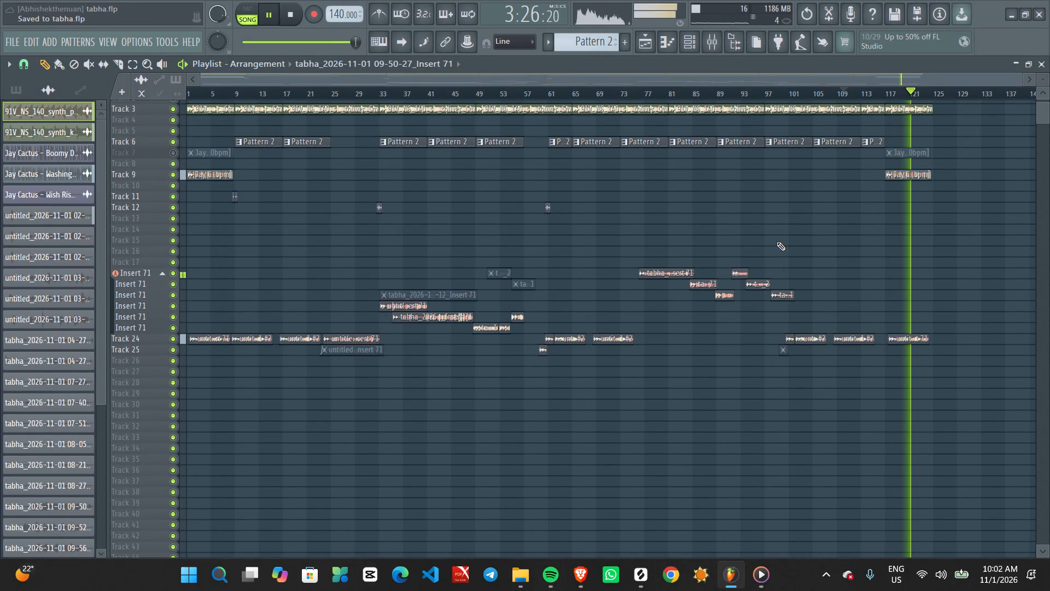
Duplicate the last synth keys clip on Track 3 so the copy follows directly from bar 125.
scroll(1000, 176, "up", 5, "ctrl")
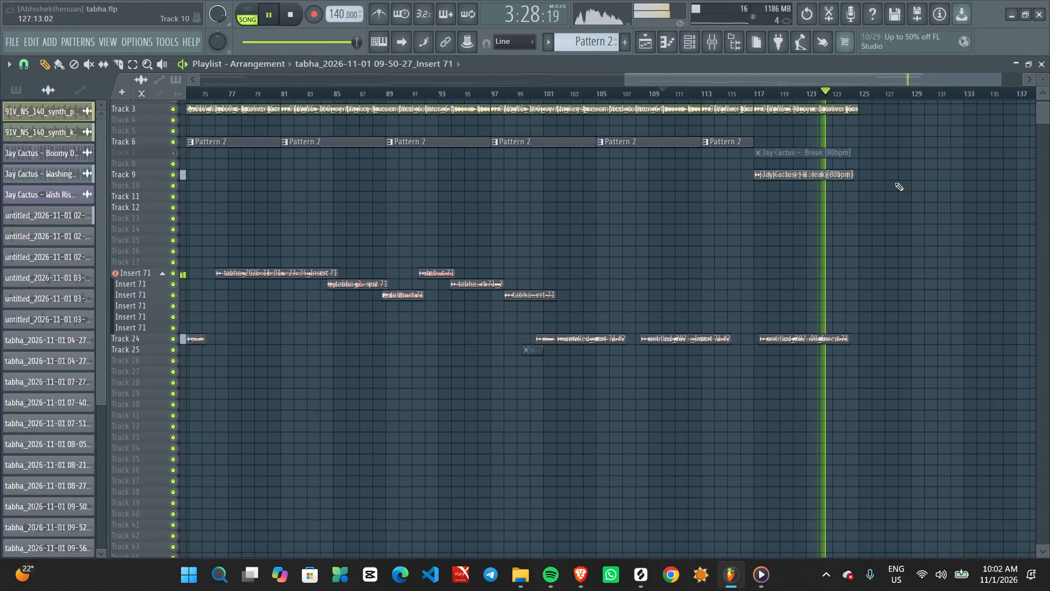
scroll(887, 186, "up", 3, "ctrl")
left_click_drag(851, 109, 802, 109, "ctrl")
key("ctrl+b")
left_click(885, 227, "ctrl")
Shorten the end of the duplicated synth keys clip on Track 3 to bar 129.
scroll(947, 194, "up", 3, "ctrl")
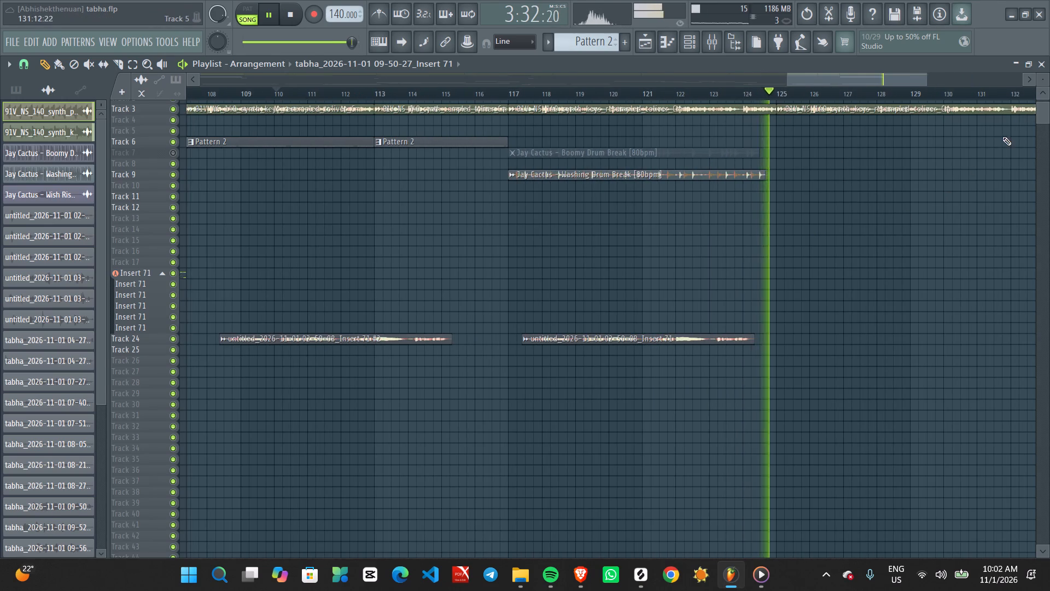
scroll(988, 163, "up", 1, "ctrl")
middle_click_drag(958, 183, 740, 226)
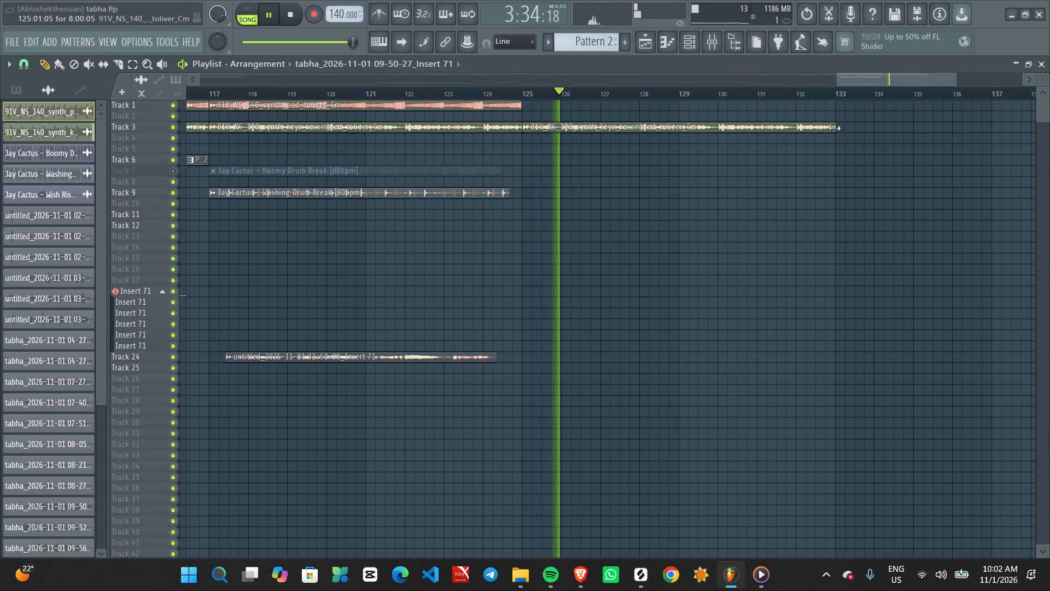
left_click_drag(834, 128, 678, 138)
left_click(637, 185, "ctrl")
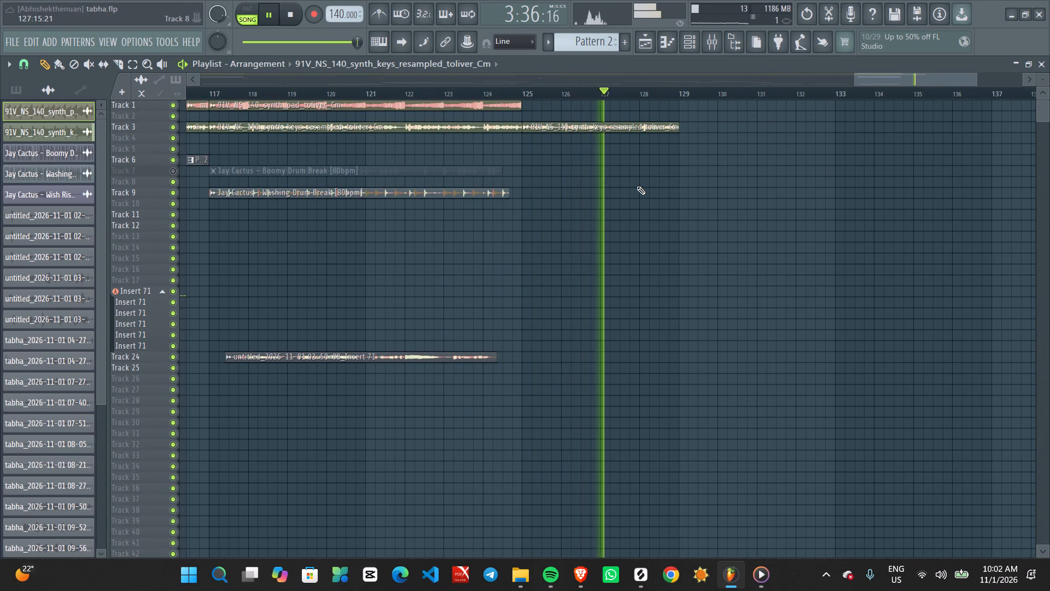
Save the project.
scroll(637, 186, "down", 15, "ctrl")
key("ctrl+s")
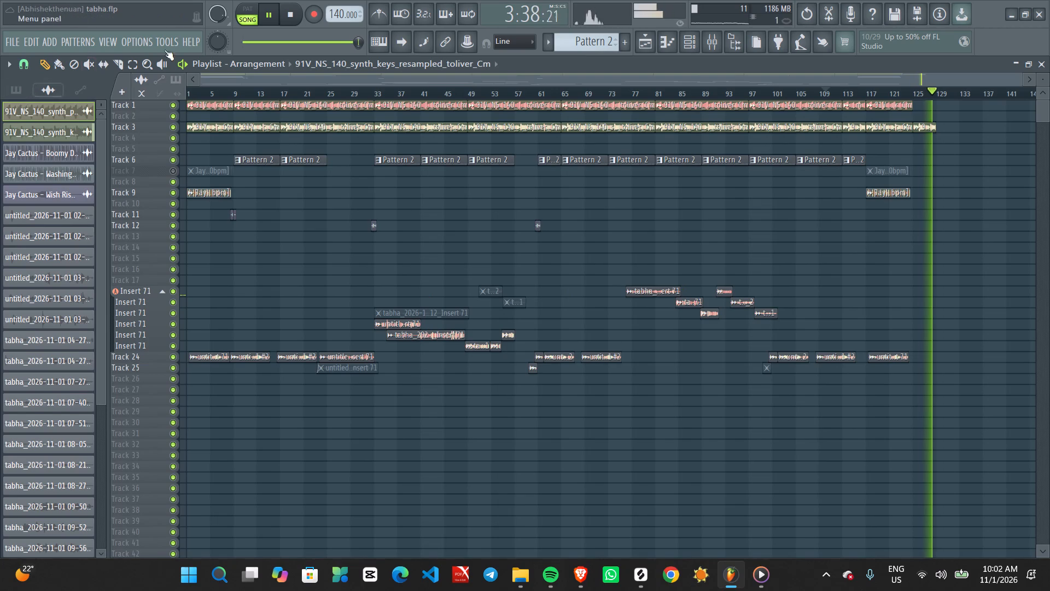
Stop playback and begin an MP3 export of the song, choosing the Desktop as its destination folder.
scroll(457, 275, "down", 4, "ctrl")
key("space")
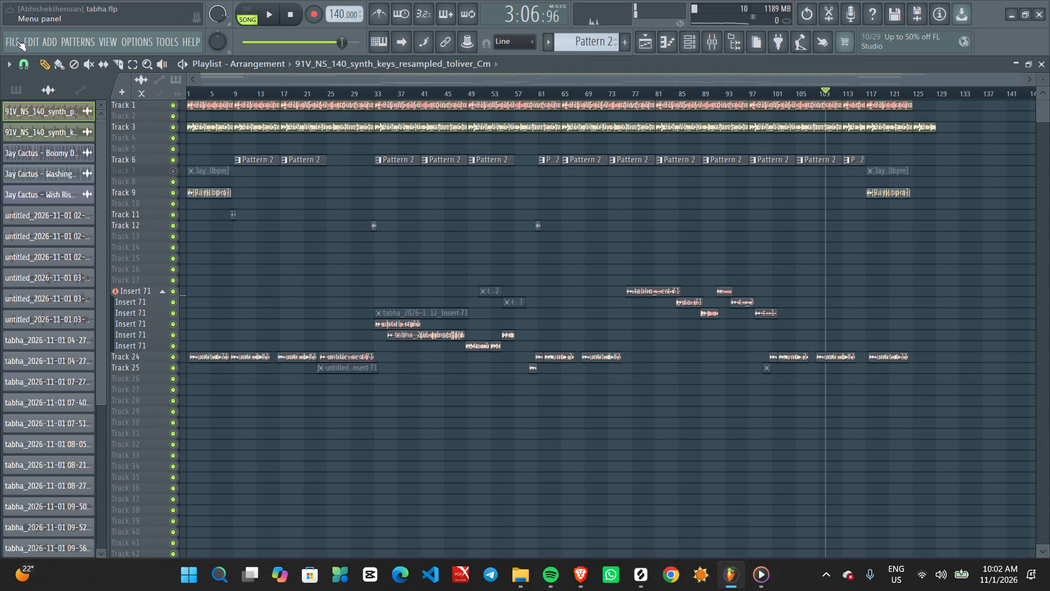
left_click(17, 40)
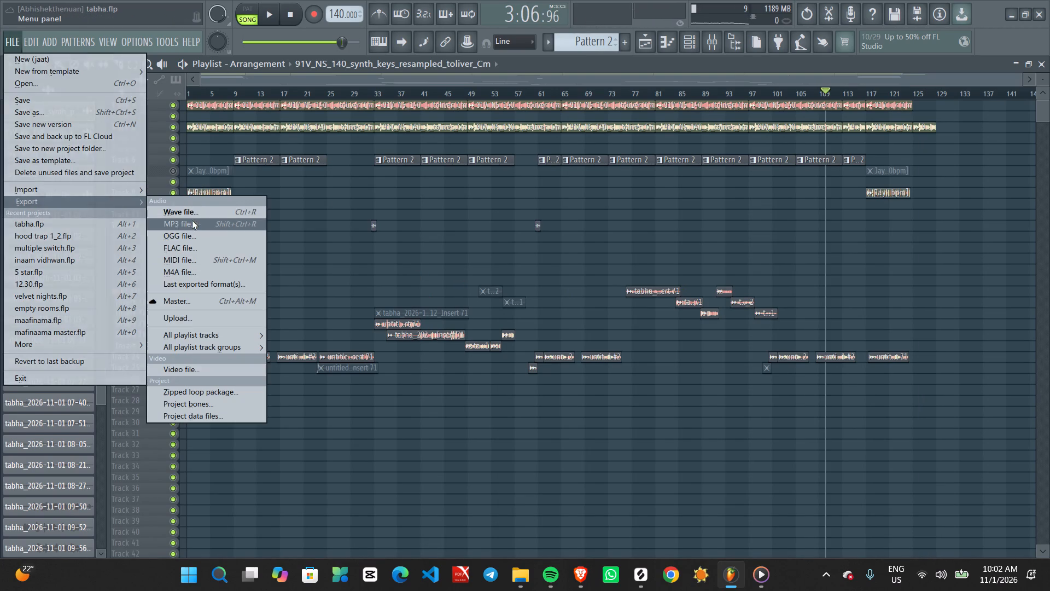
left_click(194, 224)
scroll(49, 190, "up", 2)
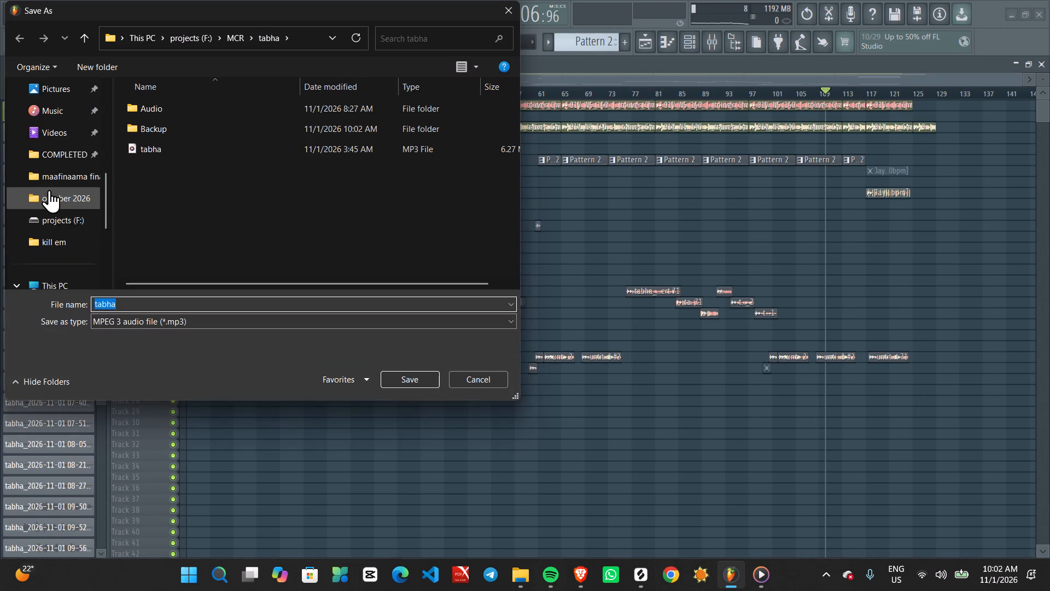
scroll(49, 190, "up", 2)
scroll(57, 207, "down", 1)
scroll(57, 207, "up", 1)
left_click(59, 158)
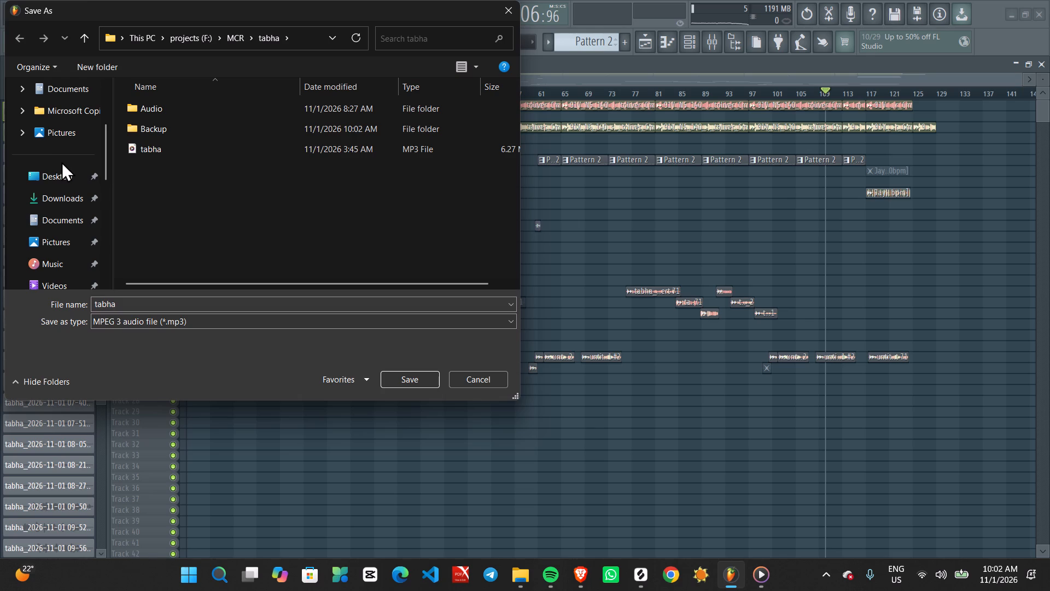
left_click(60, 164)
left_click(61, 172)
scroll(229, 250, "down", 3)
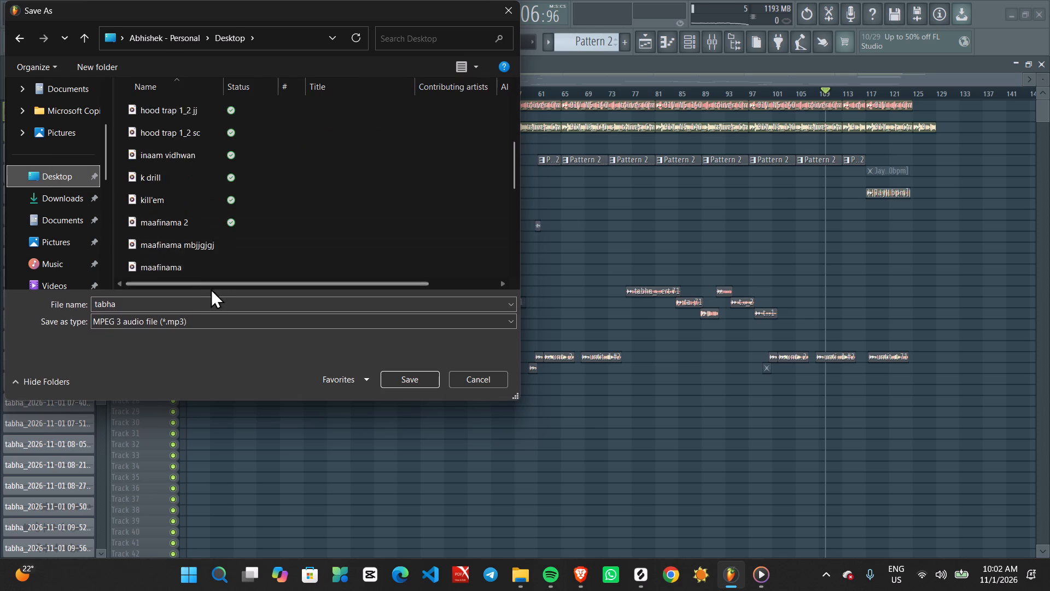
scroll(211, 288, "down", 2)
Name the MP3 export "tabha sdf" and start rendering the full song.
left_click(188, 297)
double_click(188, 297)
left_click(183, 302)
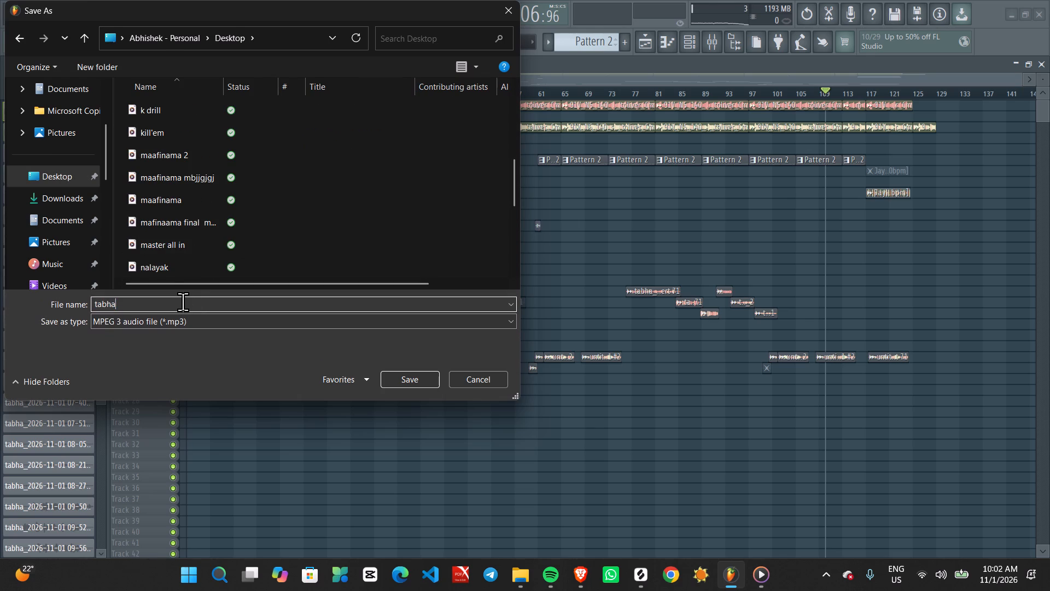
key("space")
type("sdf")
left_click(425, 376)
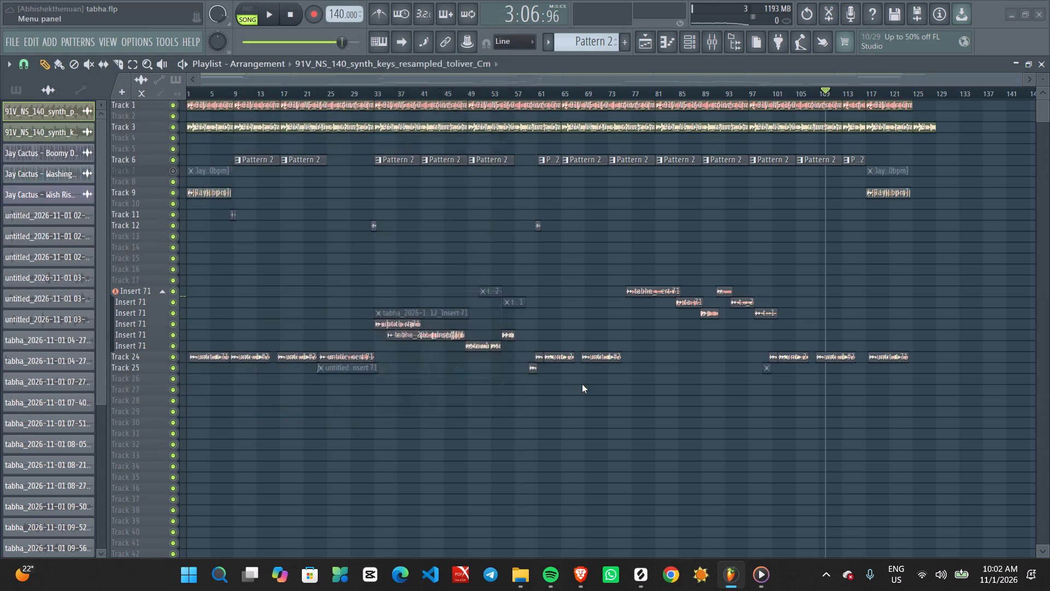
left_click(655, 481)
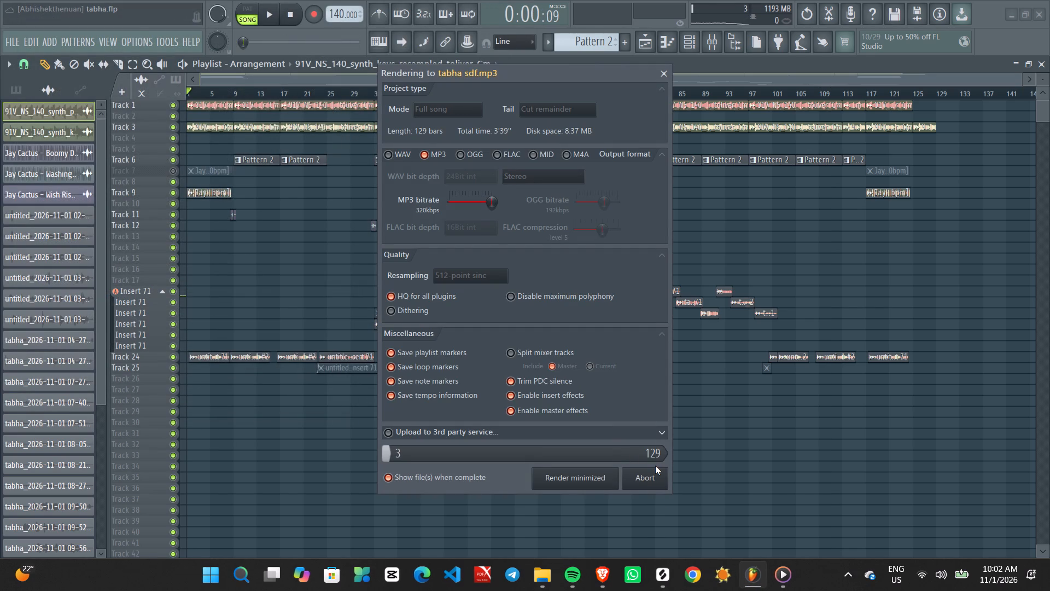
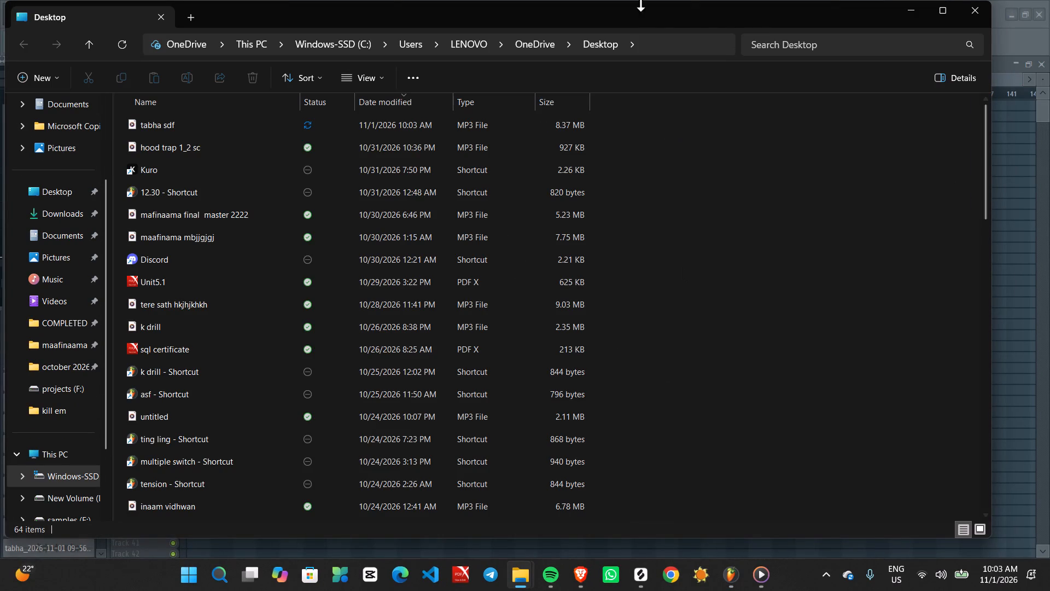
Play the exported "tabha sdf" MP3 from the Desktop folder in Media Player.
scroll(302, 385, "up", 6)
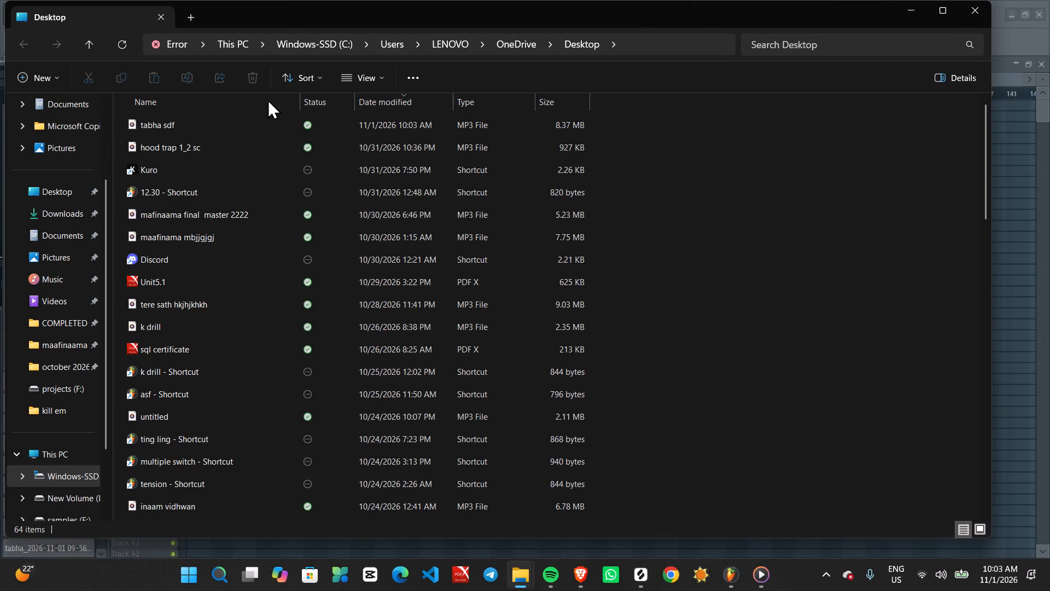
double_click(270, 128)
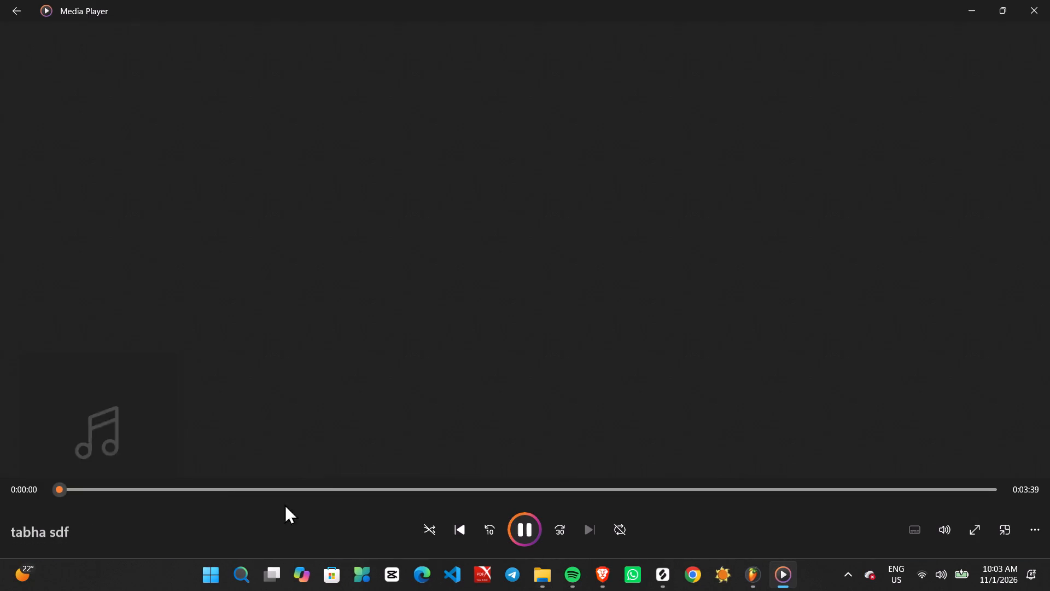
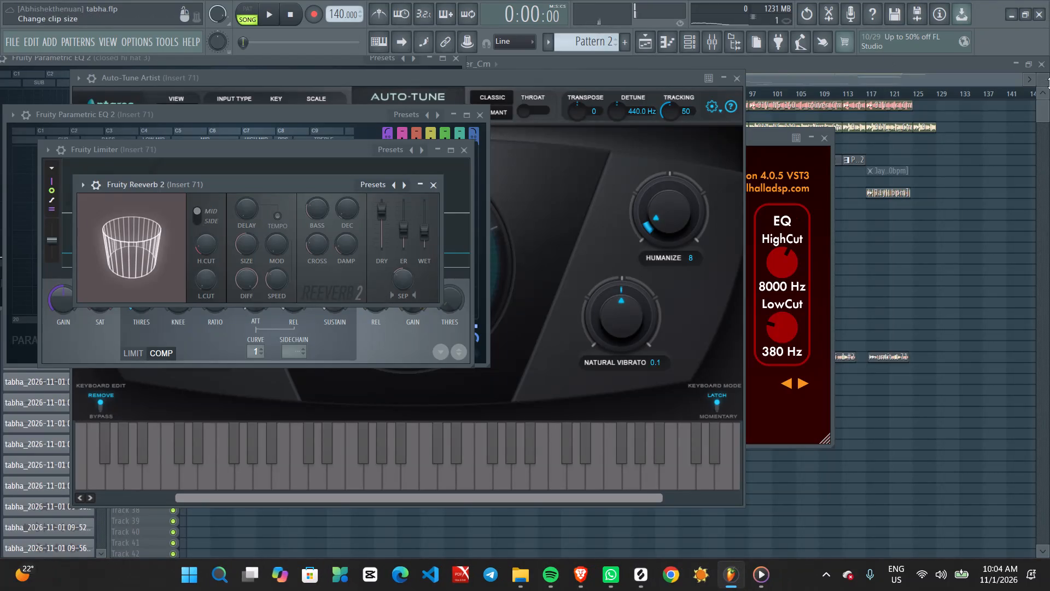
Close the FL Studio window holding the tabha project and relaunch FL Studio.
double_click(1042, 22)
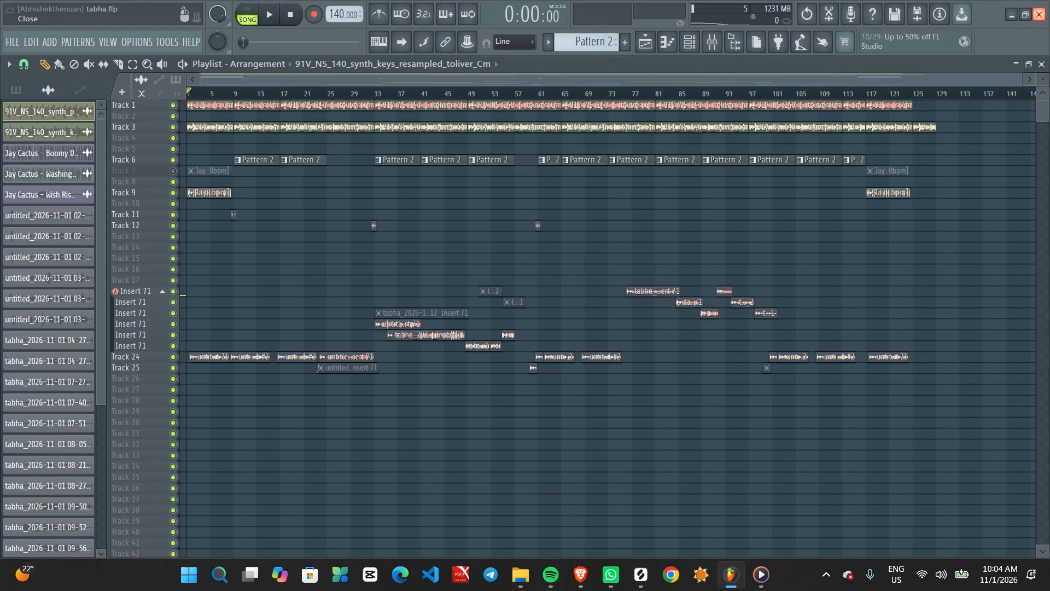
left_click(747, 583)
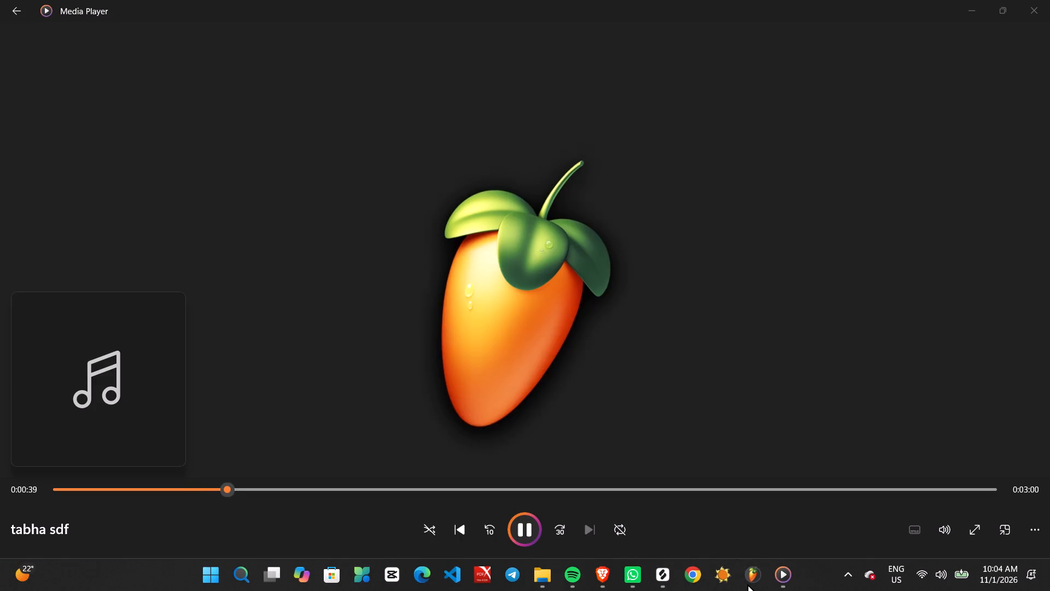
left_click(786, 572)
left_click(754, 578)
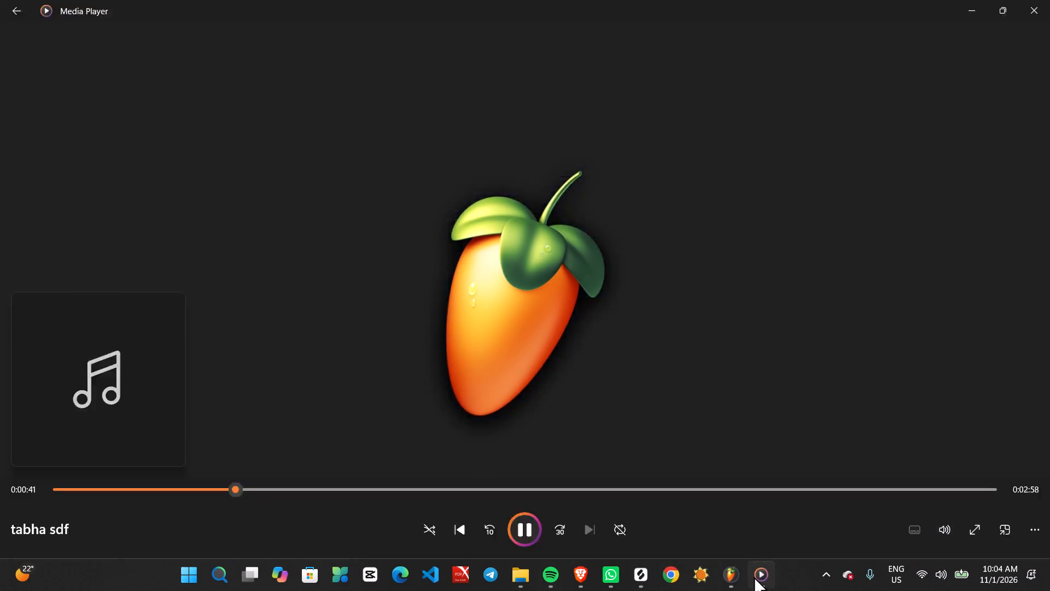
Pause the playback of "tabha sdf" in Media Player.
key("space")
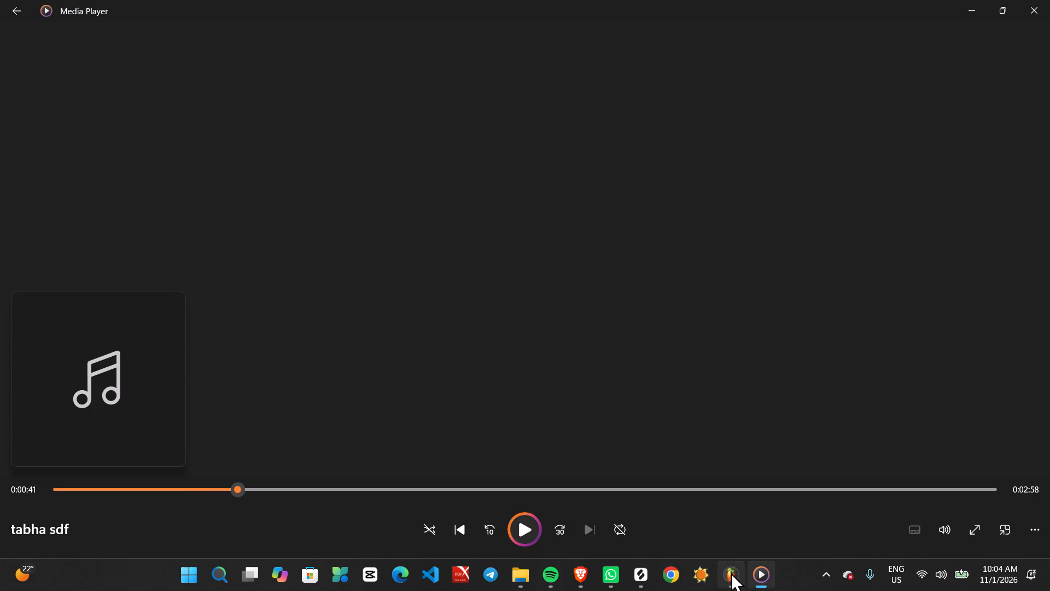
Switch to FL Studio and open the recent project "hood trap 1_2.flp".
left_click(731, 572)
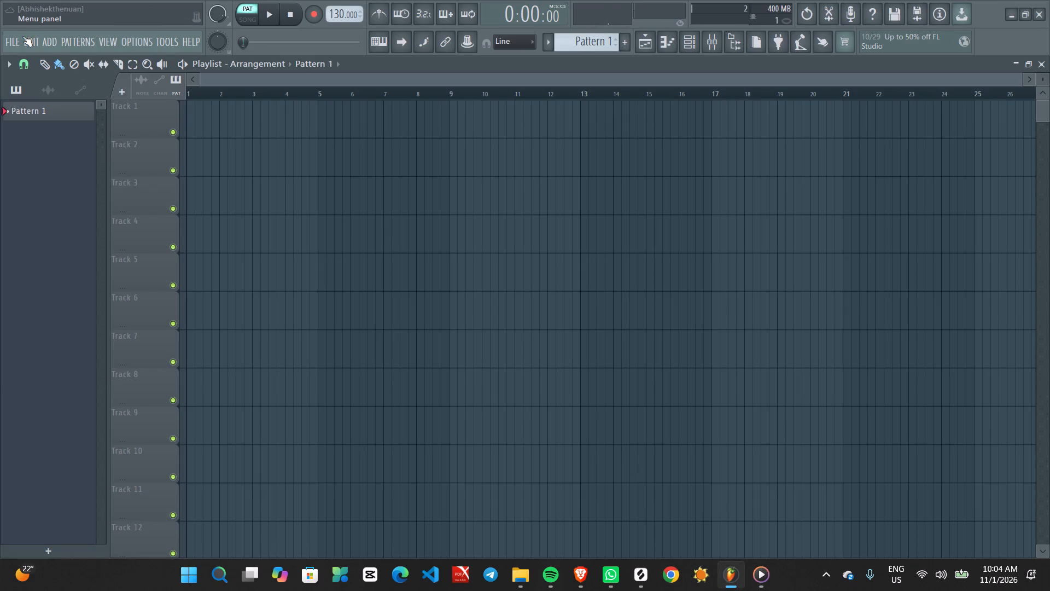
left_click(11, 43)
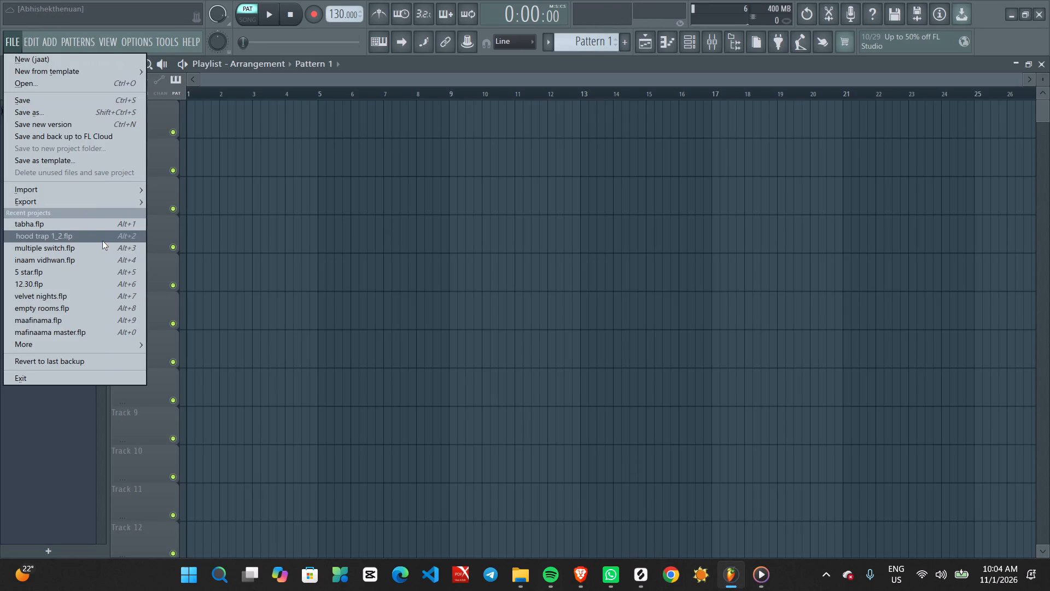
left_click(102, 240)
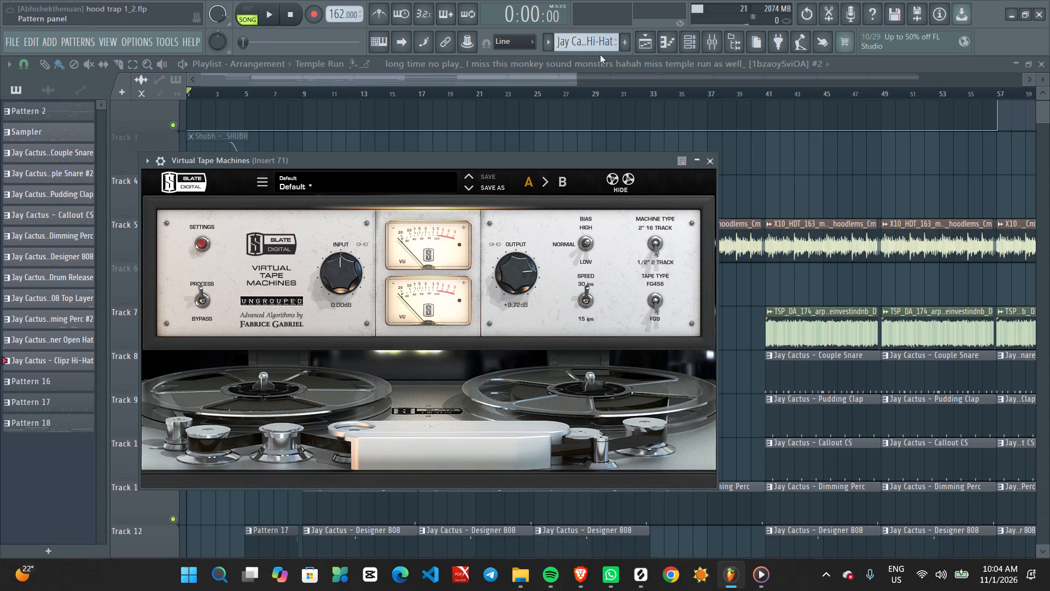
Bring the playlist to the front and play the song's opening bars, examining the intro clips and the first drum patterns.
left_click(643, 36)
key("space")
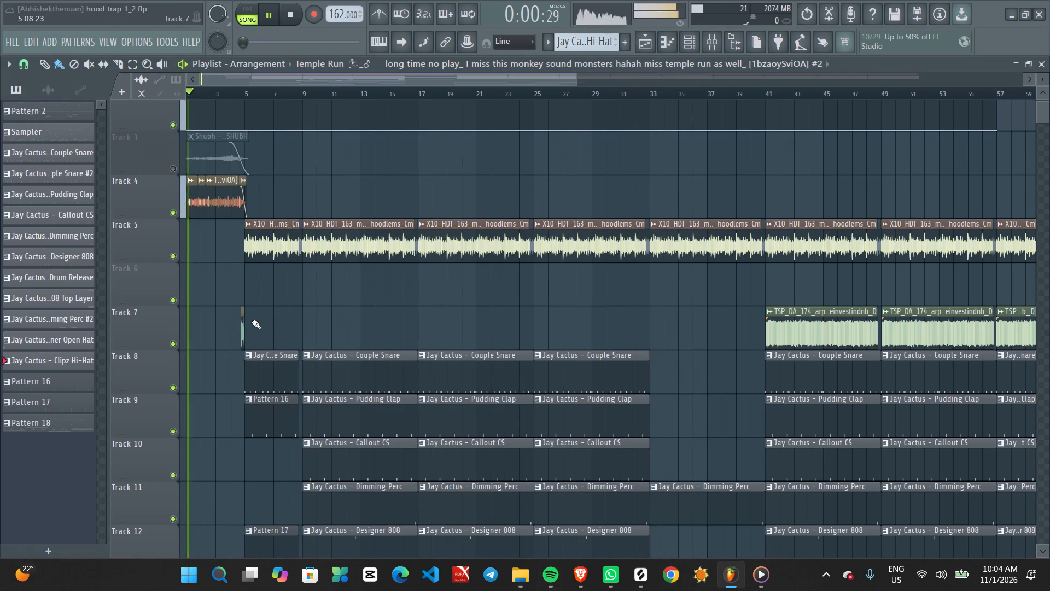
scroll(212, 318, "up", 2, "ctrl")
middle_click_drag(220, 314, 391, 321)
scroll(272, 339, "up", 1, "ctrl")
middle_click_drag(232, 354, 476, 222)
scroll(226, 295, "up", 2, "alt")
middle_click_drag(239, 263, 307, 341)
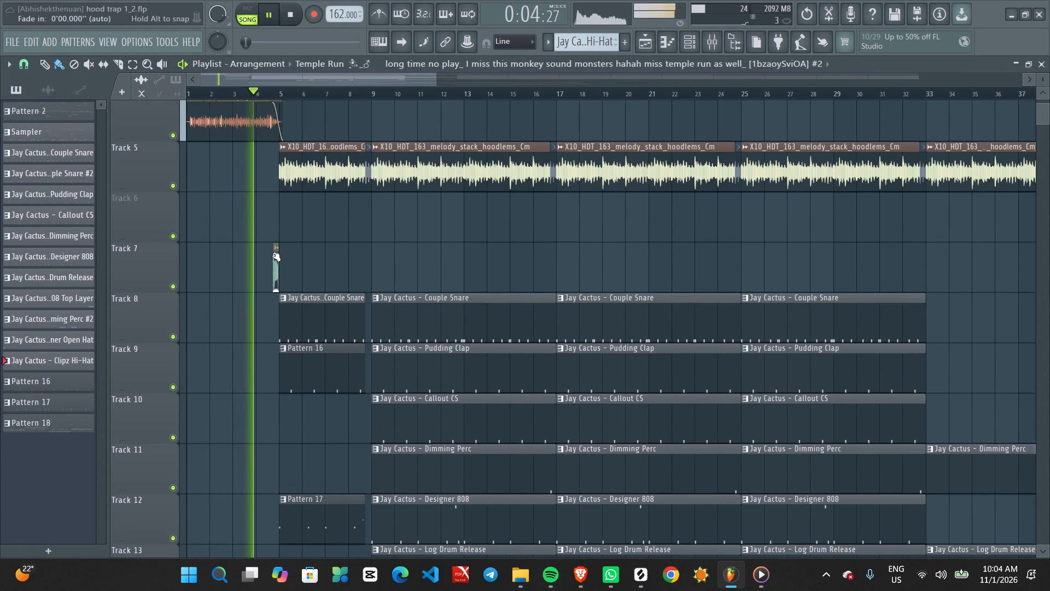
scroll(273, 255, "down", 5, "alt")
scroll(272, 260, "up", 12, "ctrl")
scroll(311, 286, "down", 7, "ctrl")
scroll(375, 274, "down", 6, "ctrl")
key("space")
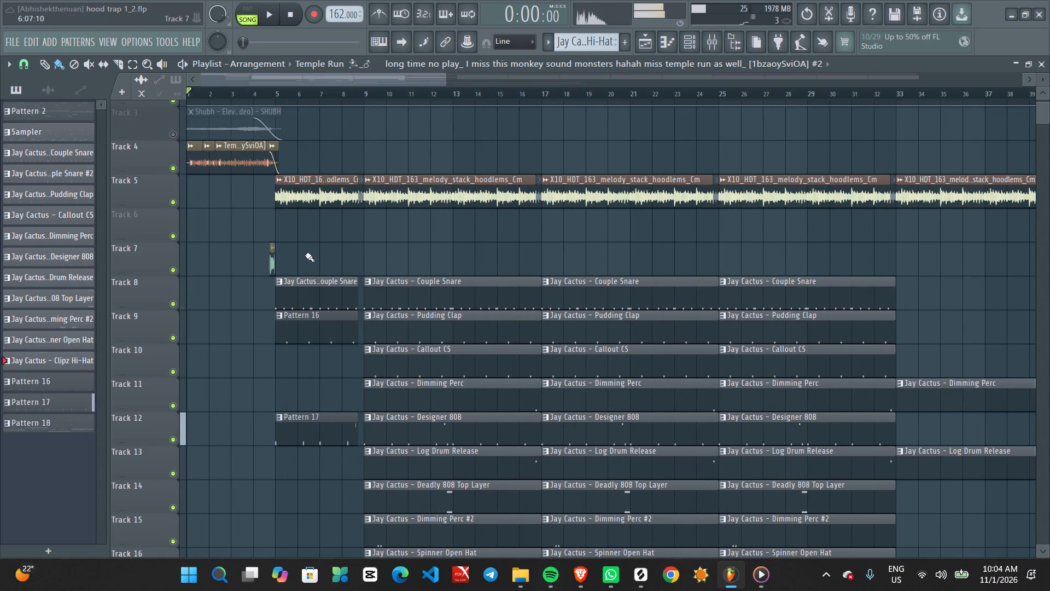
Replay the song from the start and review the arrangement, from the intro and drum patterns to the Insert 71 and 72 vocal takes.
key("space")
scroll(215, 218, "up", 3, "ctrl")
scroll(248, 250, "up", 2, "ctrl")
middle_click_drag(252, 256, 408, 380)
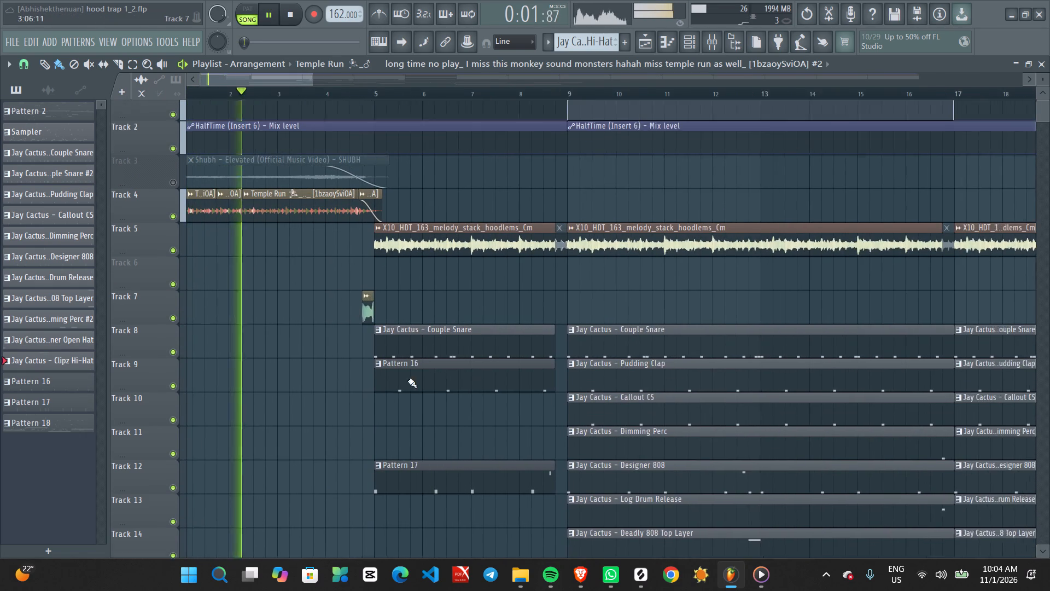
scroll(325, 366, "up", 2, "ctrl")
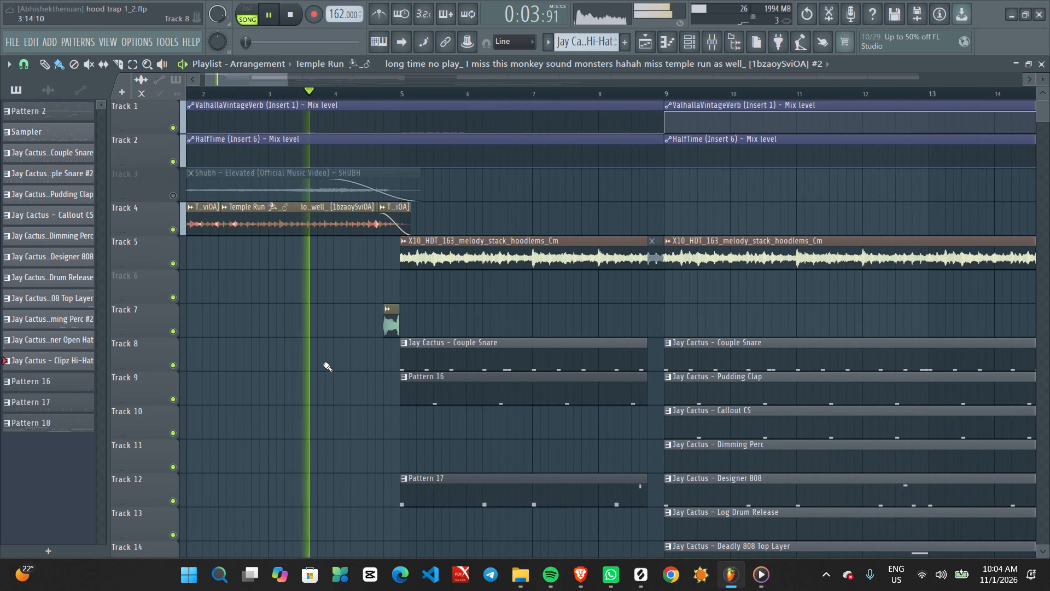
scroll(371, 314, "down", 5)
scroll(378, 322, "up", 2, "ctrl")
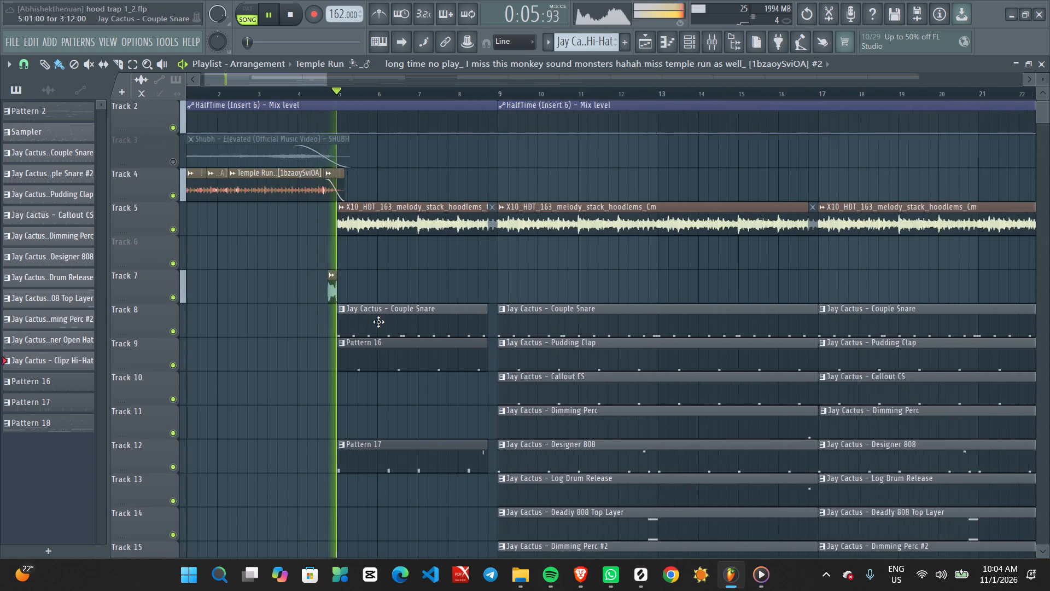
scroll(378, 322, "up", 1, "ctrl")
middle_click_drag(380, 341, 377, 241)
scroll(364, 291, "up", 1, "ctrl")
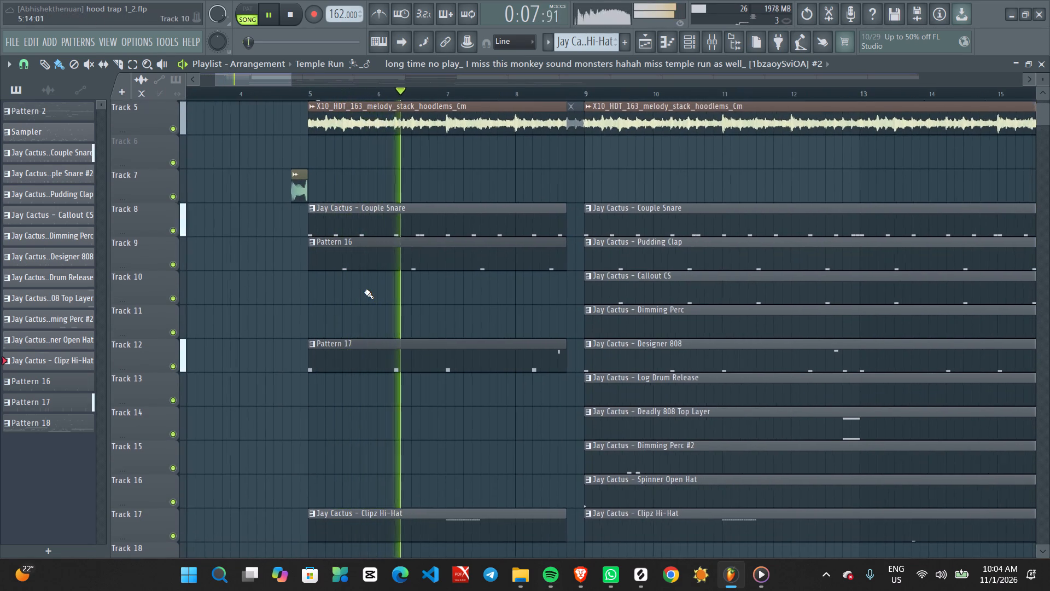
scroll(364, 291, "down", 7, "alt")
scroll(412, 336, "down", 3, "ctrl")
scroll(493, 356, "down", 2, "ctrl")
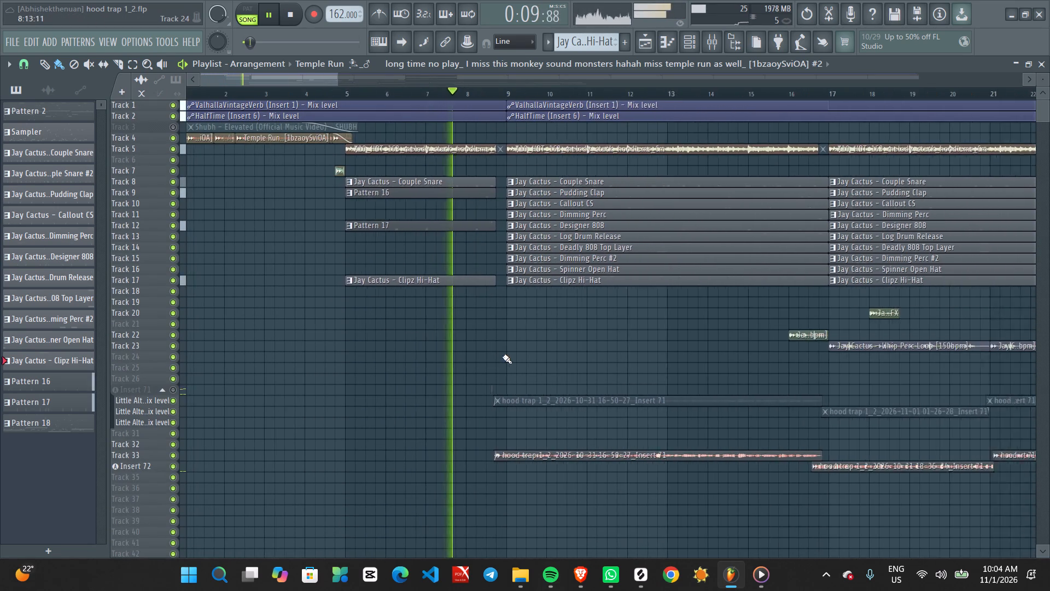
scroll(503, 356, "down", 8, "ctrl")
scroll(382, 372, "up", 2, "ctrl")
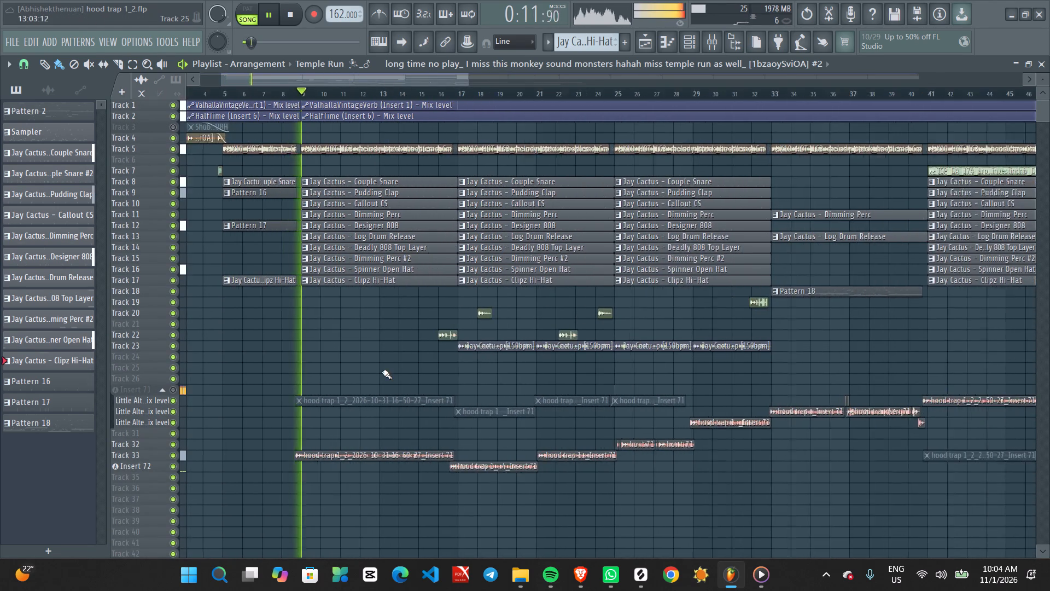
middle_click_drag(387, 370, 499, 356)
scroll(499, 356, "down", 8, "ctrl")
scroll(365, 379, "up", 1, "ctrl")
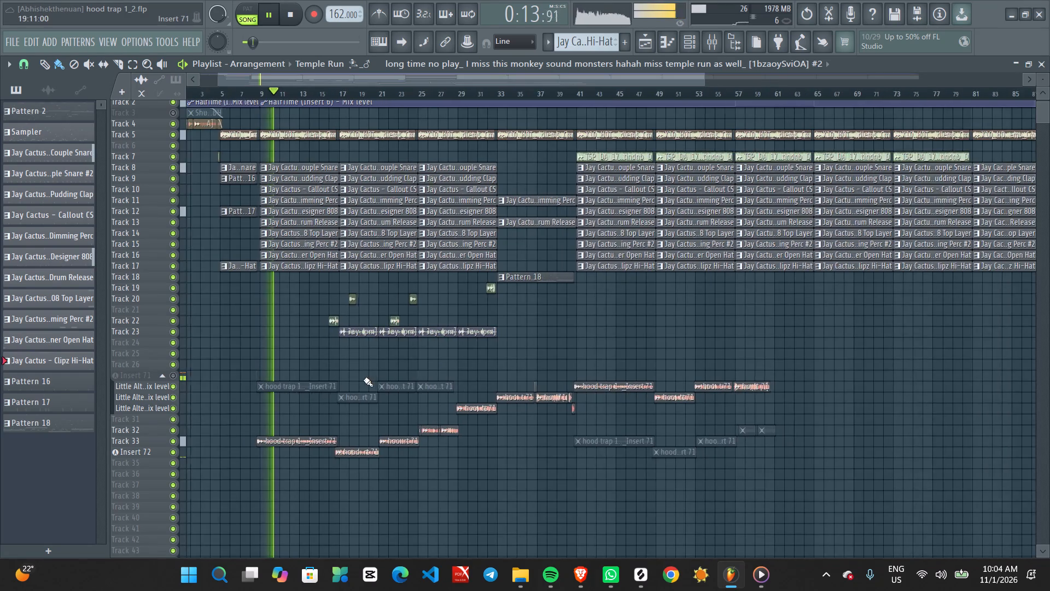
scroll(364, 379, "up", 1, "ctrl")
middle_click_drag(307, 379, 412, 383)
scroll(412, 383, "up", 3)
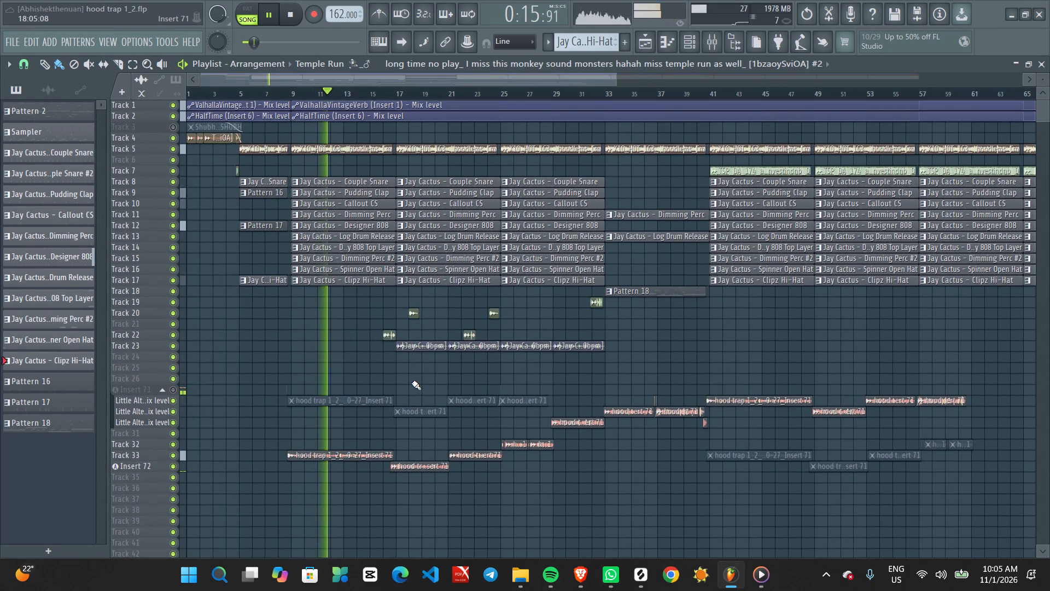
scroll(412, 383, "up", 1)
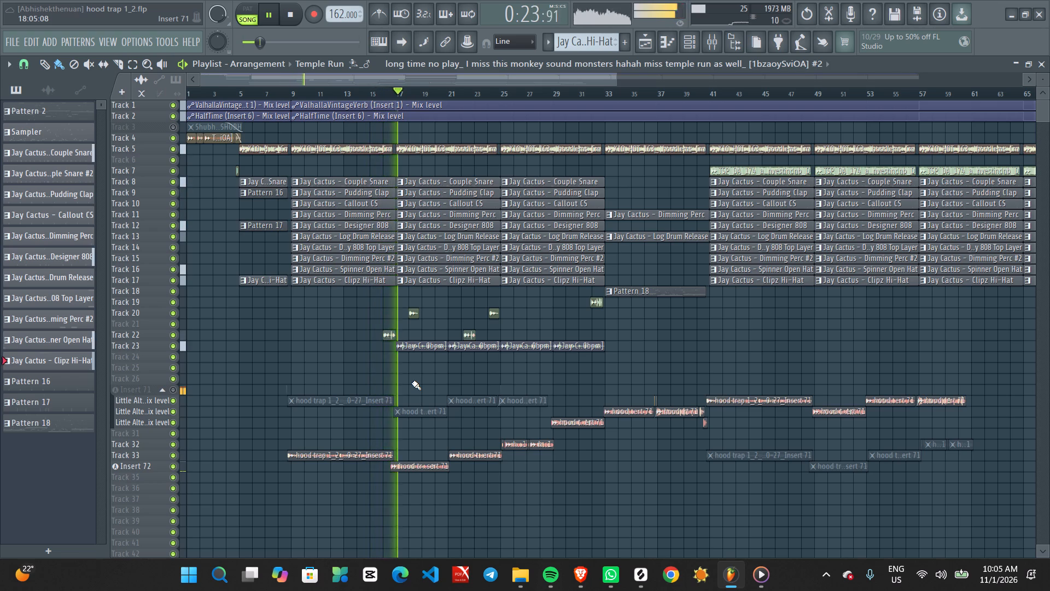
scroll(412, 383, "down", 7)
scroll(412, 383, "down", 3, "ctrl")
scroll(497, 369, "up", 1, "ctrl")
middle_click_drag(446, 369, 577, 399)
scroll(428, 397, "up", 1, "ctrl")
middle_click_drag(414, 389, 512, 407)
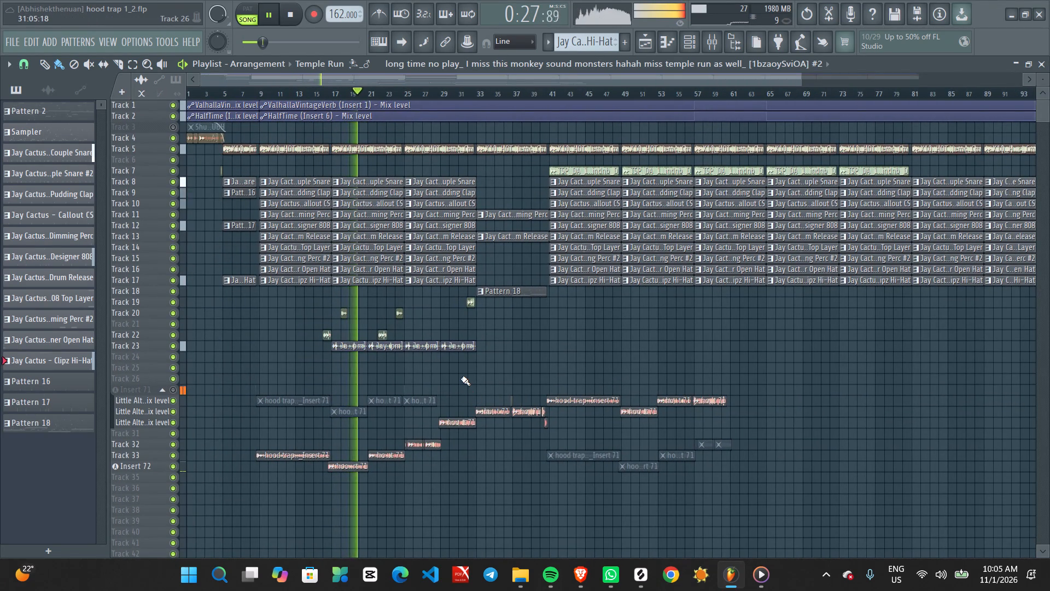
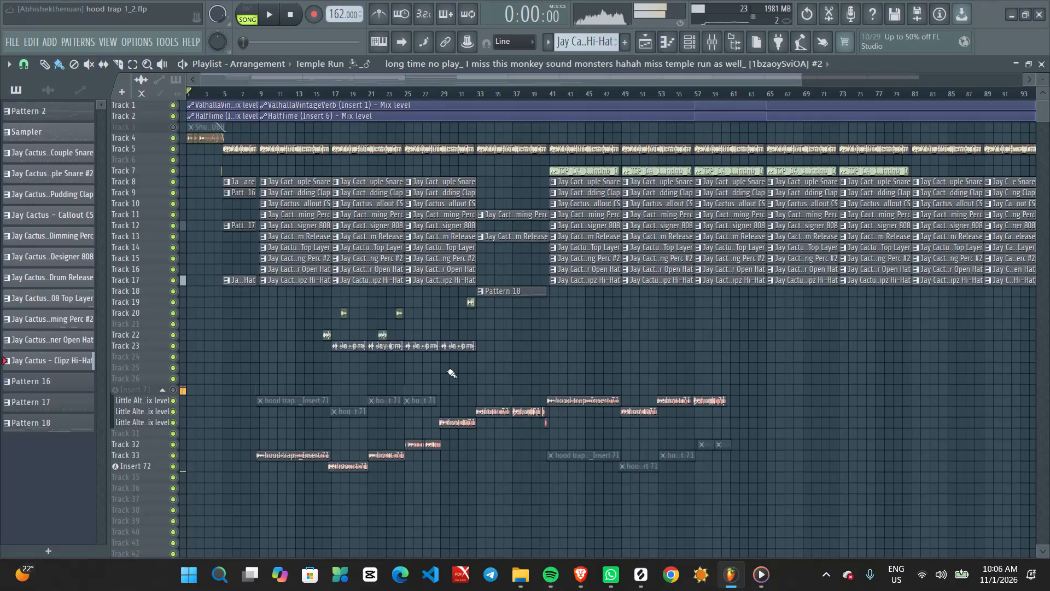
Play the hood trap song from its start once more to hear the arrangement, and stop the playback.
key("space")
key("space")
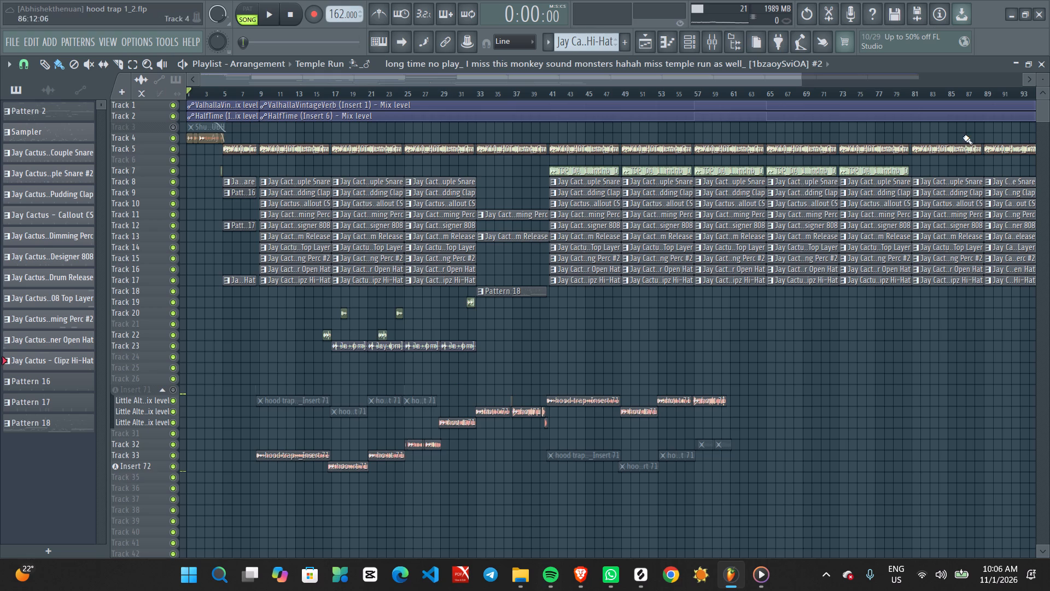
Close FL Studio with the hood trap 1_2 project.
left_click(1039, 15)
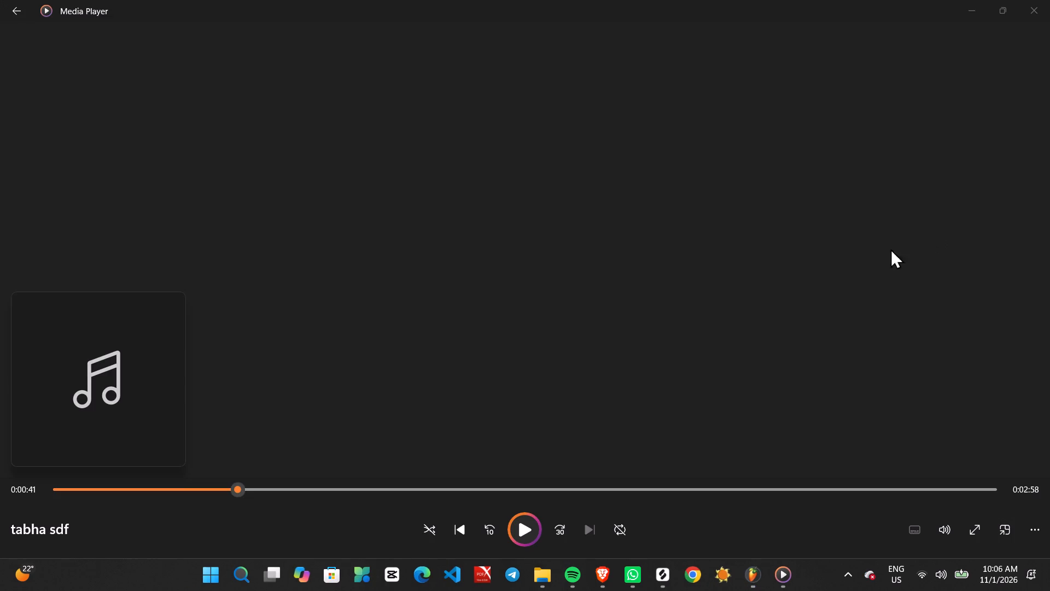
In Media Player, rewind the "tabha sdf" track to its beginning at 0:00:00.
left_click_drag(227, 492, 153, 478)
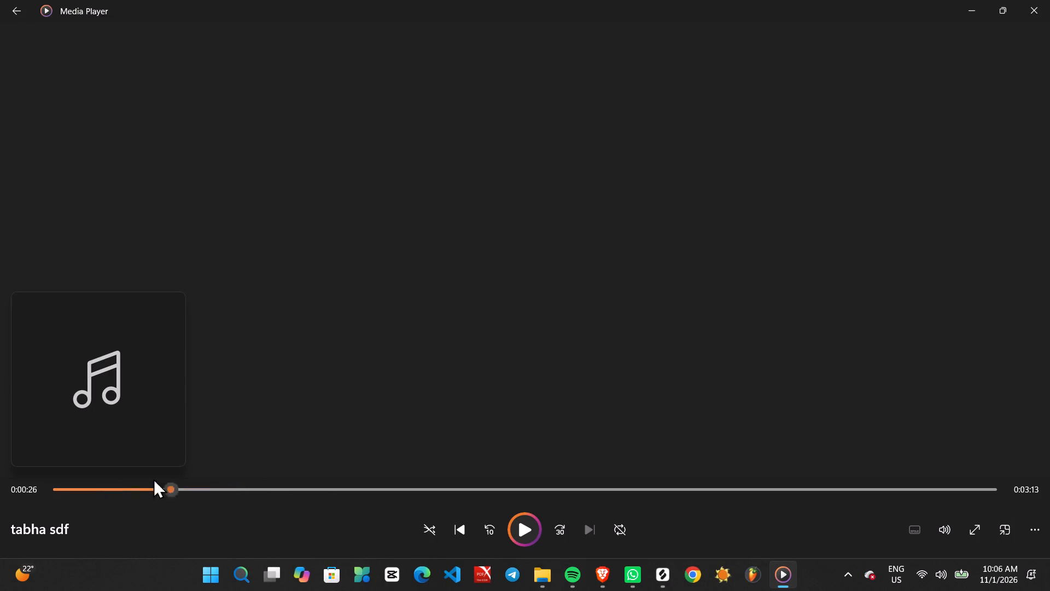
left_click_drag(153, 478, 46, 491)
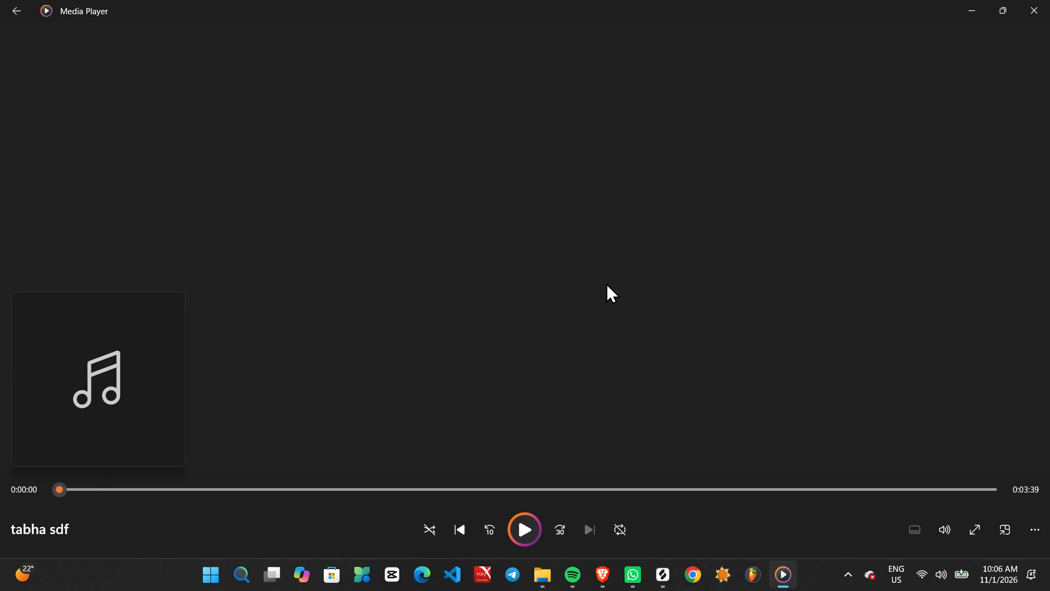
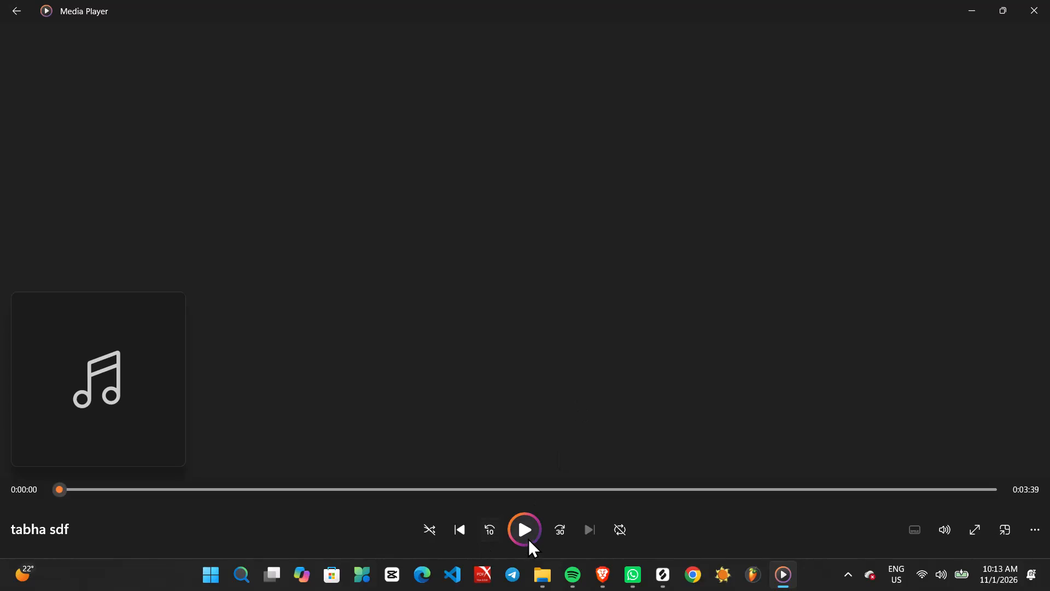
Play the exported "tabha sdf" track from its beginning to listen to the result.
left_click(528, 537)
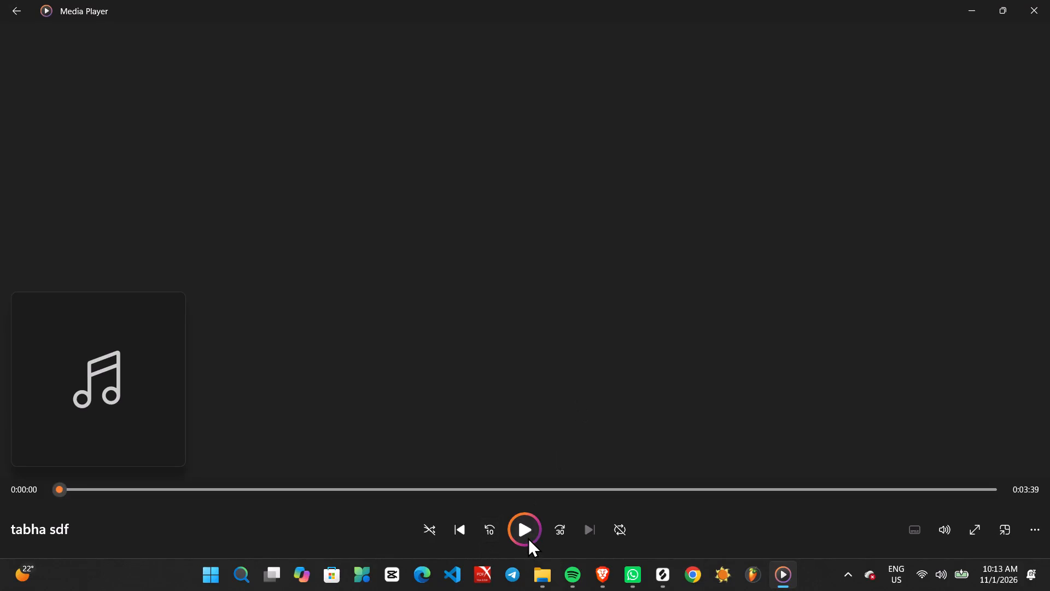
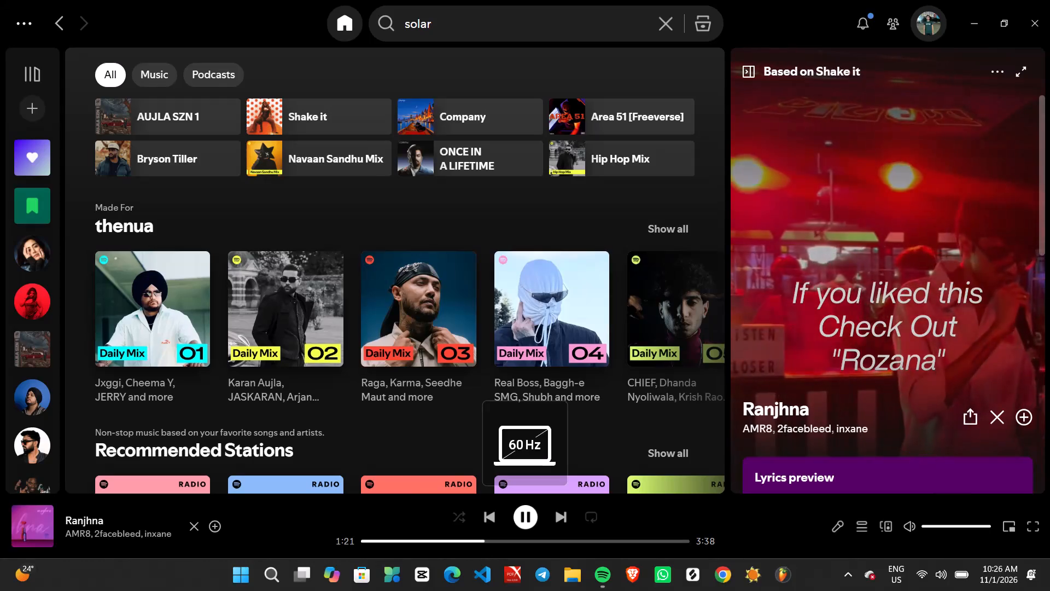
Close the Spotify window to get back to the desktop.
left_click(1041, 0)
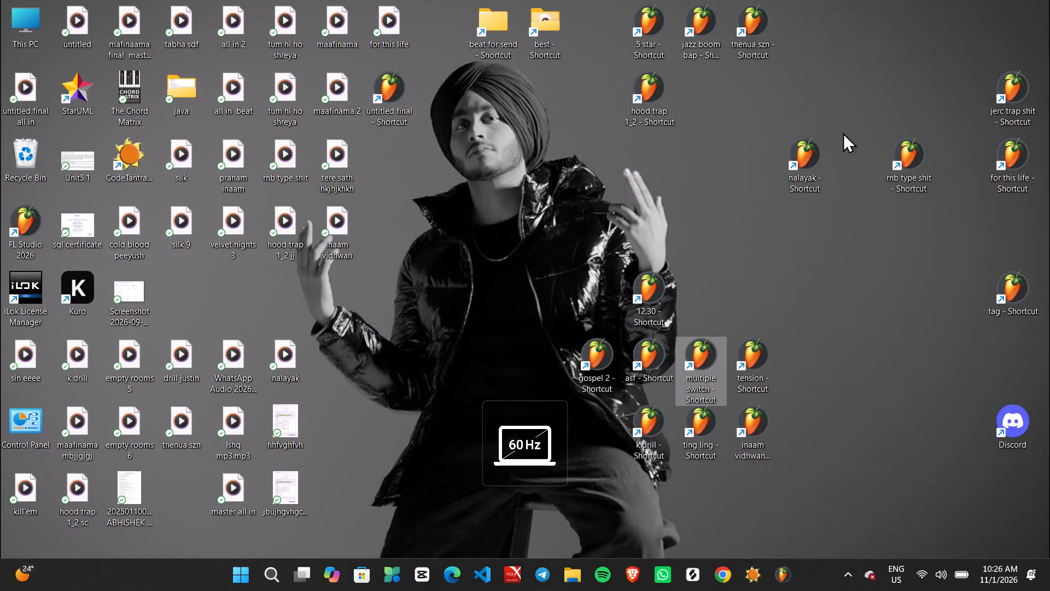
Refresh the Windows desktop.
right_click(445, 204)
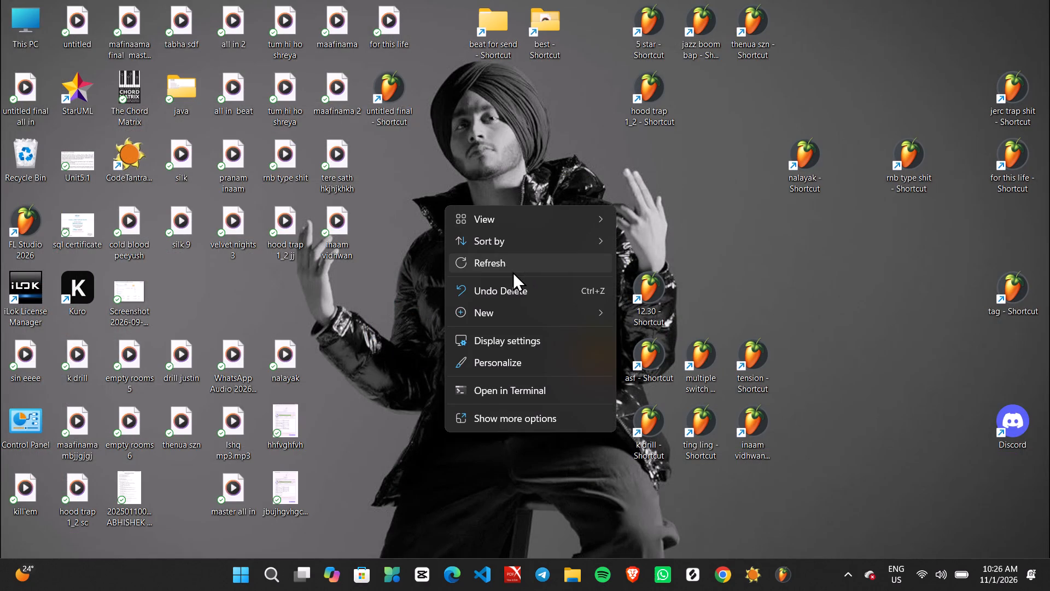
left_click(512, 271)
Bring up the Shut Down Windows dialog from the desktop.
key("alt+F4")
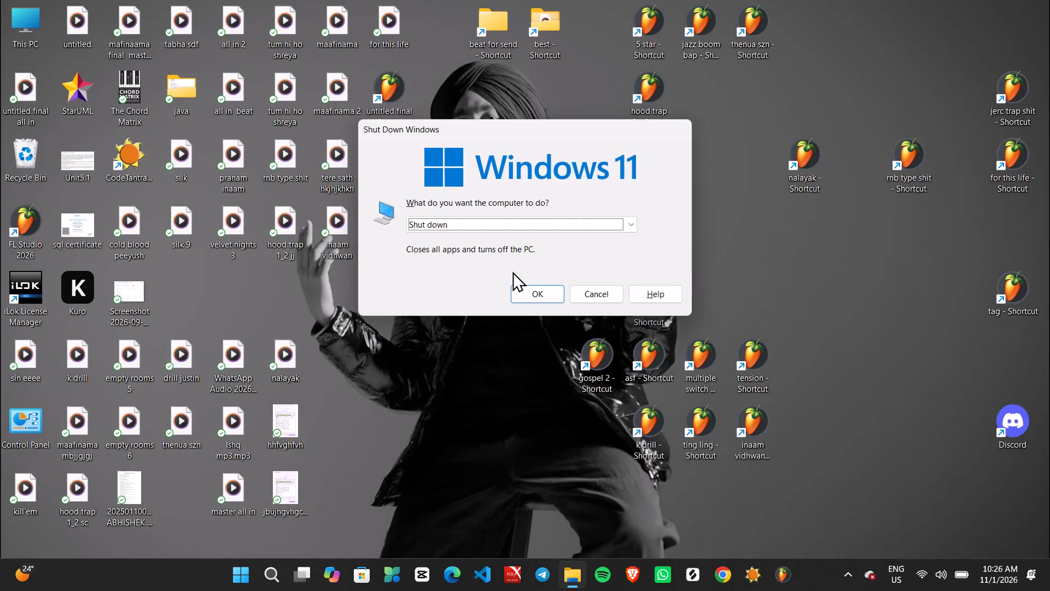